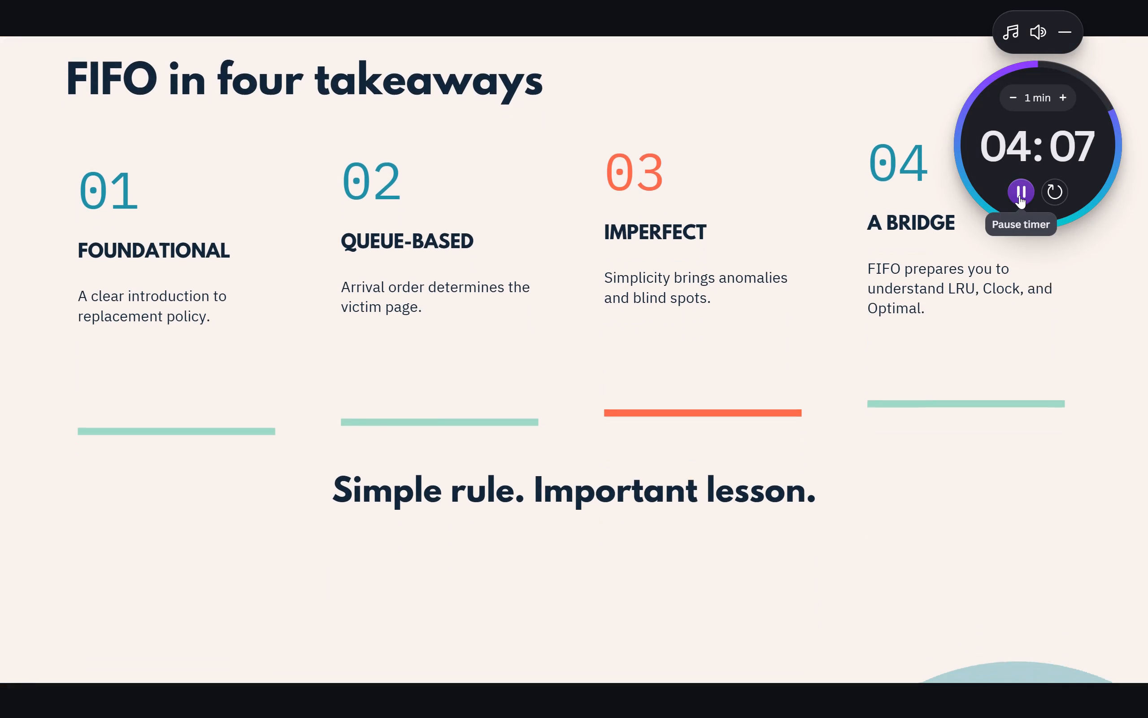
Pause the countdown timer and leave the full-screen presentation.
click(1019, 195)
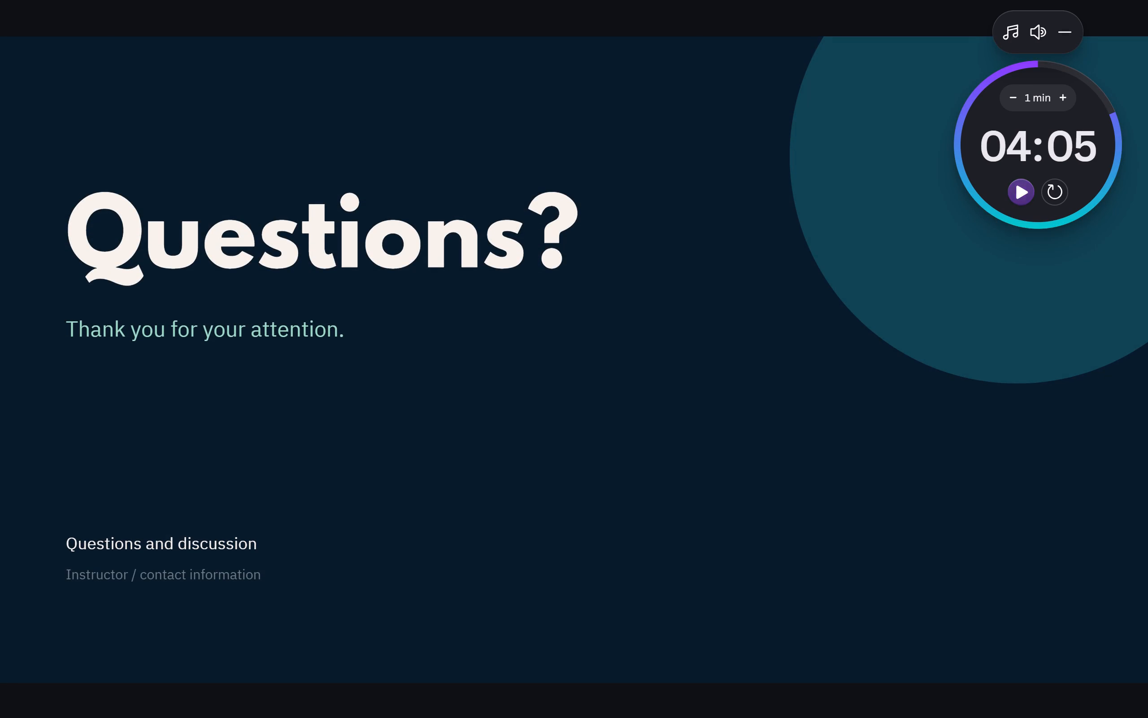
key(Escape)
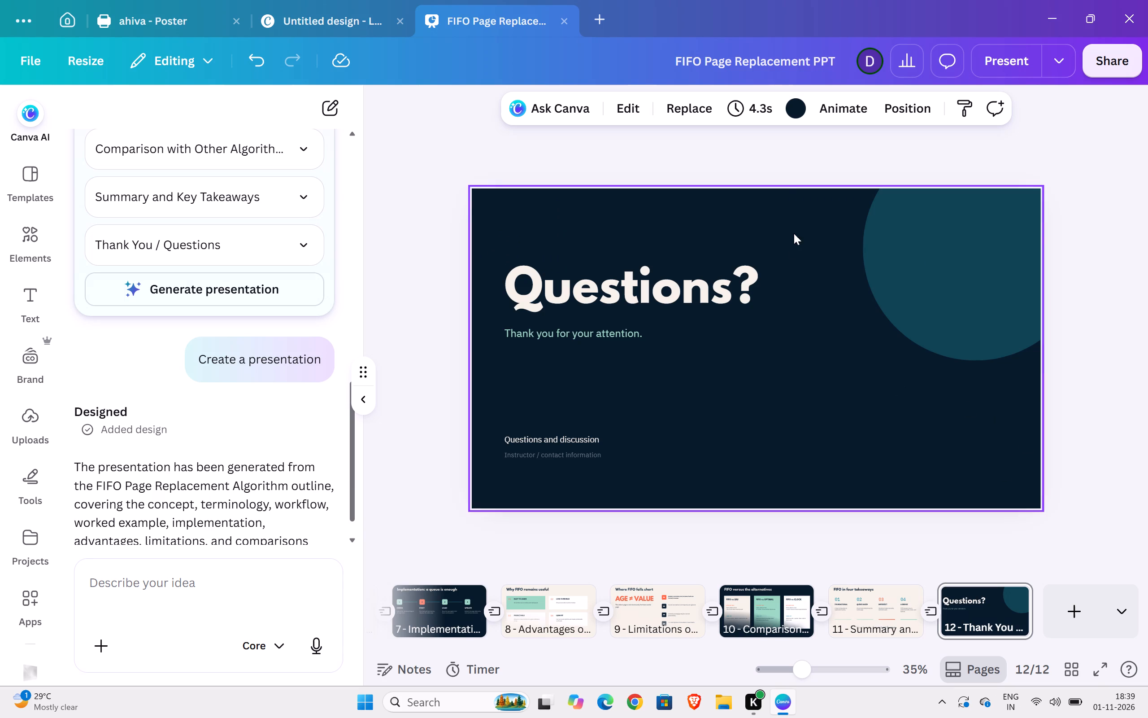
Apply the Rise page animation, set to play on enter, to all pages of the presentation.
click(830, 105)
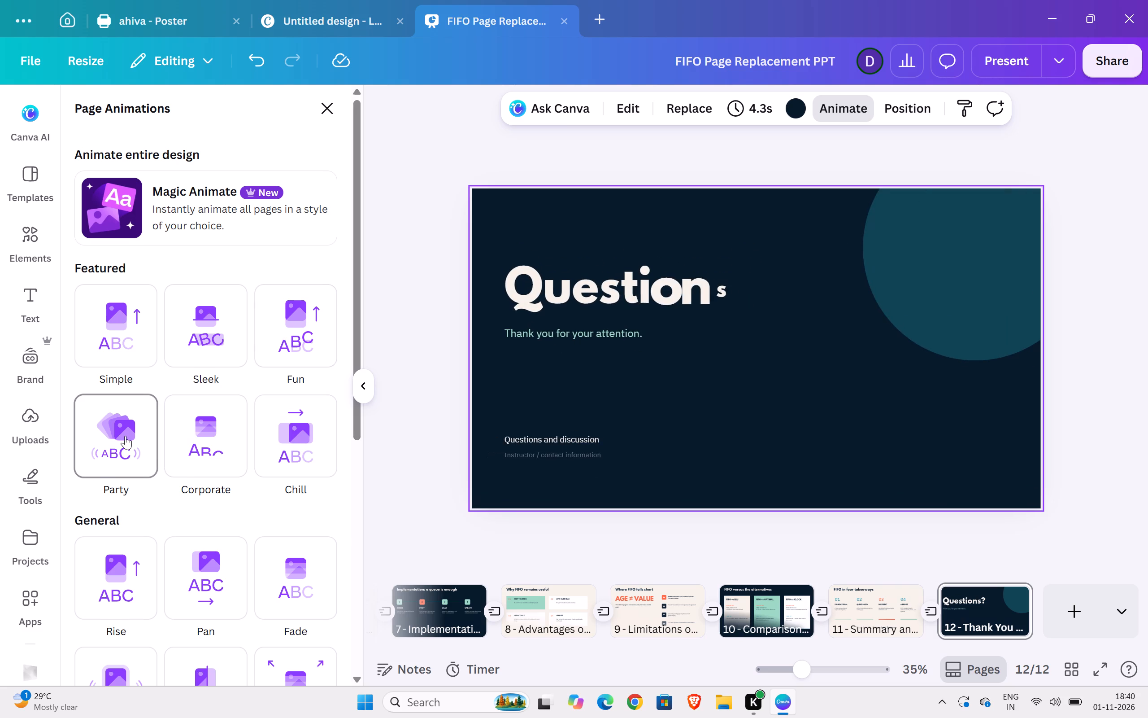
scroll(125, 436, down, 2)
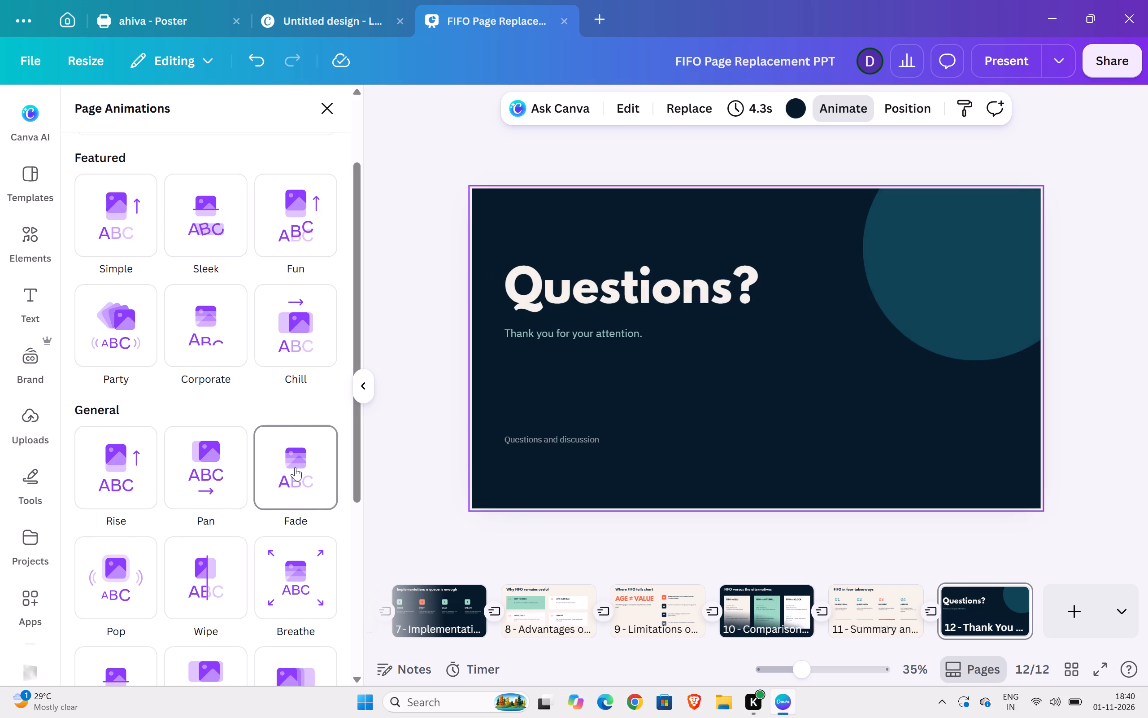
scroll(295, 467, down, 1)
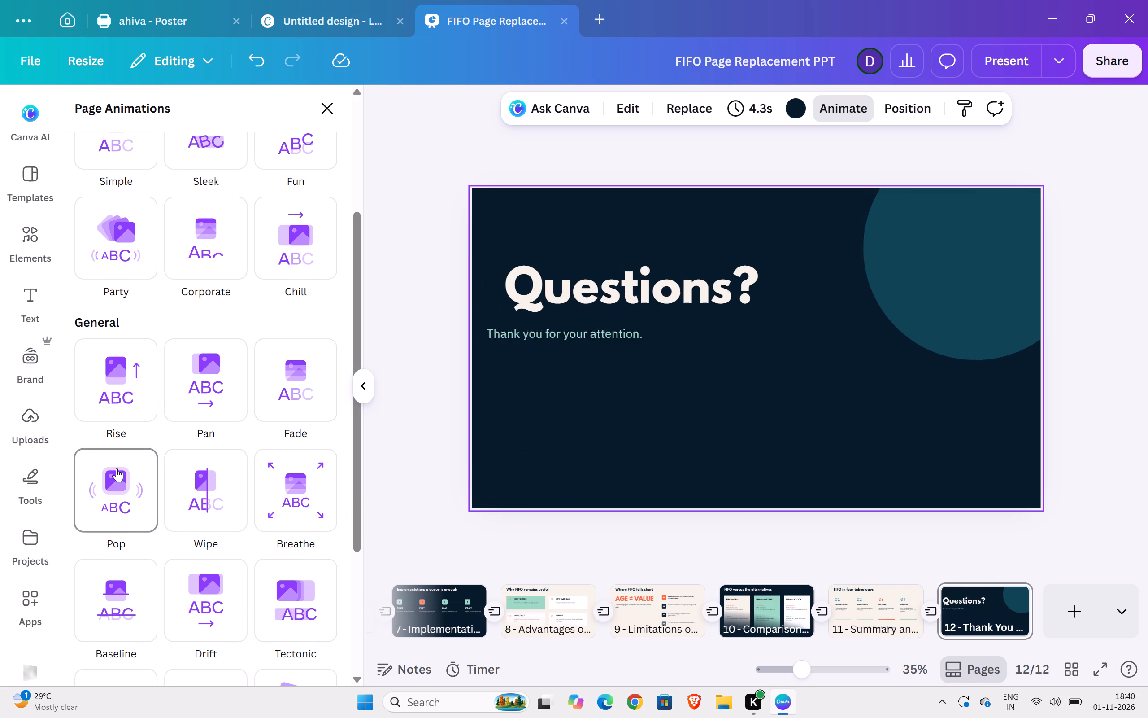
scroll(117, 468, down, 1)
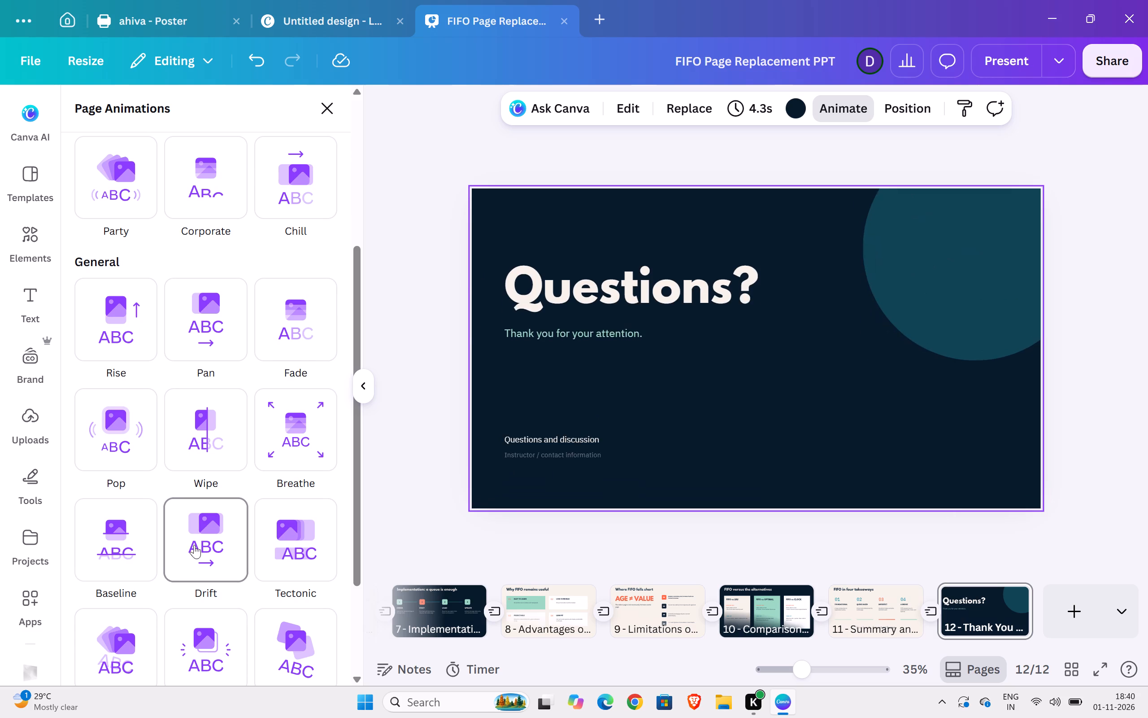
click(121, 321)
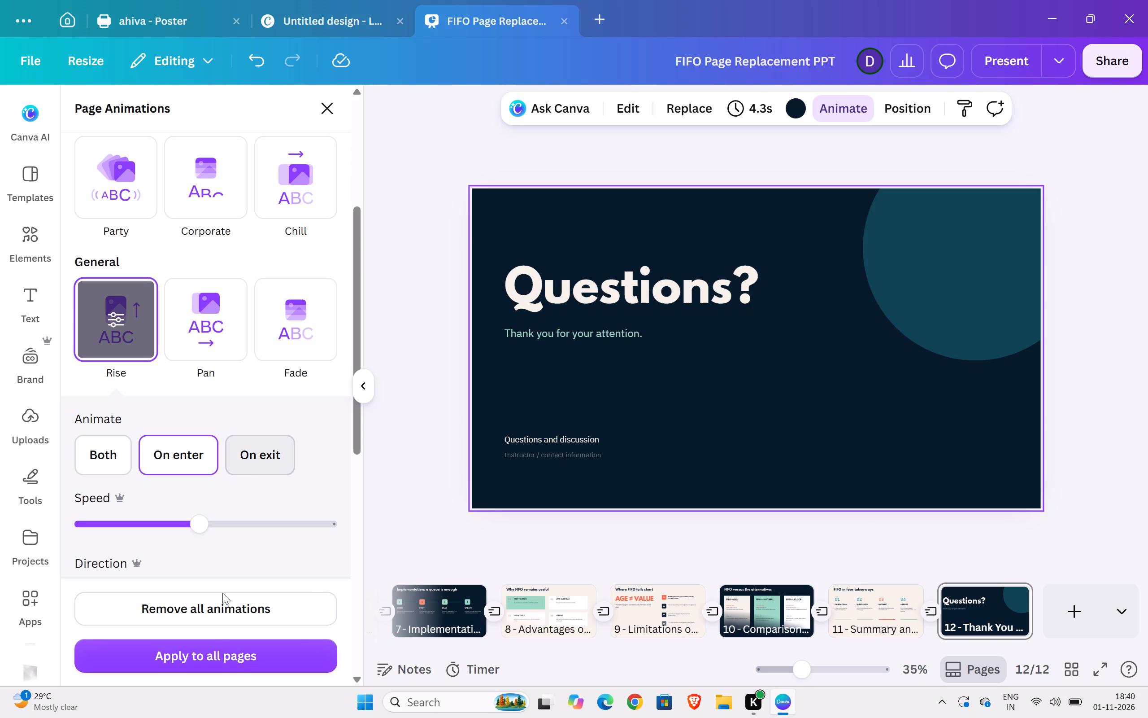
click(215, 655)
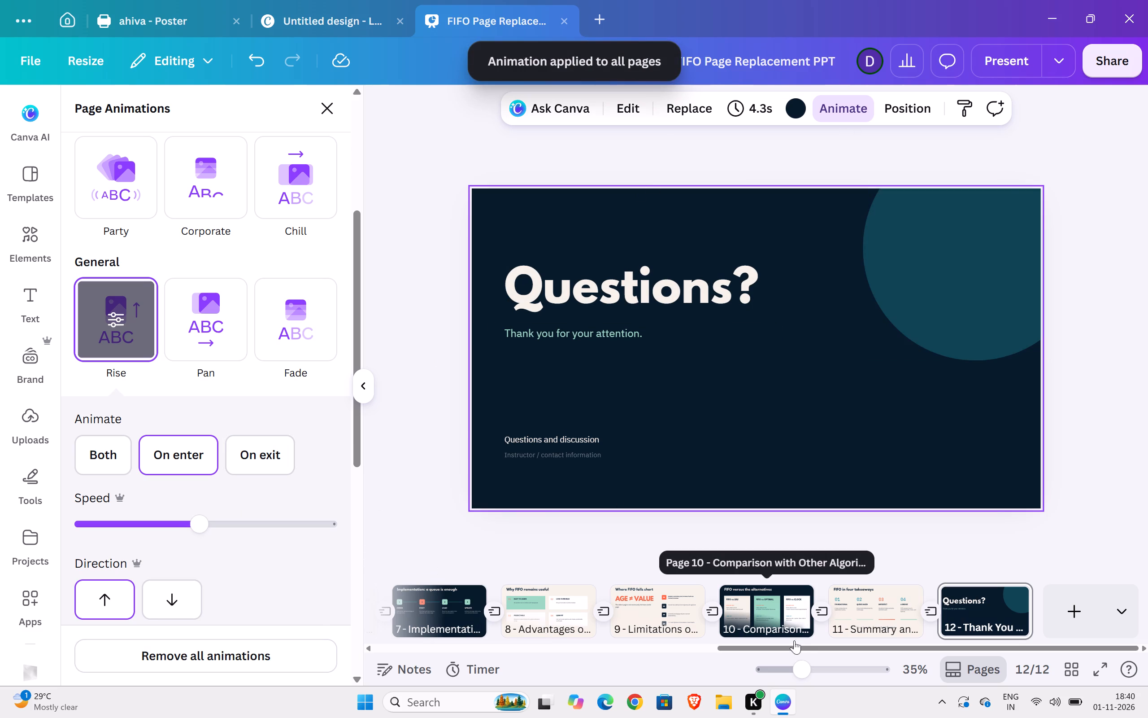
Preview the animated presentation in full screen with autoplay, starting from page 1, and return to the editor.
drag(793, 646, 428, 667)
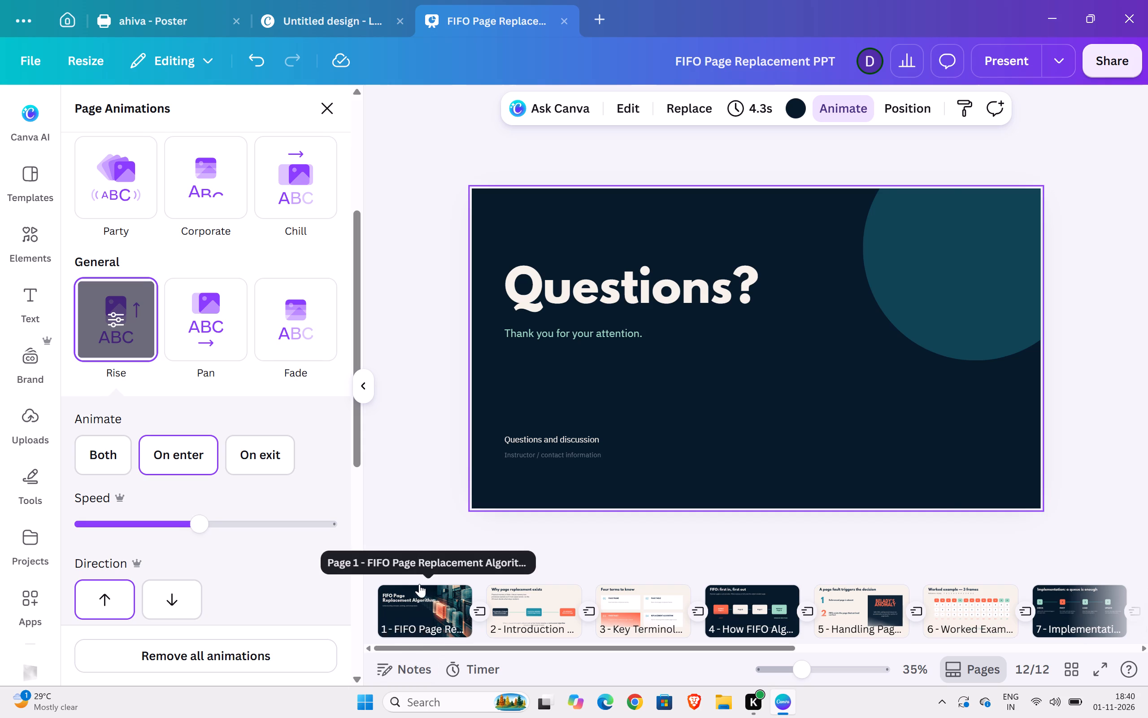
click(419, 584)
key(space)
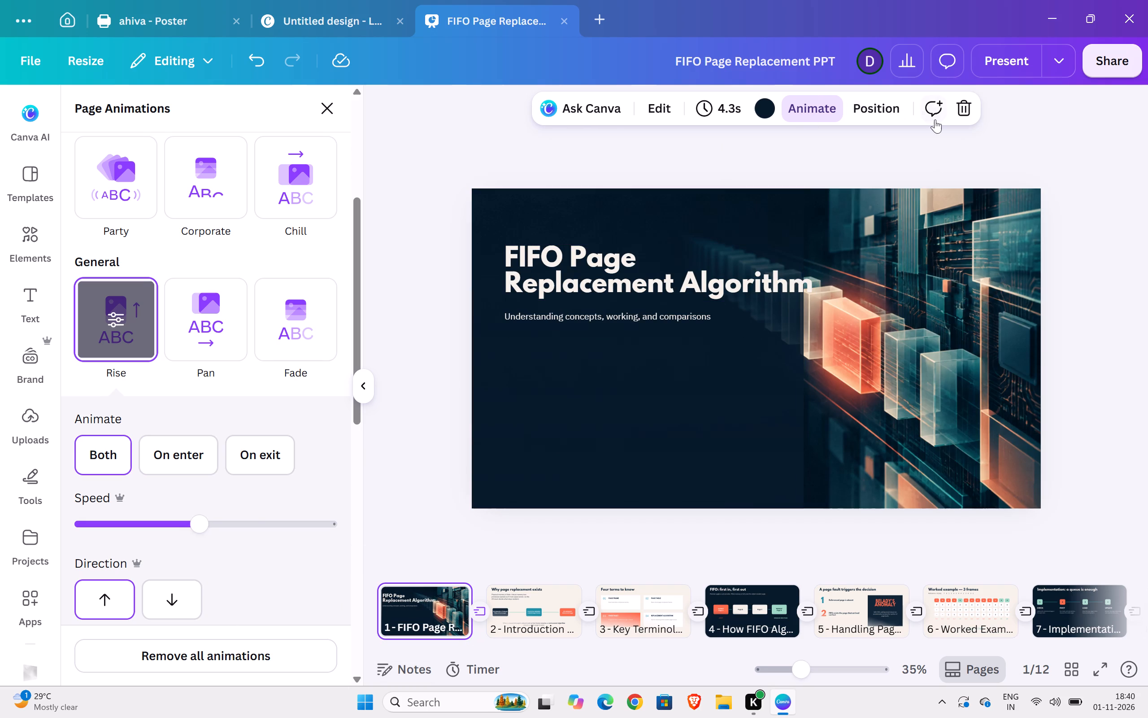
click(1101, 670)
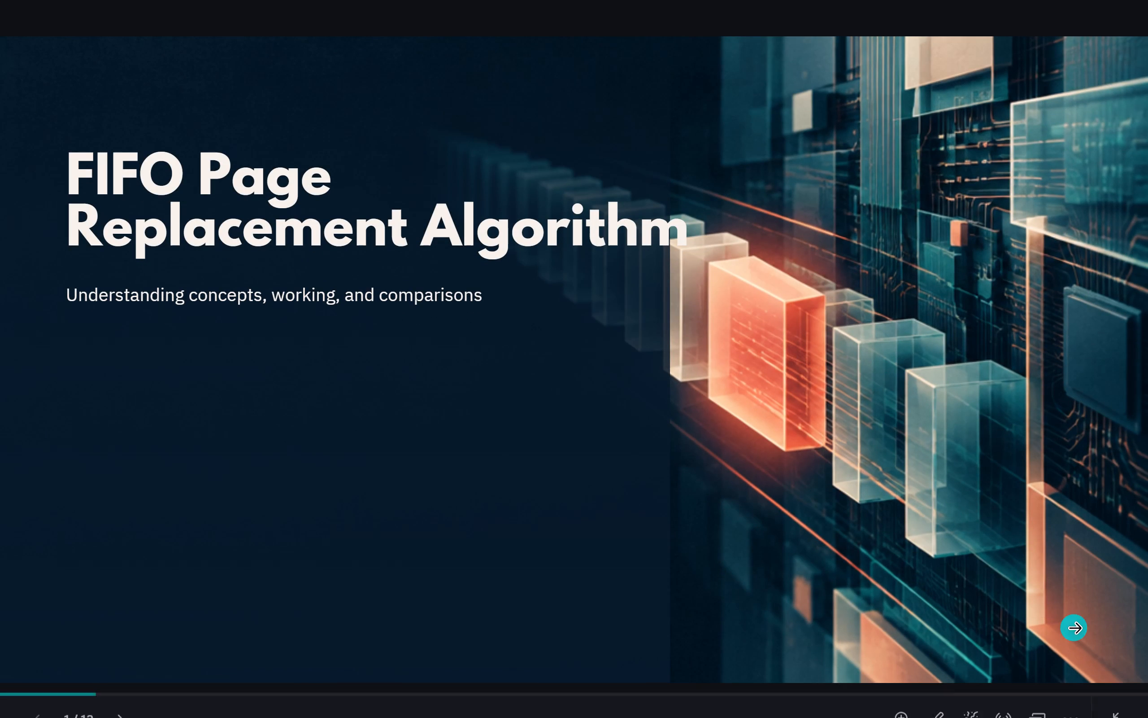
click(1074, 699)
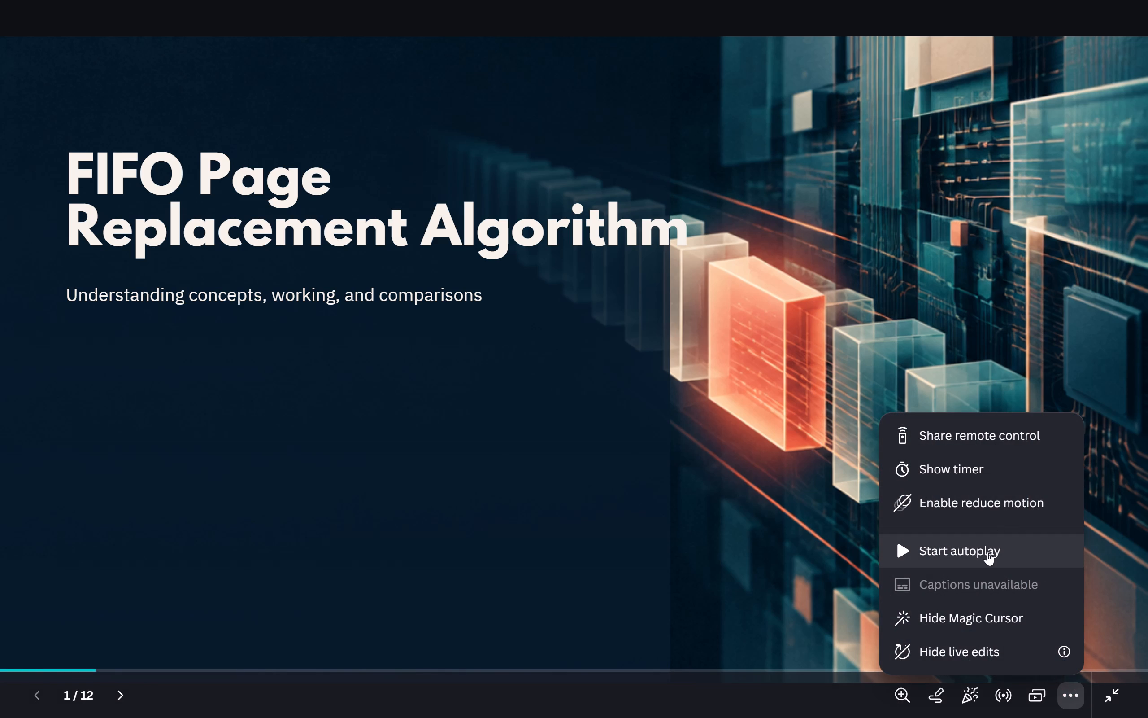
click(987, 552)
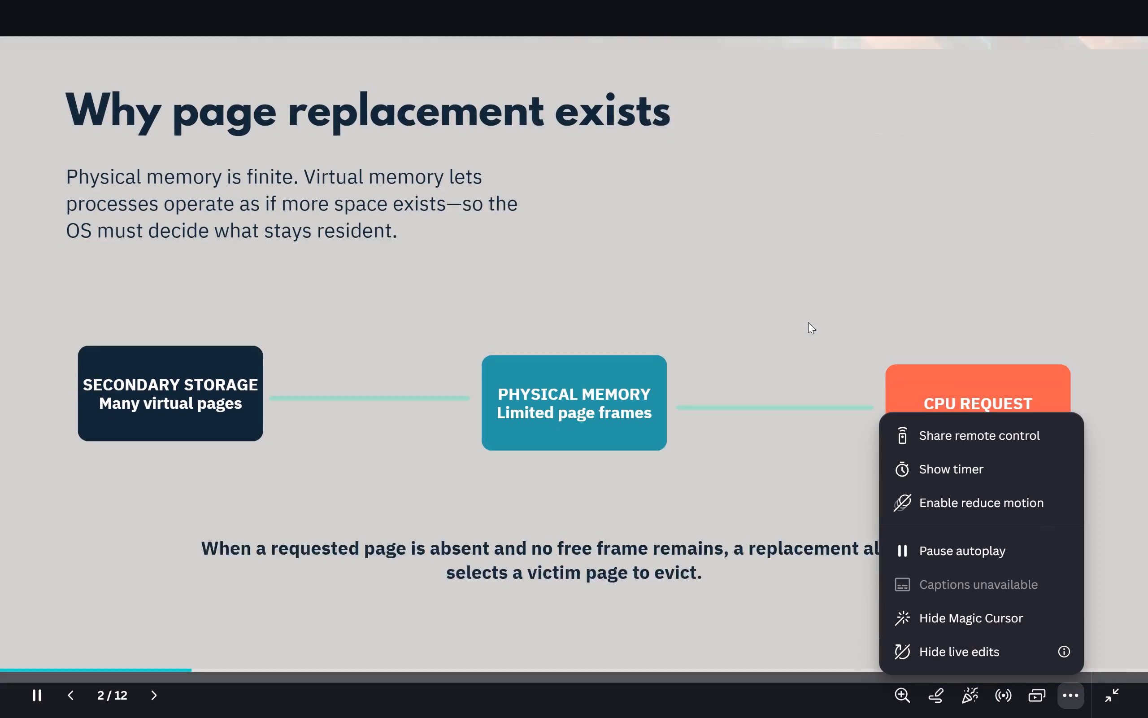
key(Escape)
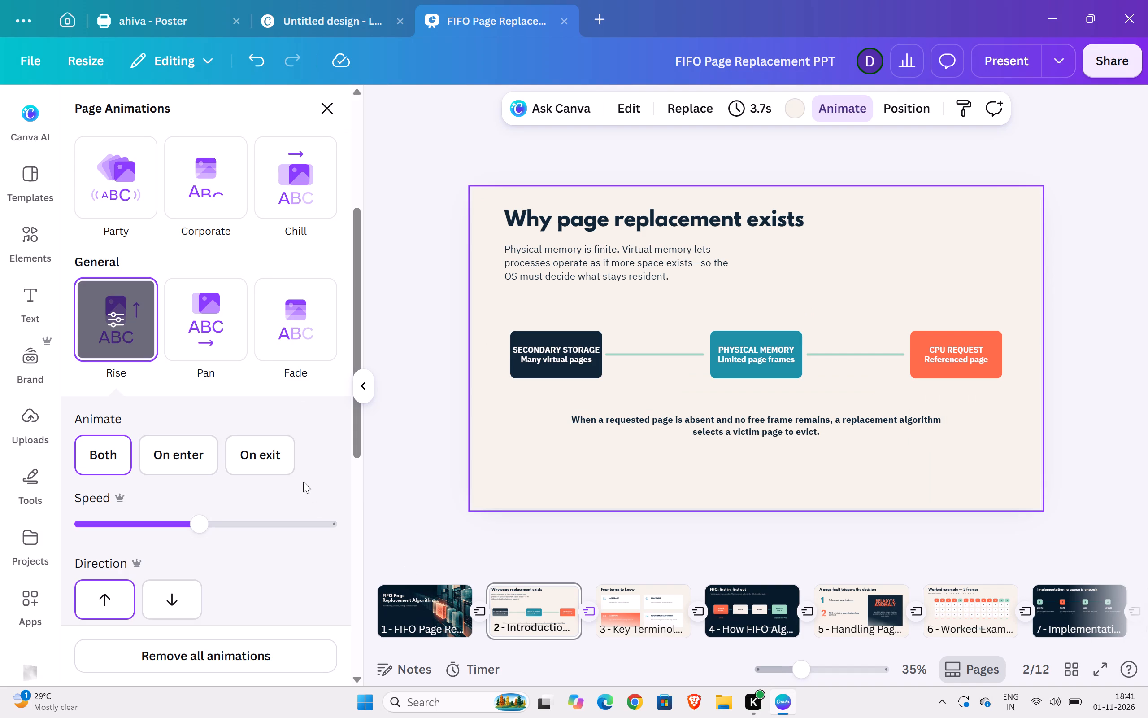
Try Pan on page 2, then keep the Rise animation with its speed slightly slower than the default.
click(223, 335)
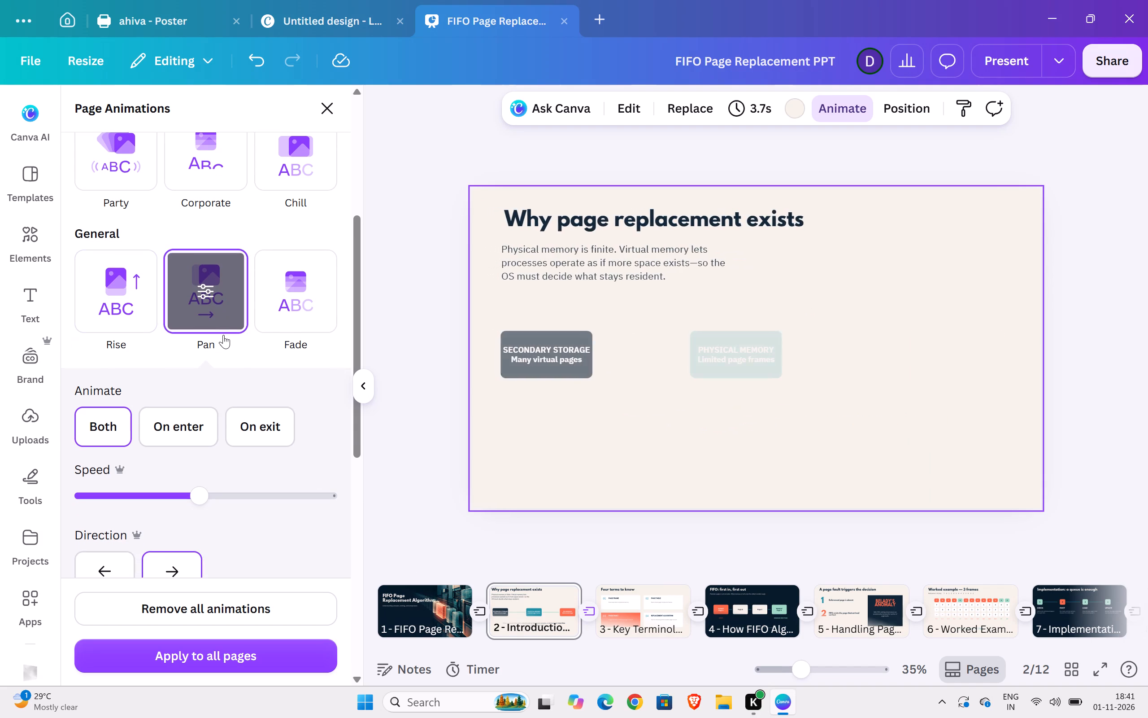
click(97, 298)
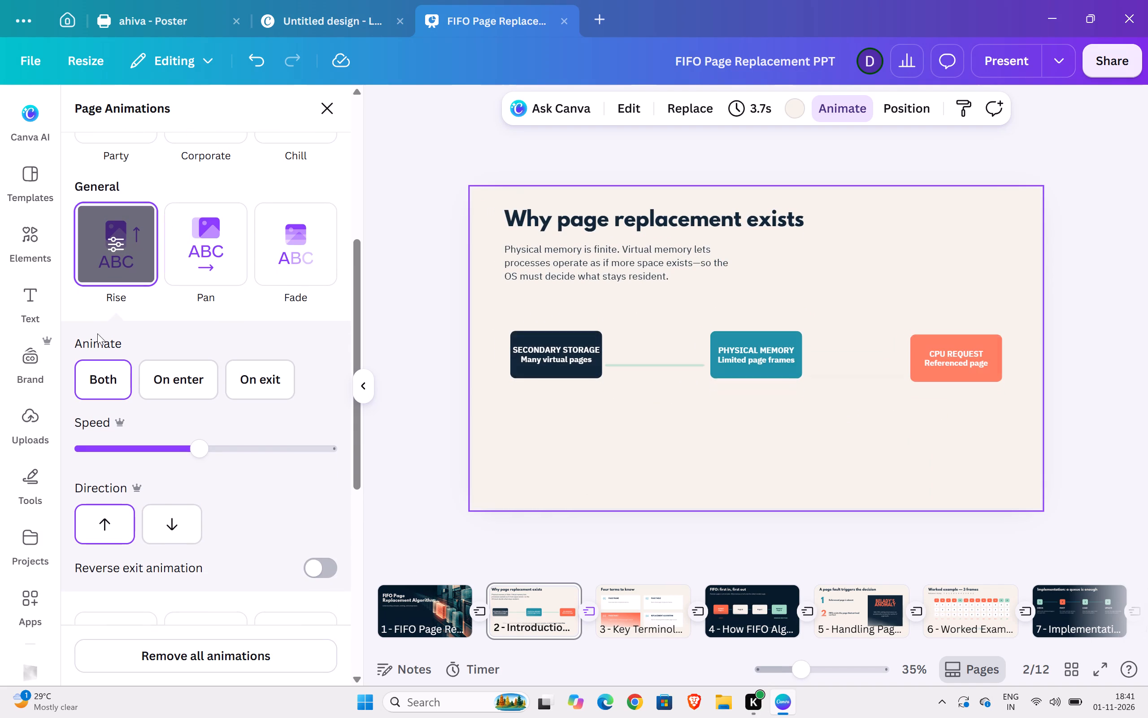
click(242, 449)
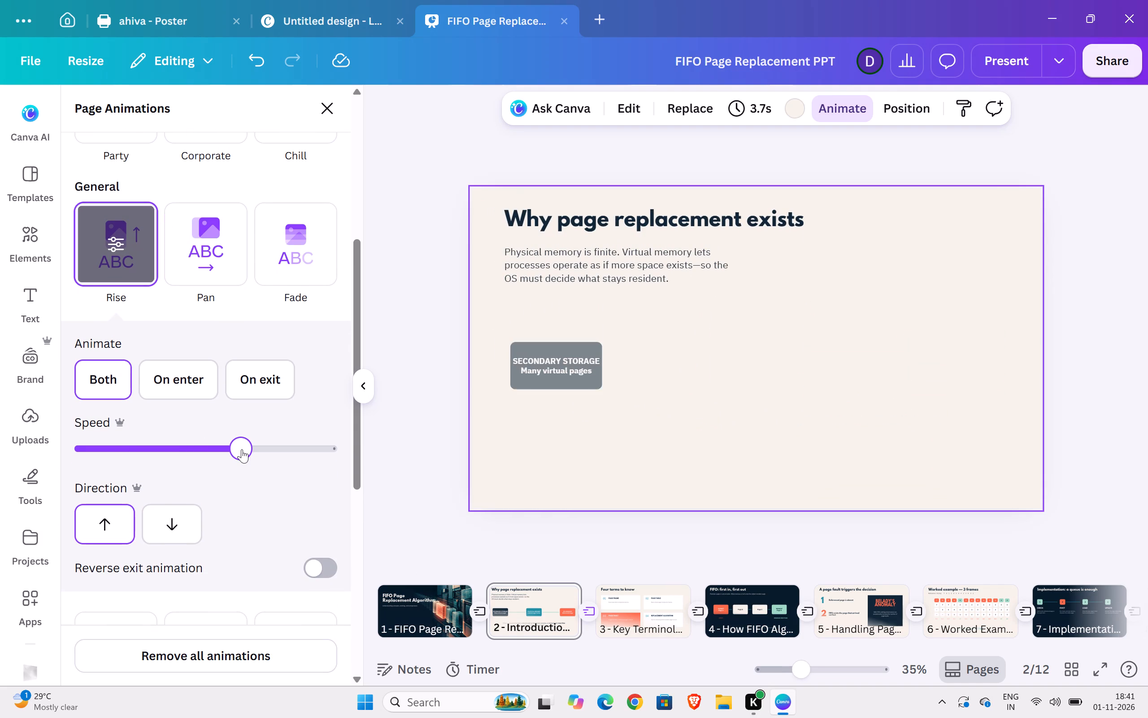
click(89, 446)
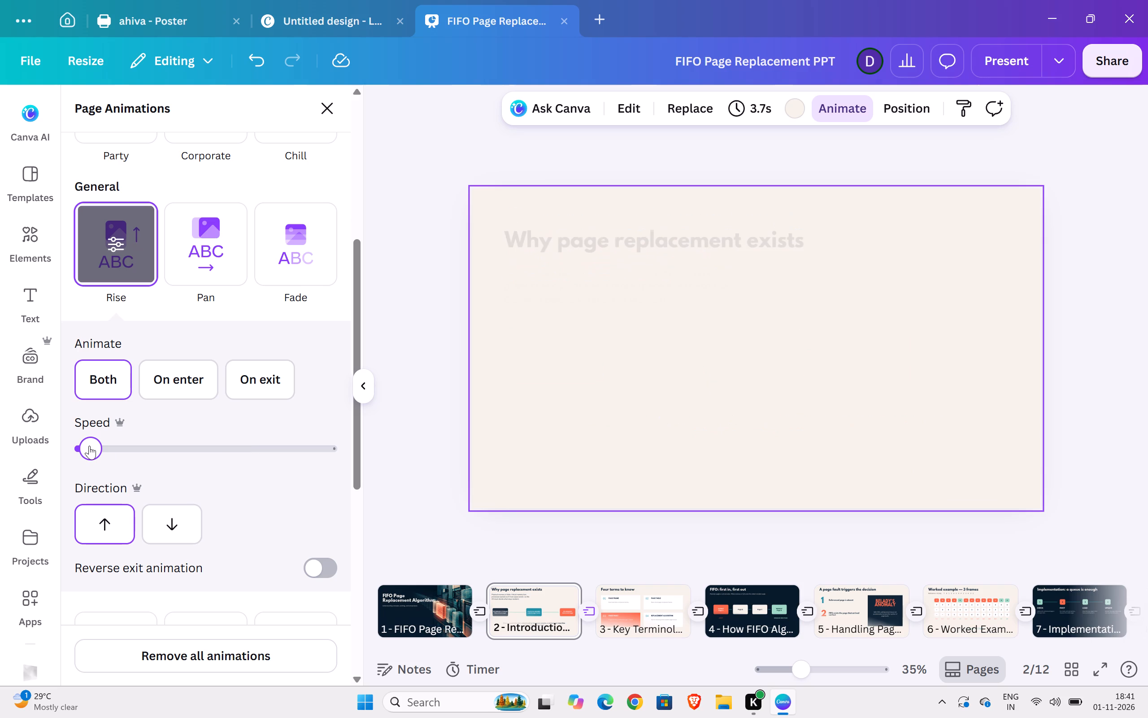
click(130, 450)
click(177, 453)
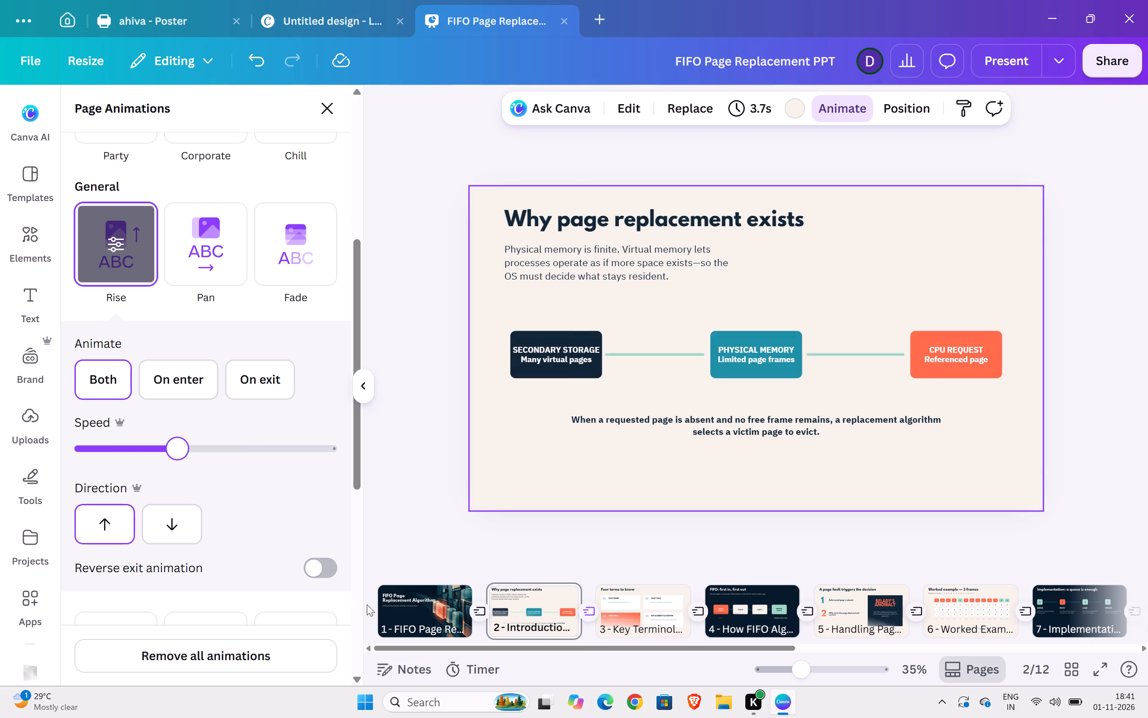
Preview the presentation again in full screen with autoplay from page 1 and return to the editor.
click(421, 617)
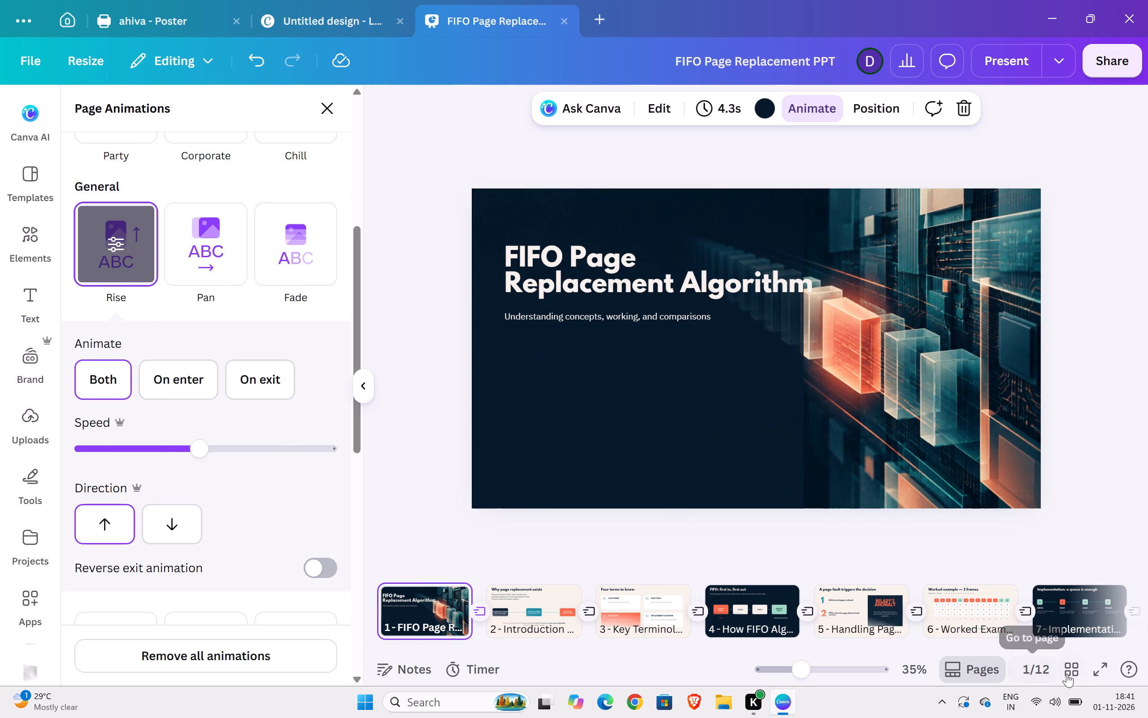
click(1096, 670)
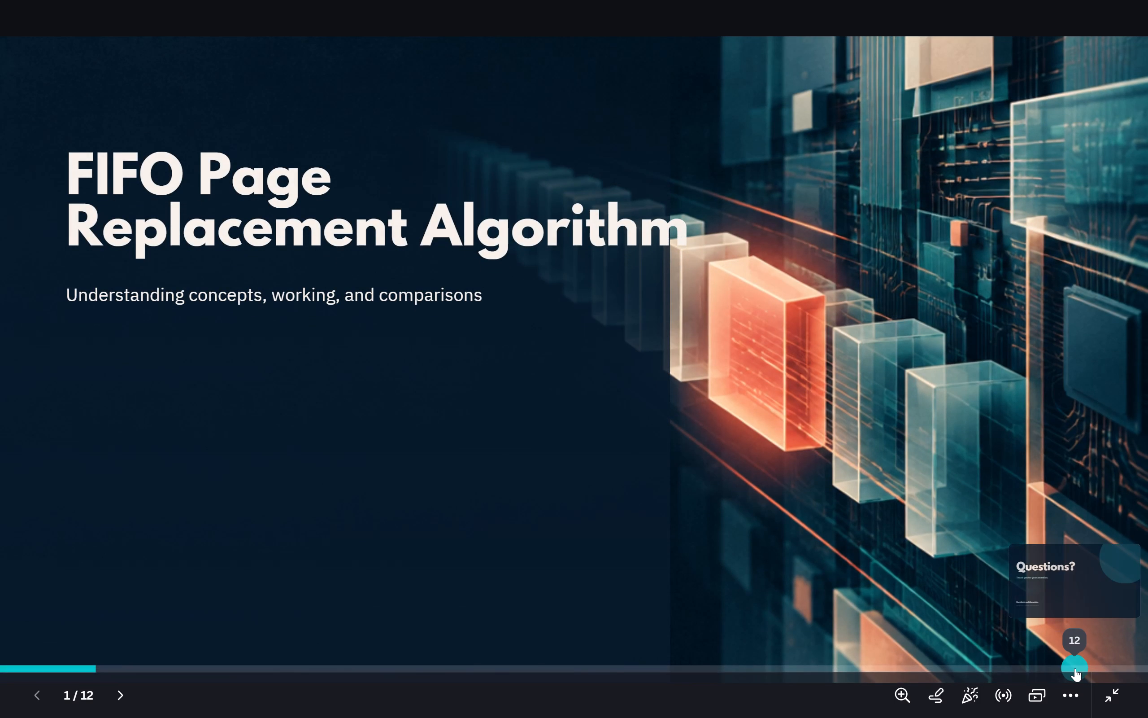
click(1075, 703)
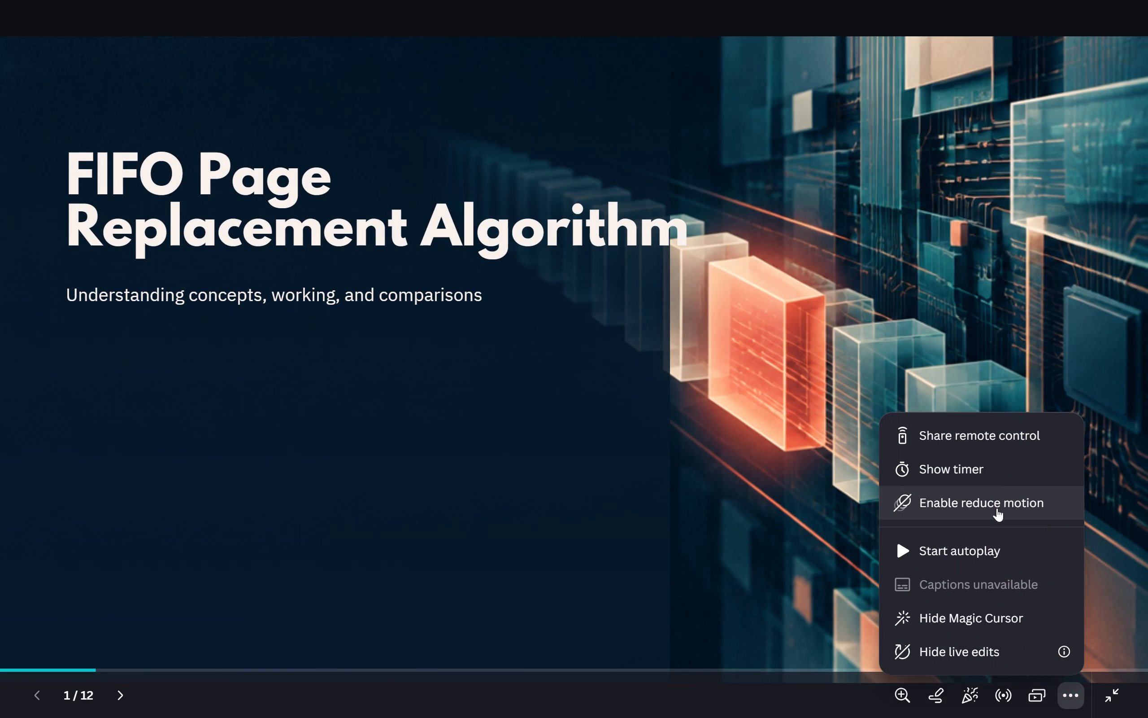
click(976, 550)
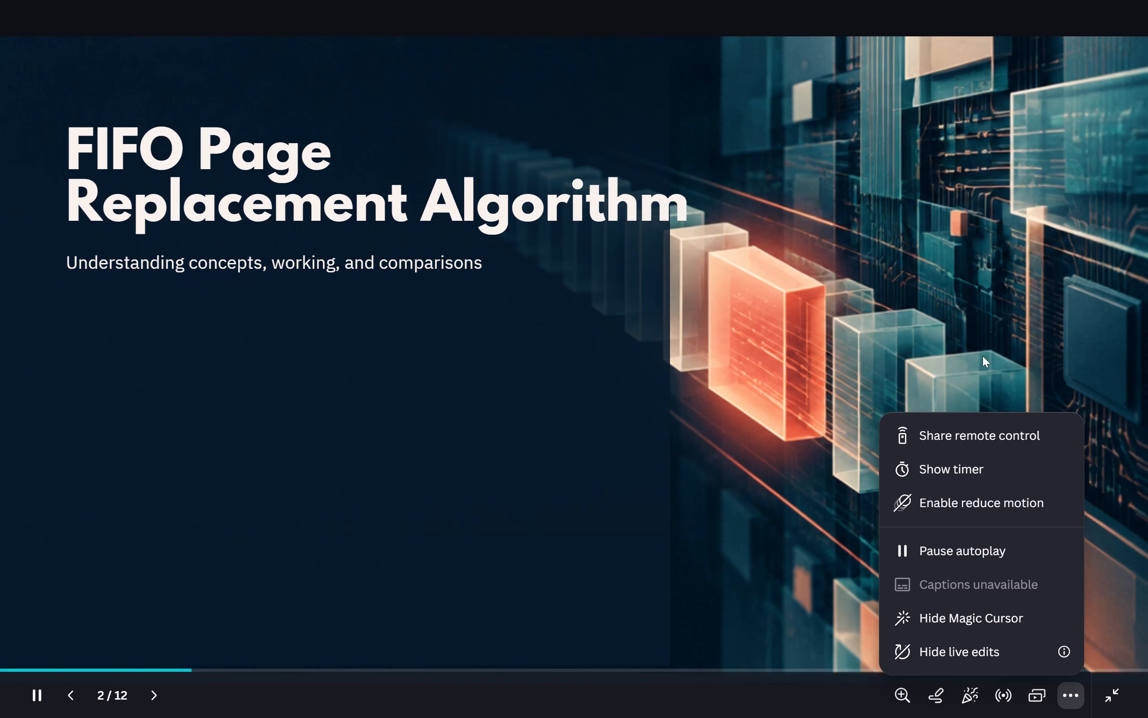
key(Escape)
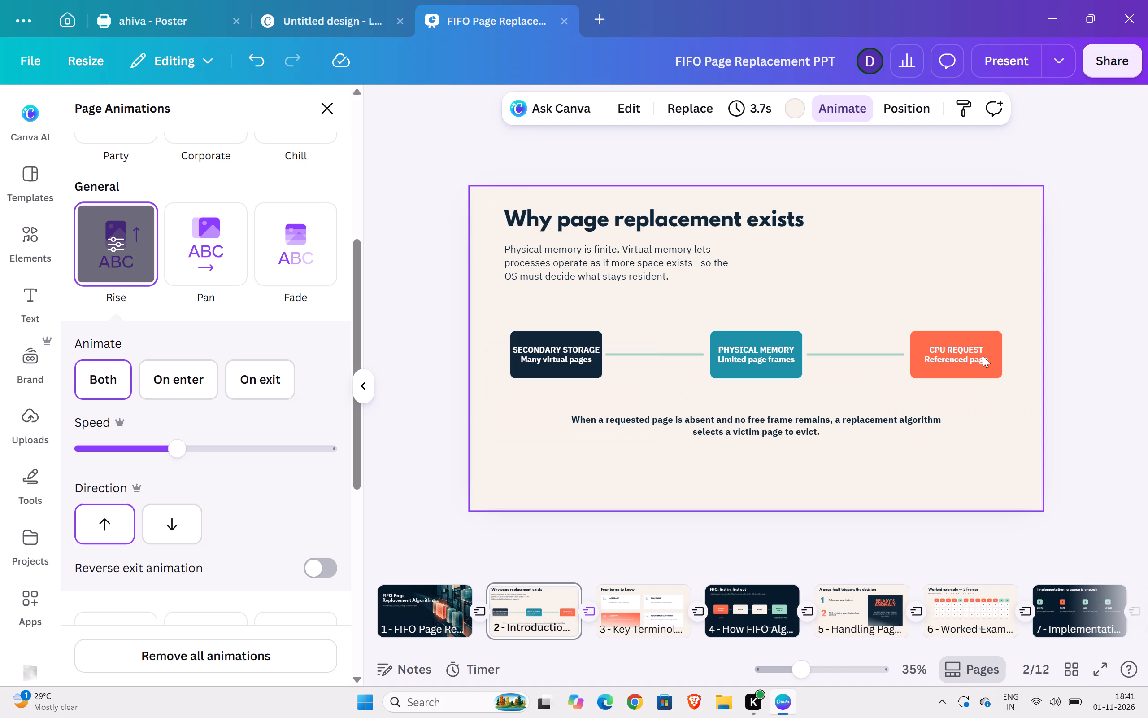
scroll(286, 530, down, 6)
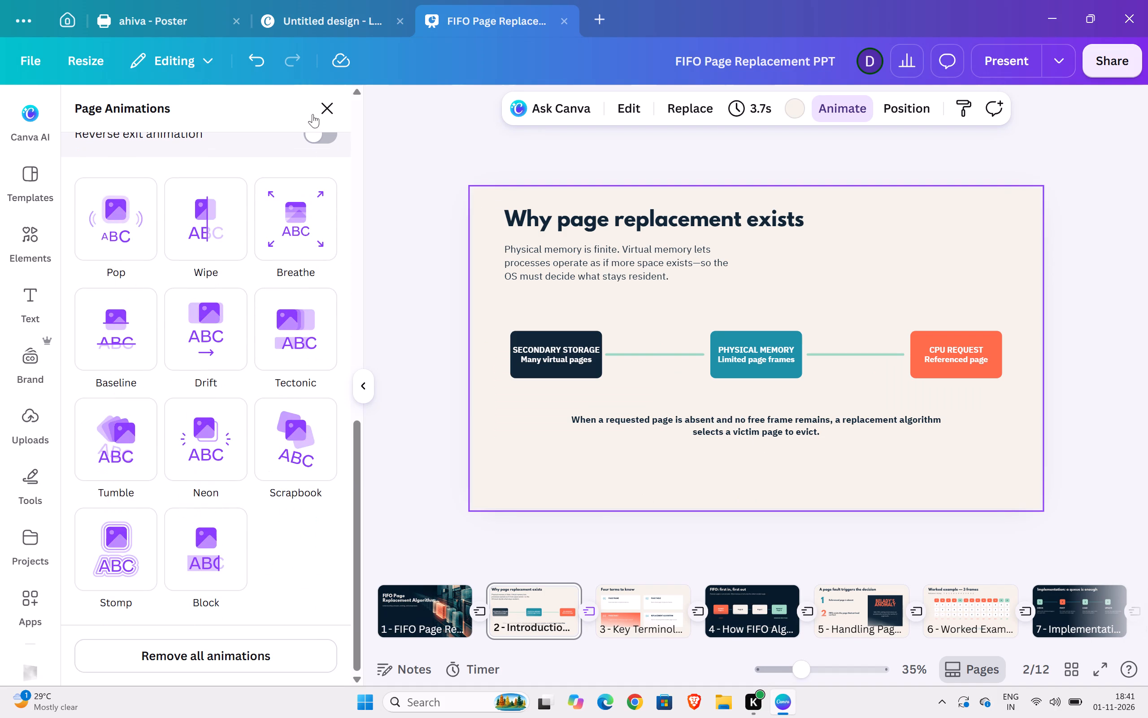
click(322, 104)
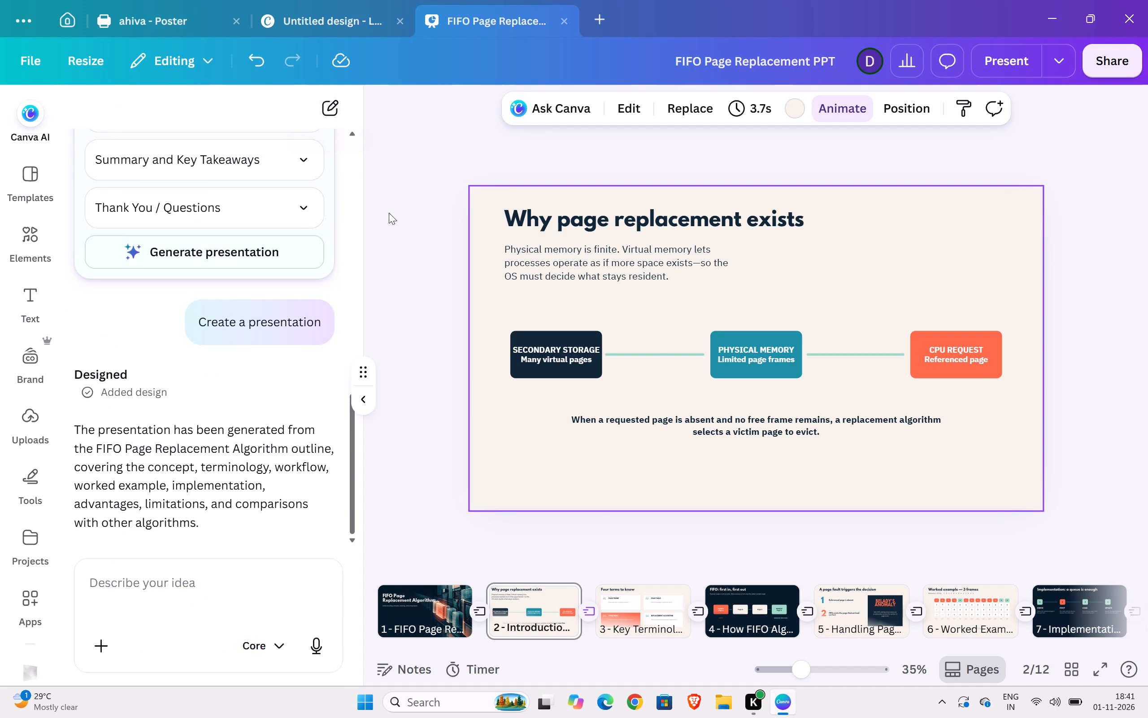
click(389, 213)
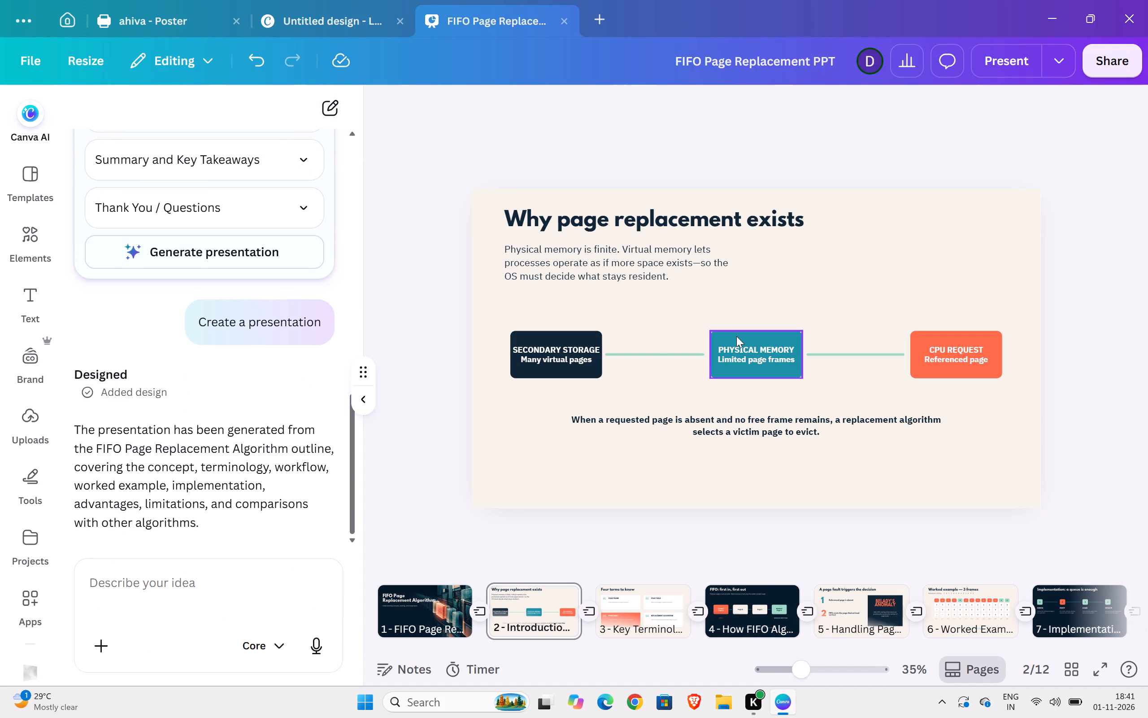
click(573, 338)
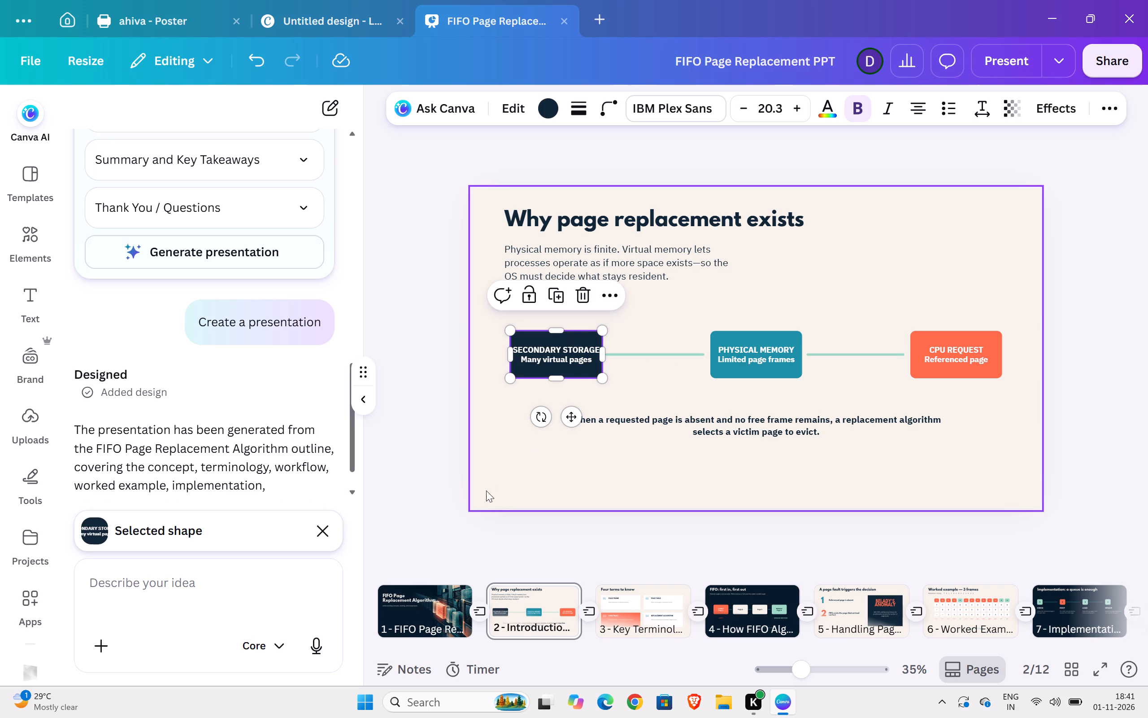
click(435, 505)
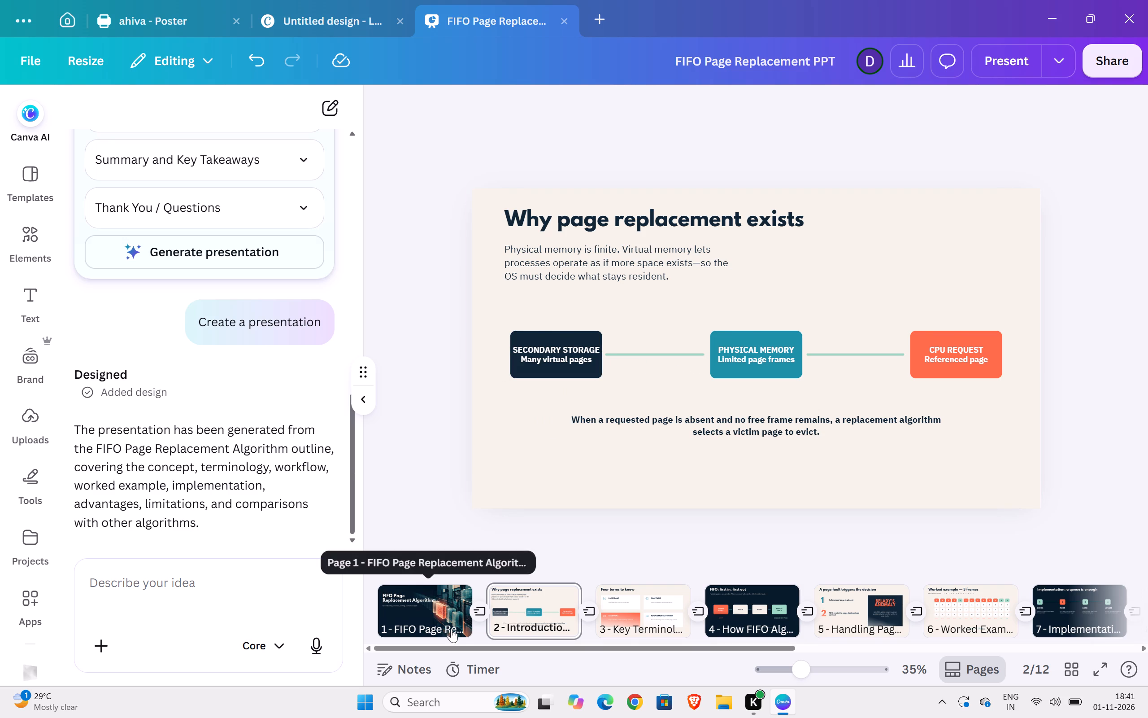
Delete the "Instructor / contact information" text from the closing Questions page, page 12.
click(451, 629)
scroll(696, 596, left, 12)
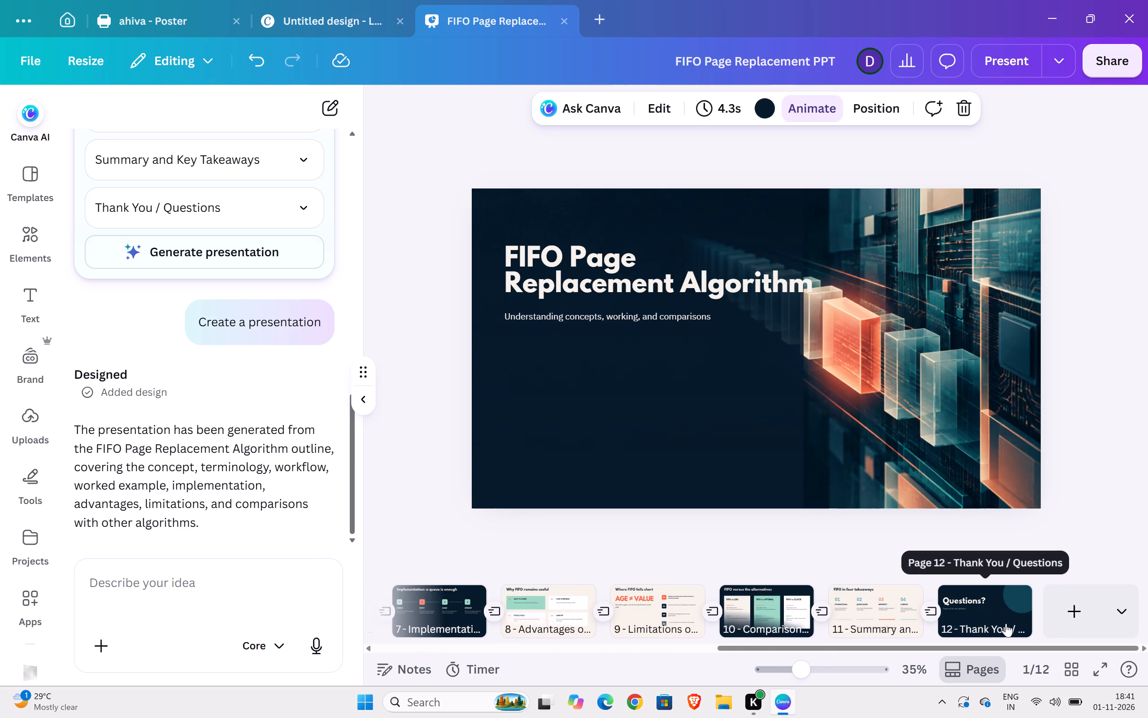
click(994, 624)
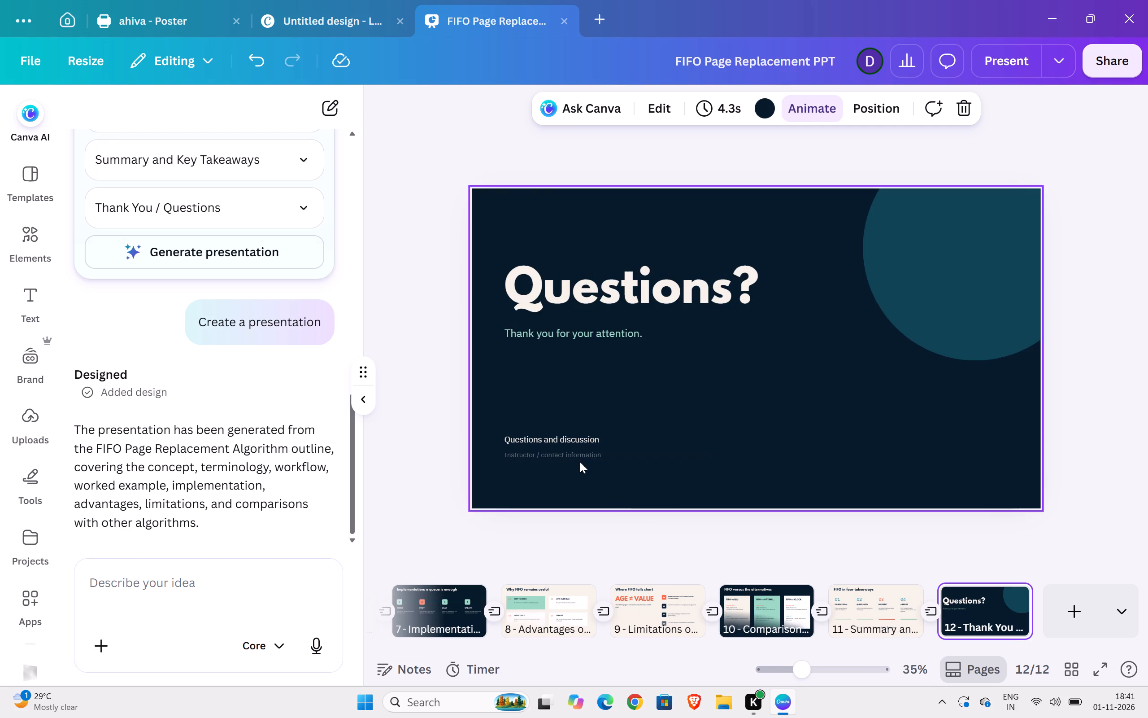
click(584, 453)
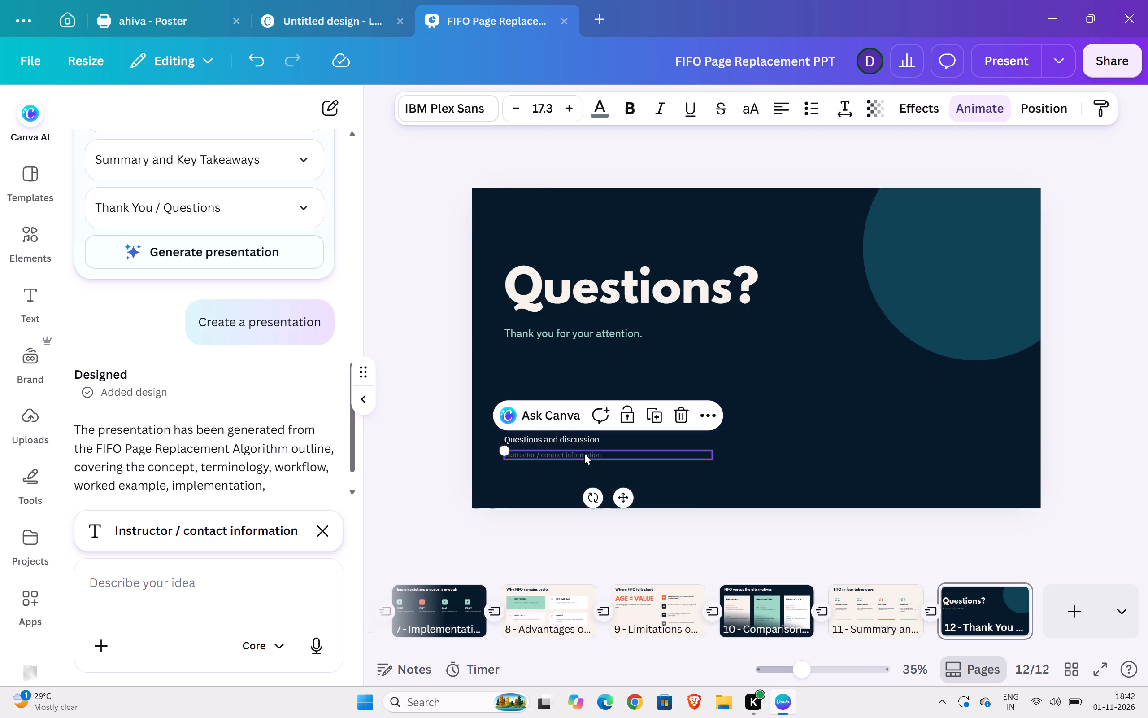
click(686, 410)
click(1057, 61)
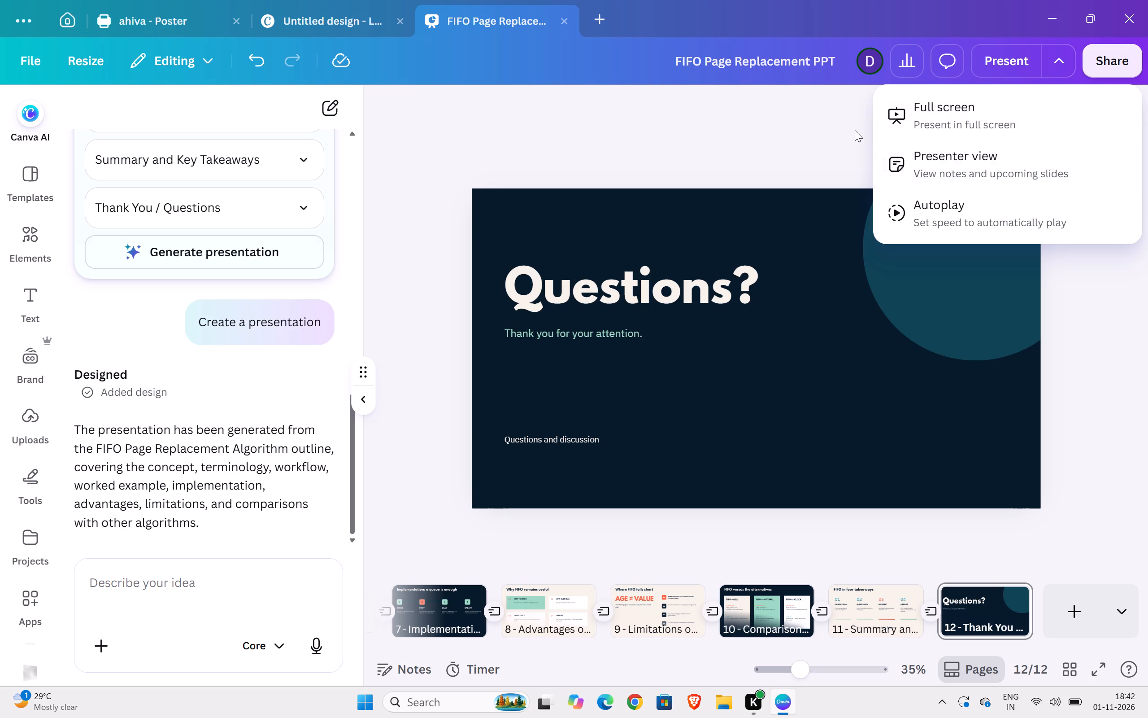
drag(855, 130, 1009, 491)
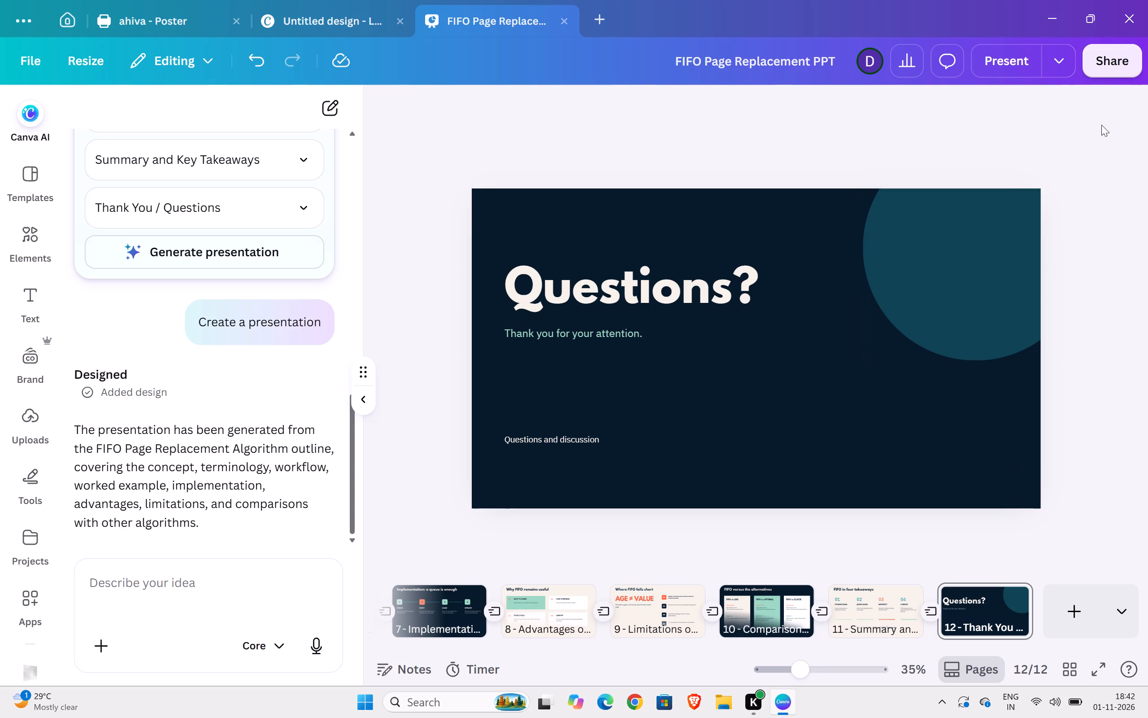
Review the download tip, then download all pages as a digital PDF named FIFO Page Replacement PPT to the Downloads folder.
click(1117, 55)
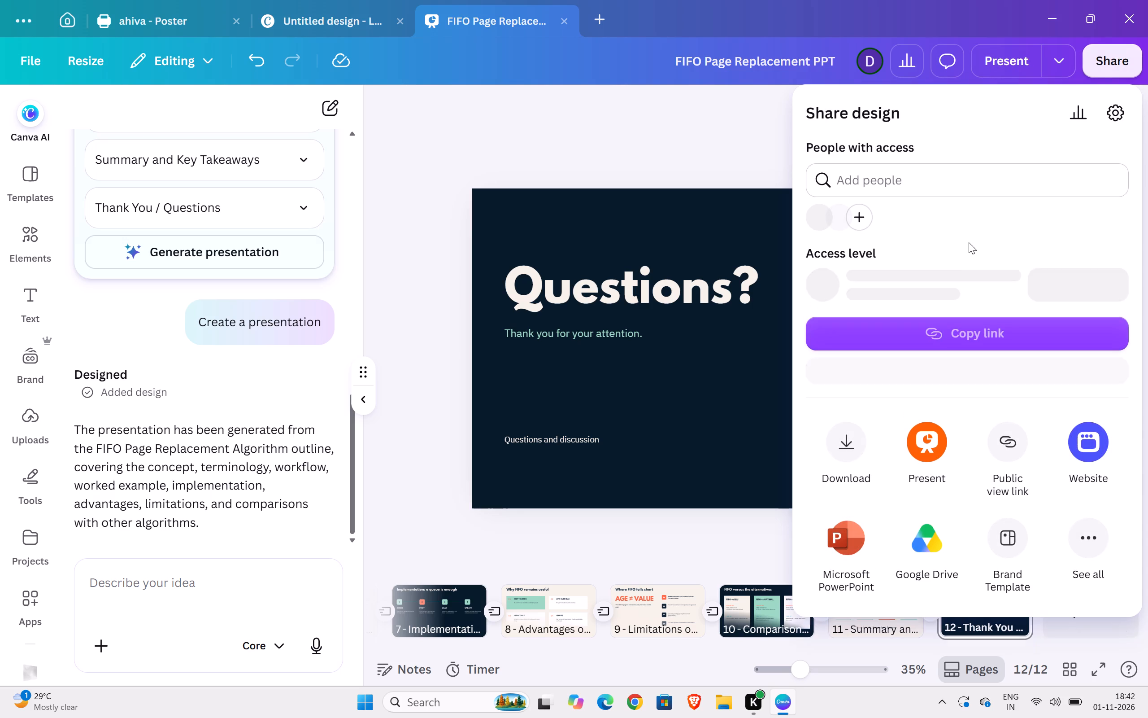
click(855, 465)
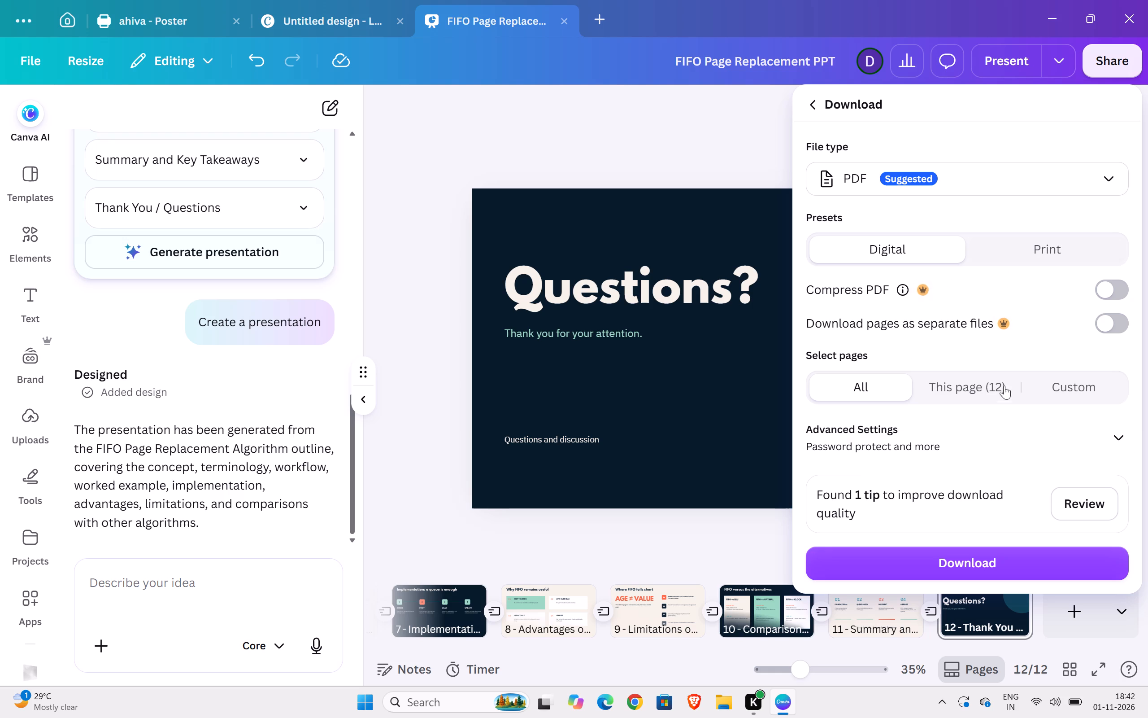
scroll(1001, 394, down, 3)
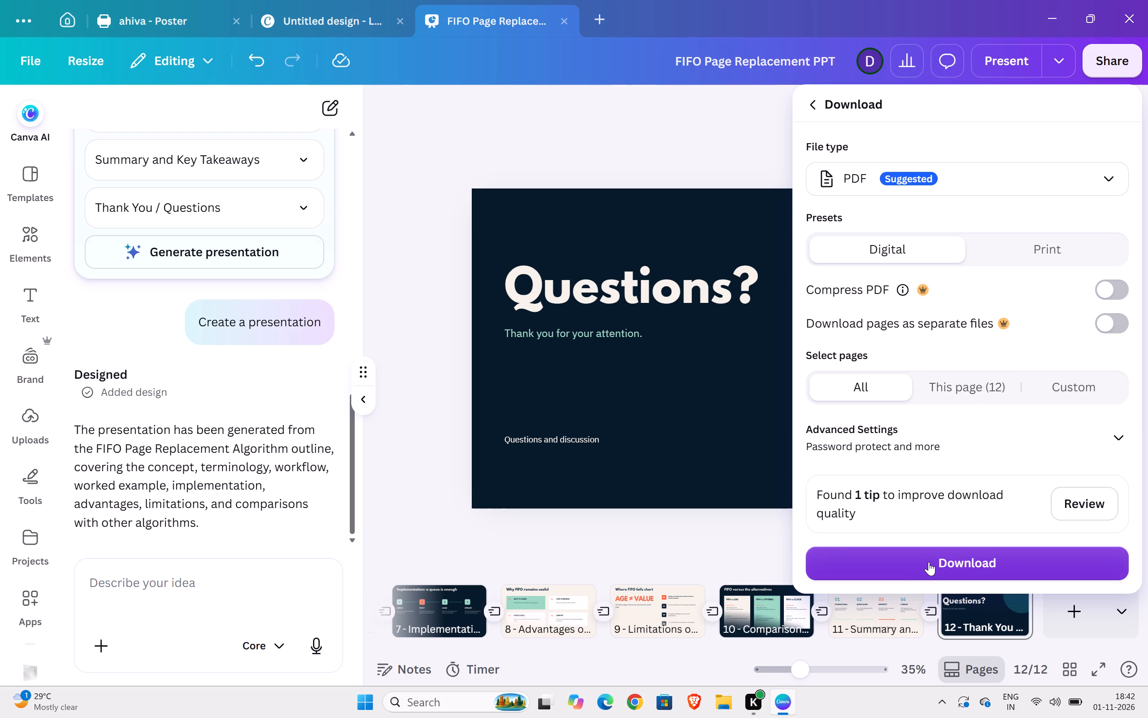
click(1079, 505)
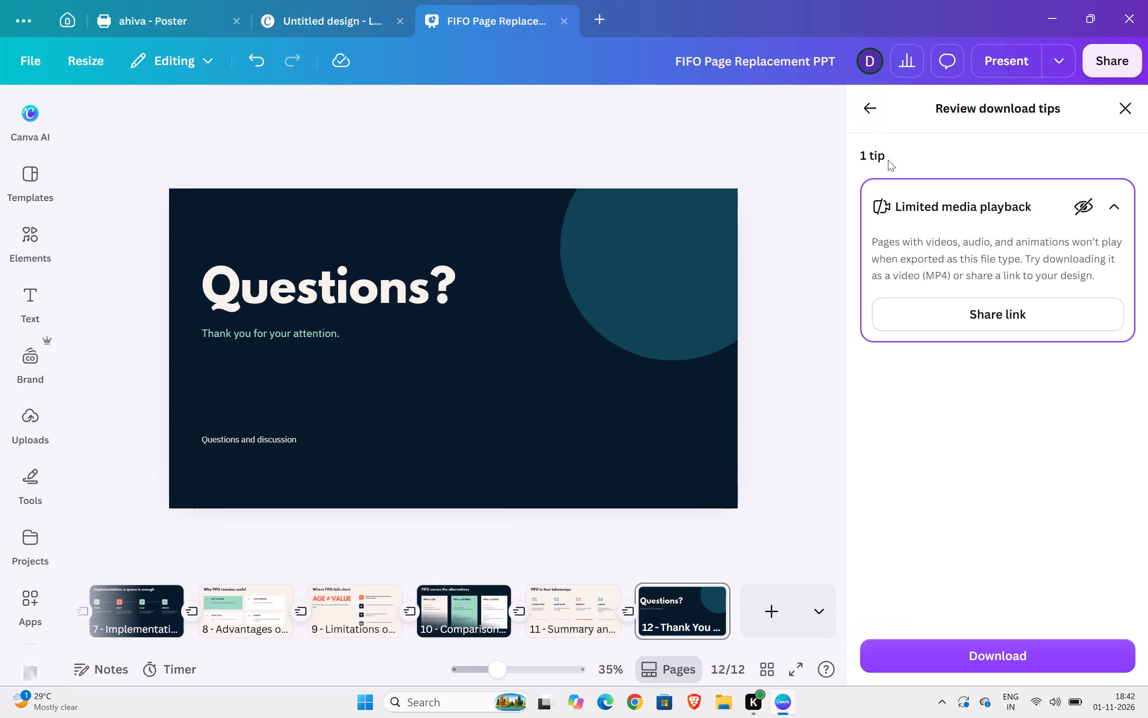
click(870, 109)
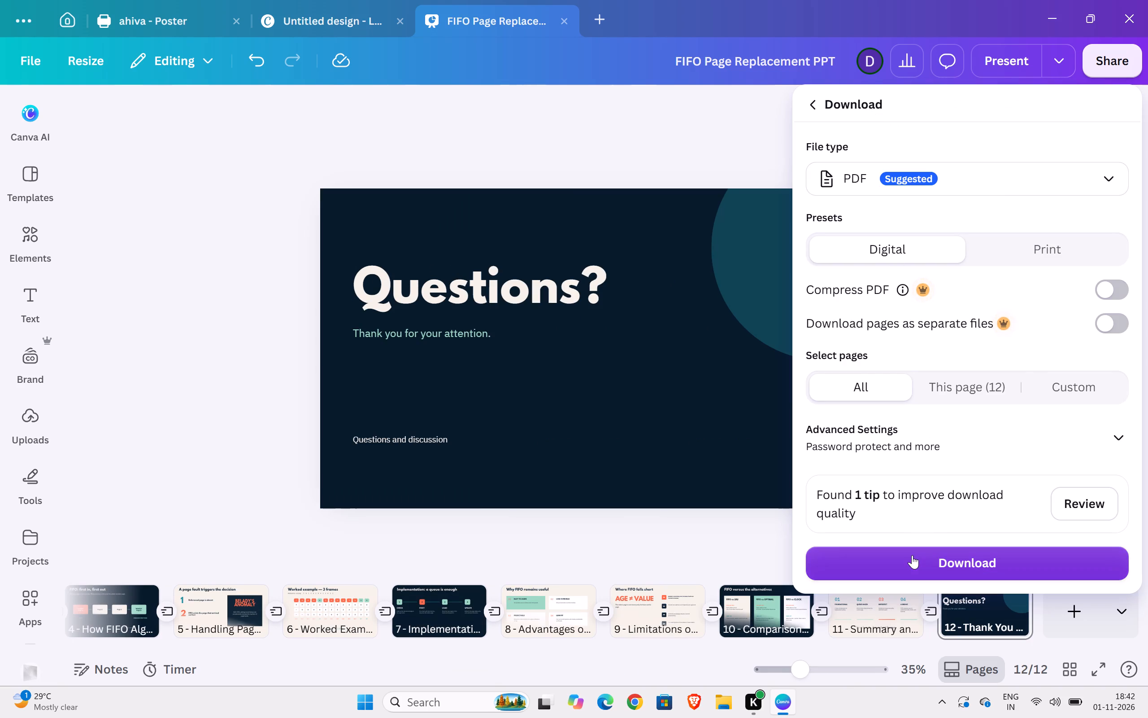
click(912, 555)
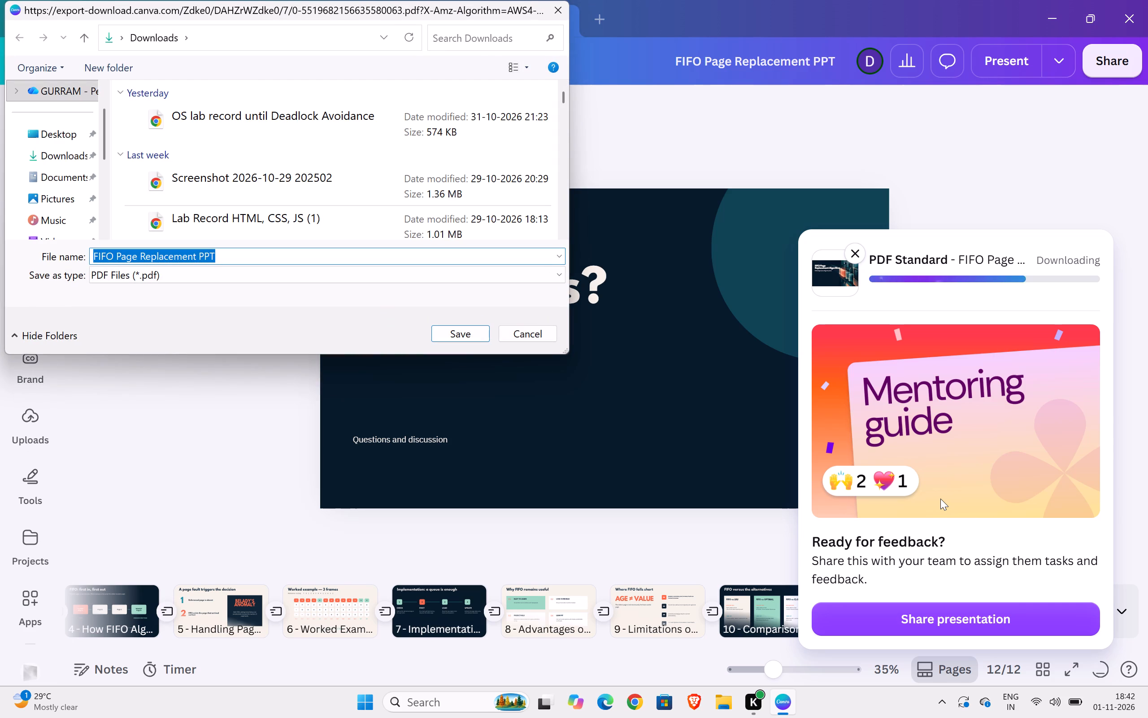
click(476, 334)
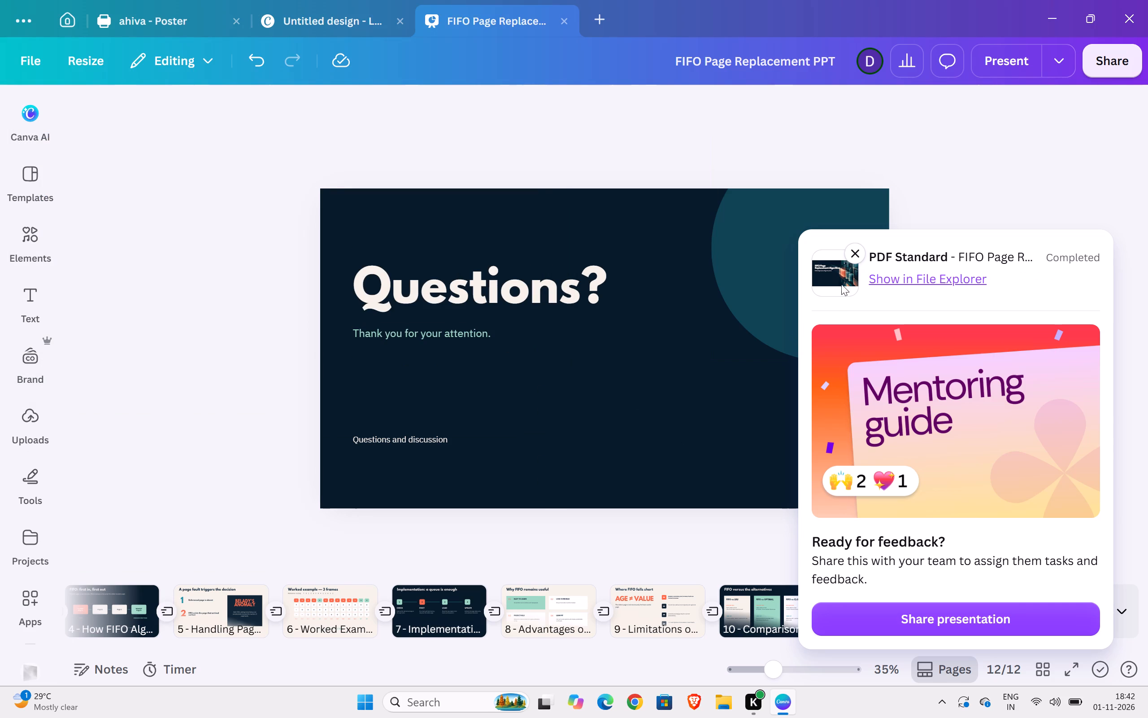
click(854, 250)
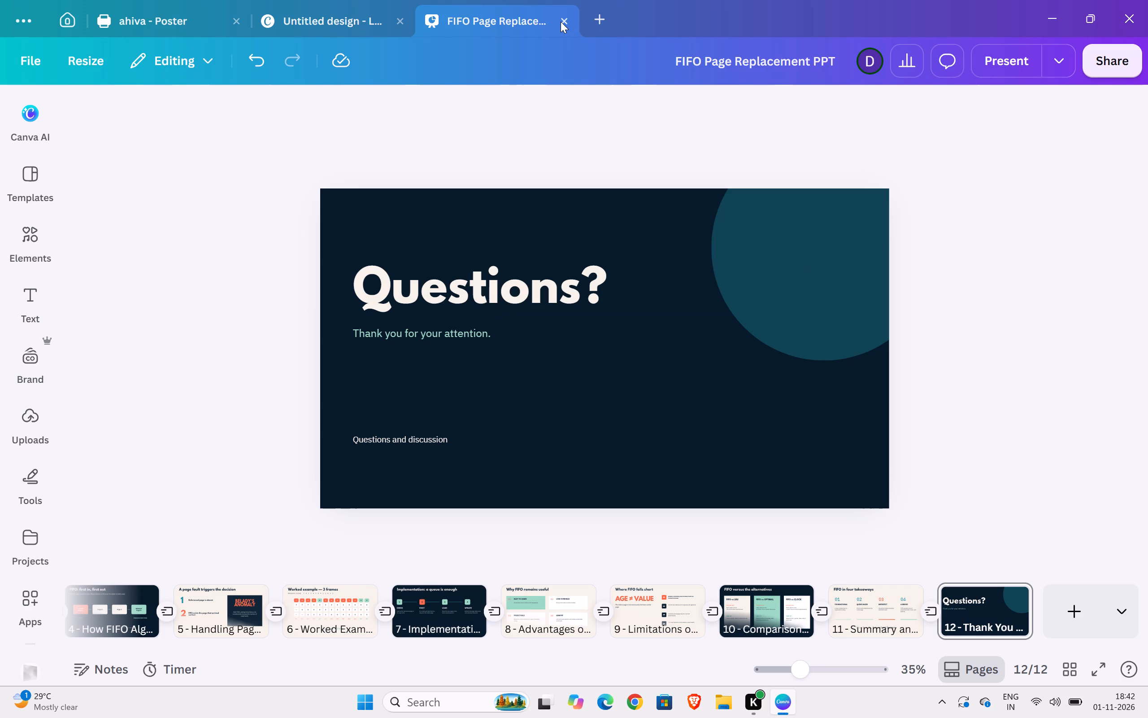
Create a new blank T-Shirt design, 14 × 18 in.
click(602, 21)
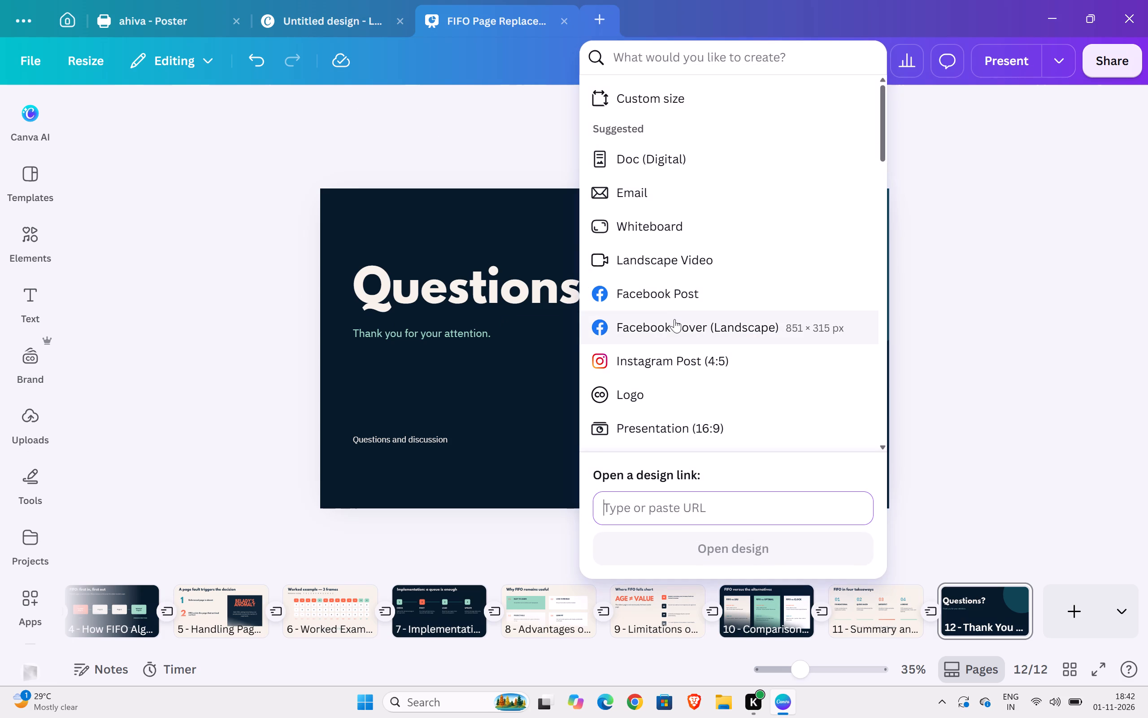
scroll(669, 424, down, 5)
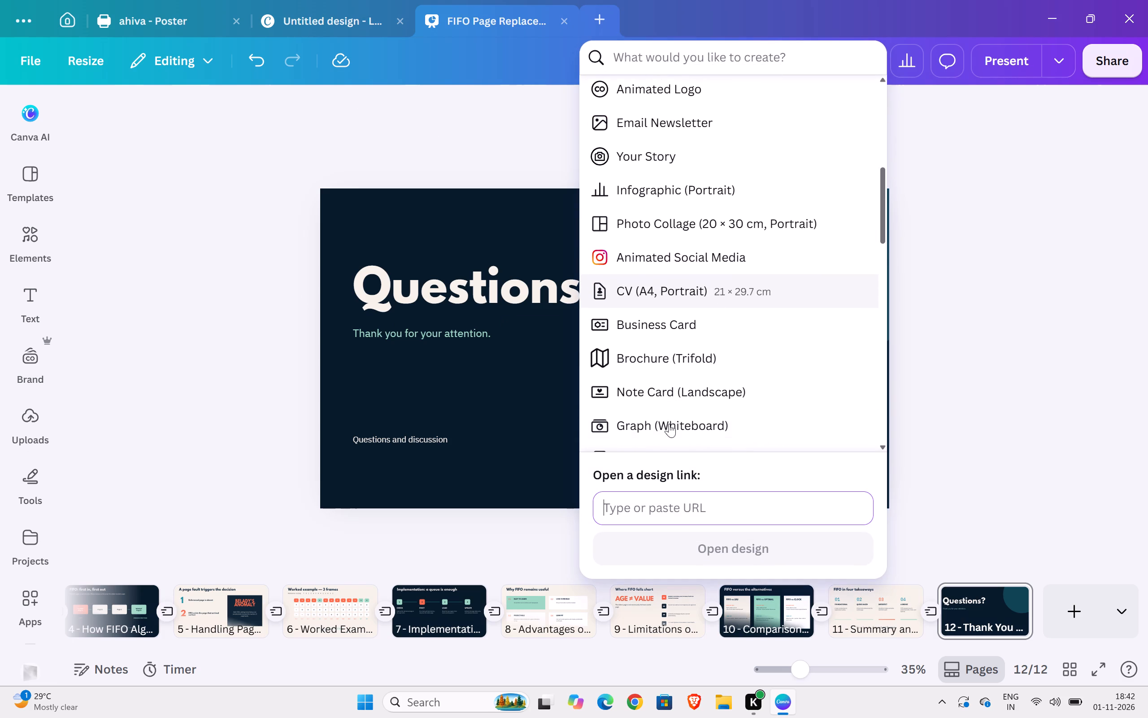
scroll(669, 424, down, 1)
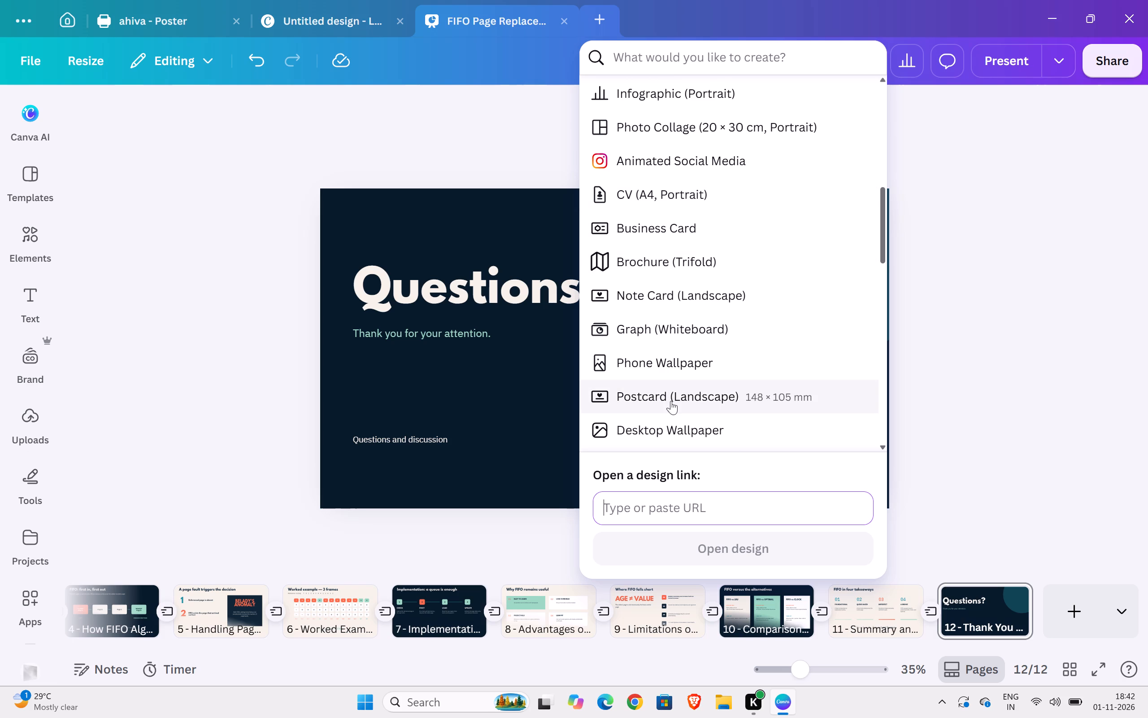
scroll(671, 401, down, 4)
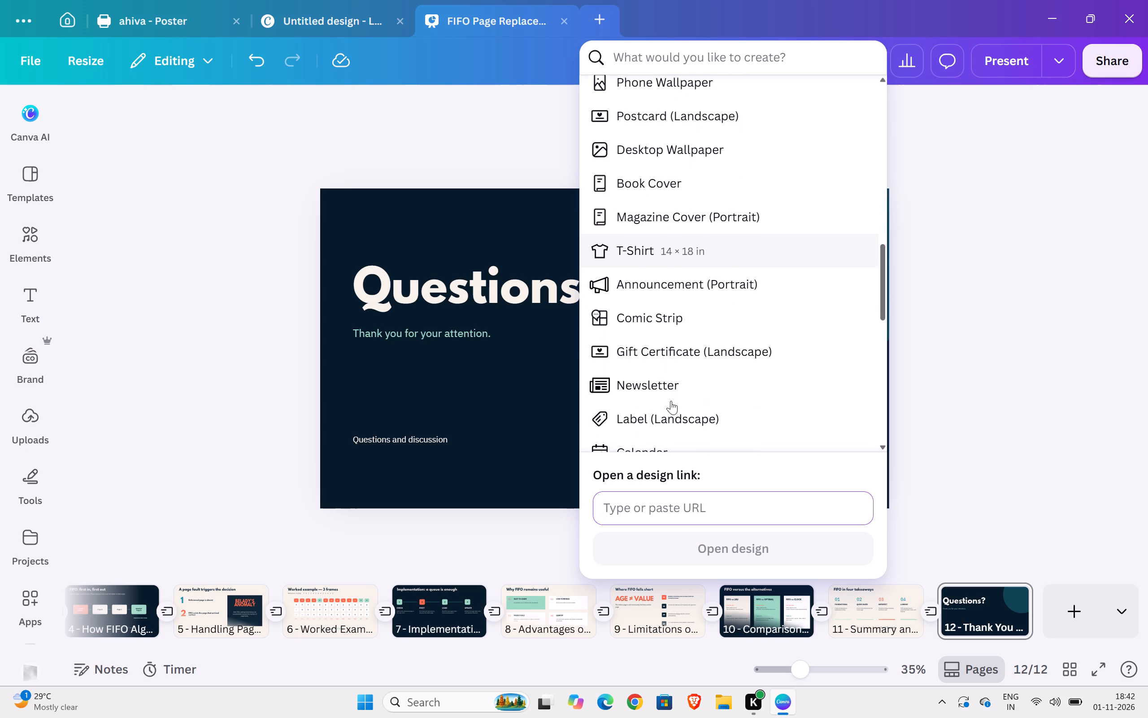
scroll(671, 401, down, 1)
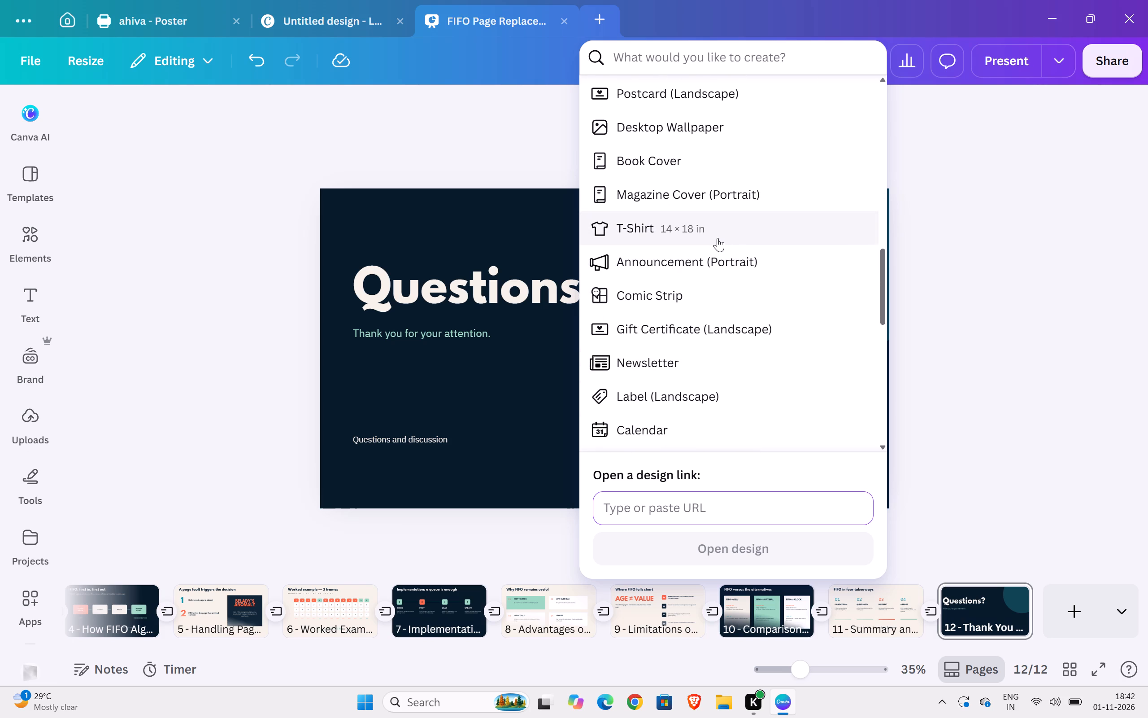
click(717, 238)
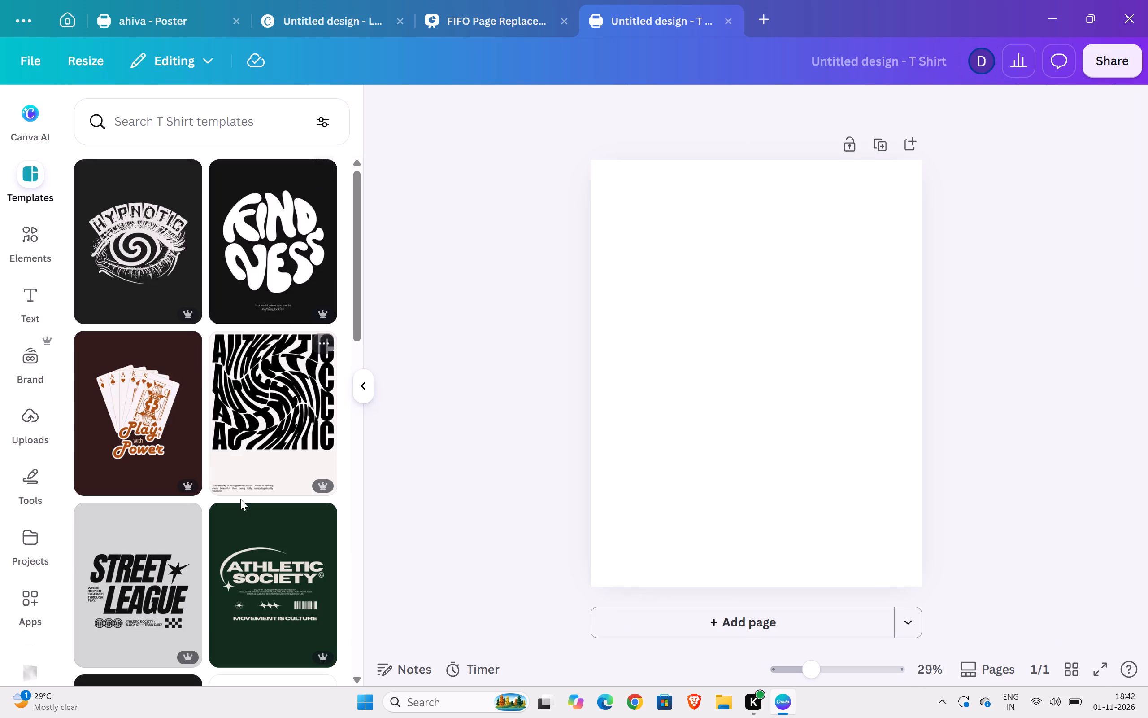
Try the Black Kings T-shirt template on the page, then apply the similar purple graffiti Never Stop template instead.
scroll(236, 527, down, 5)
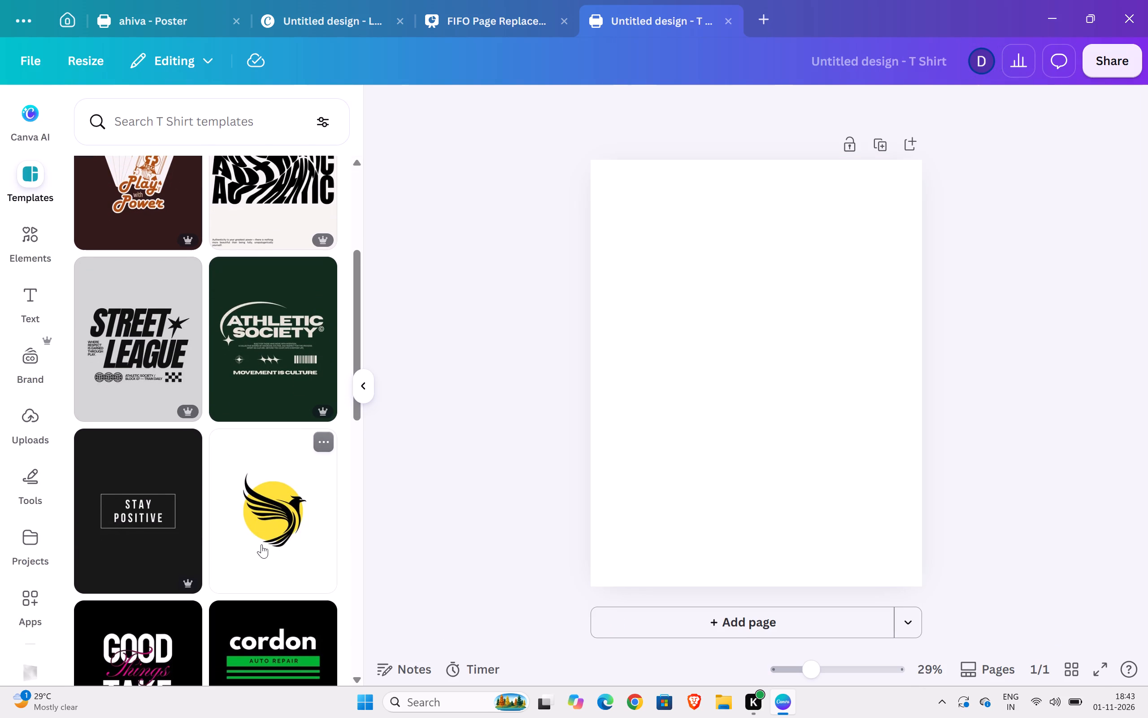
scroll(261, 544, down, 6)
scroll(173, 564, down, 6)
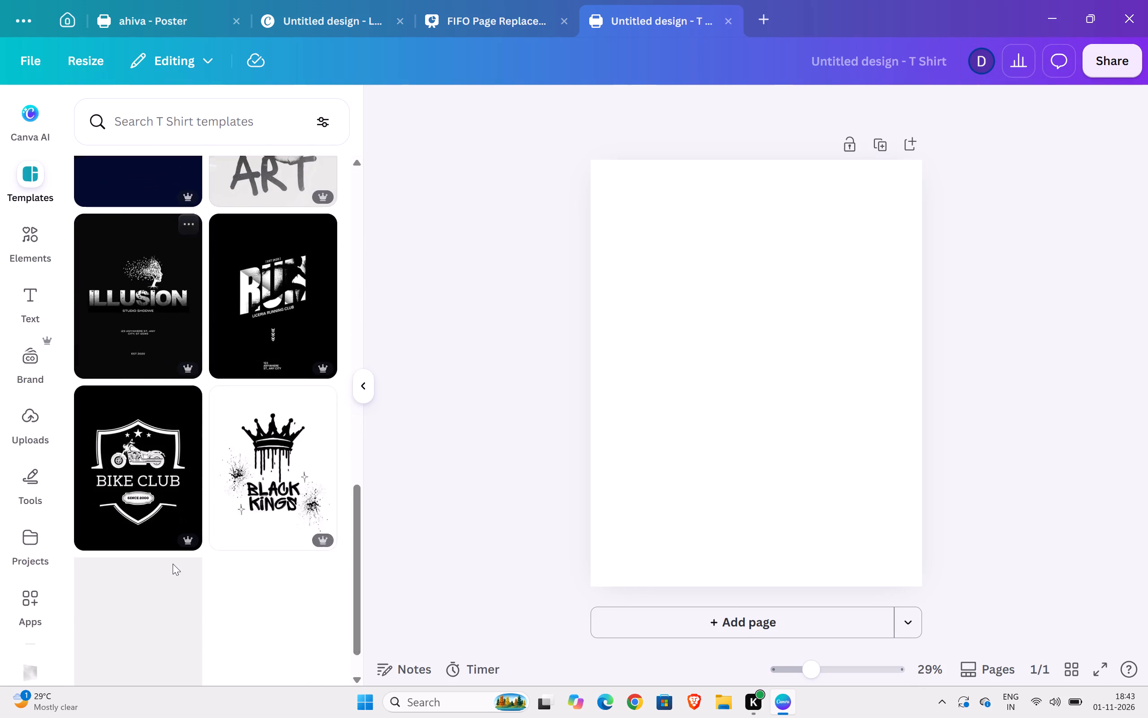
scroll(173, 564, up, 1)
click(278, 372)
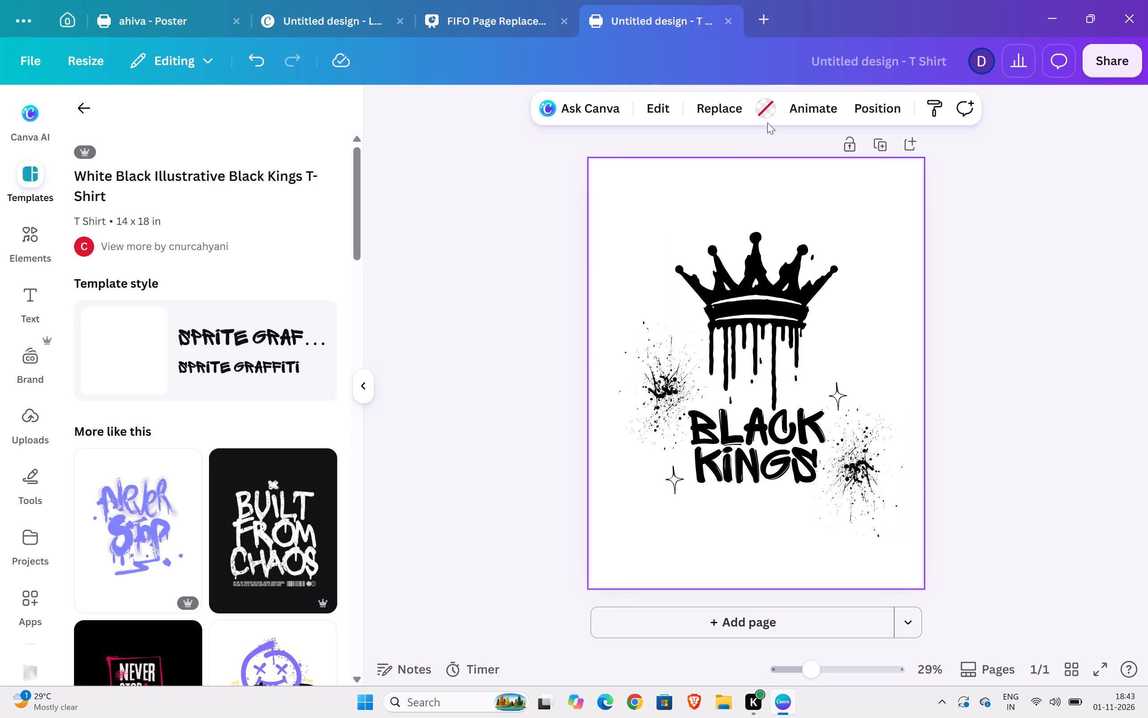
click(139, 544)
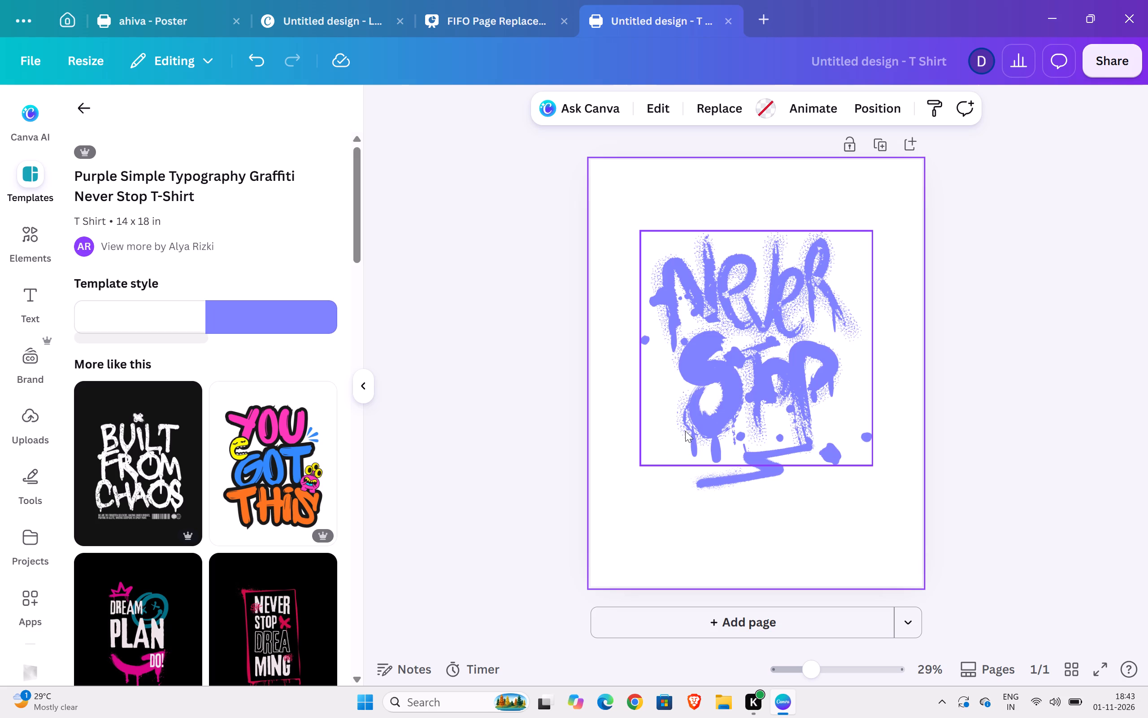
Replace the Never Stop lettering with the uploaded orange Happy Dussehra bow image and enlarge the image slightly.
click(782, 382)
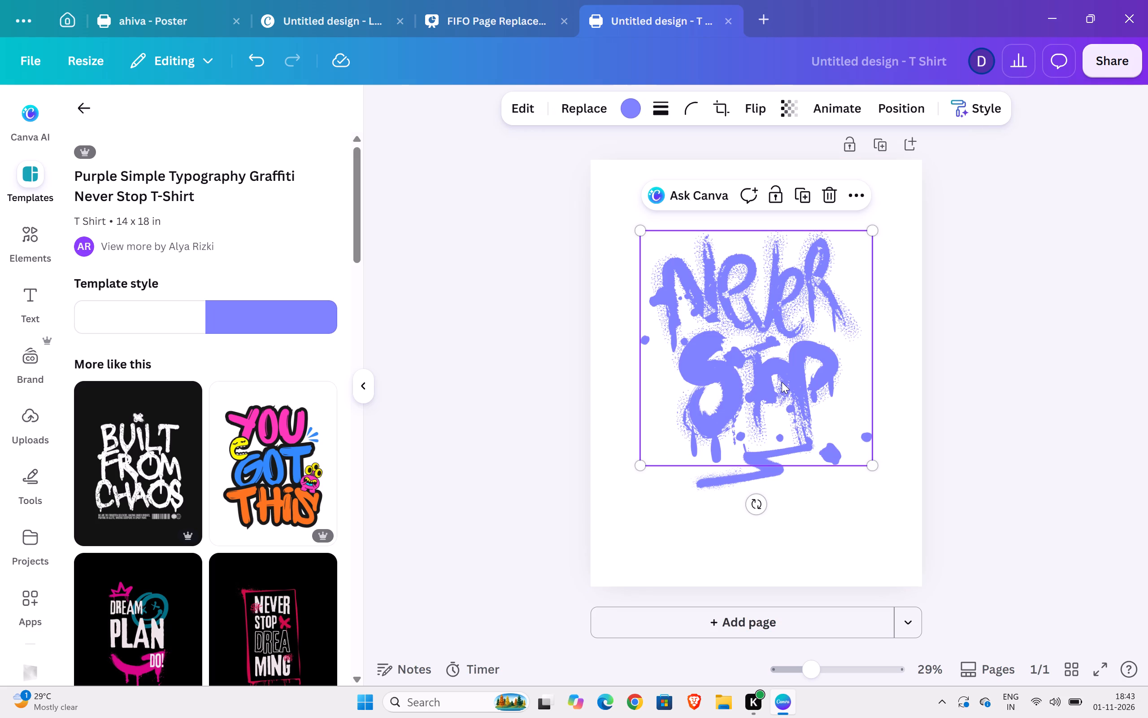
click(585, 117)
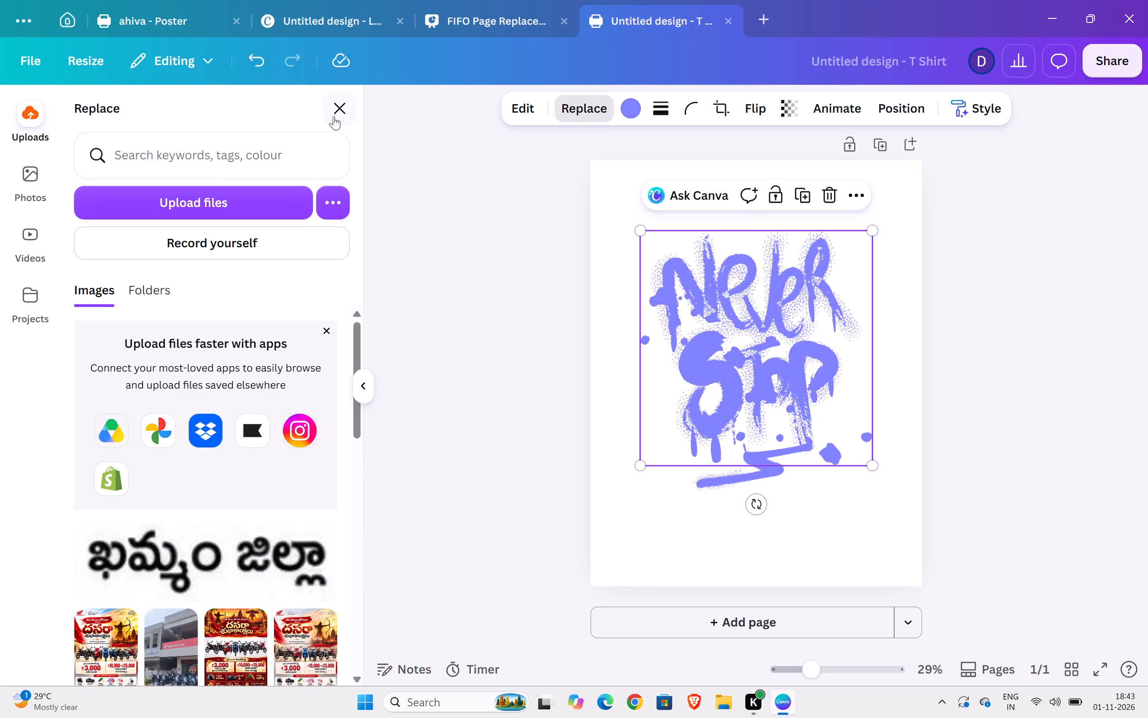
scroll(217, 656, down, 6)
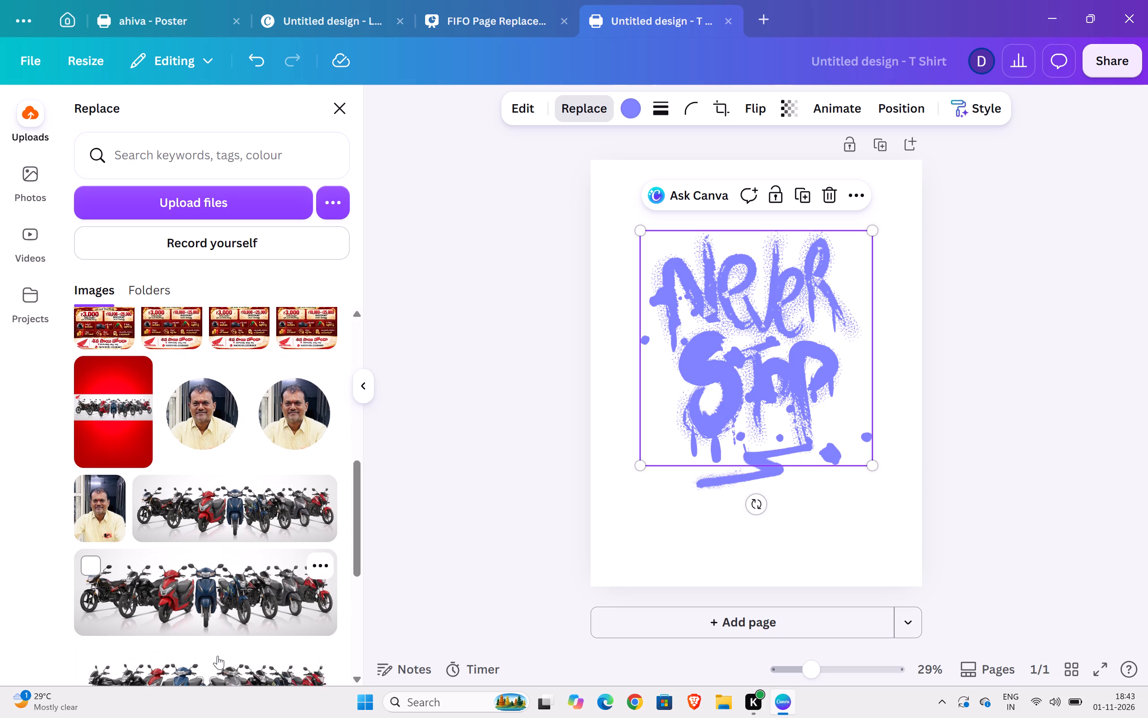
scroll(178, 662, down, 6)
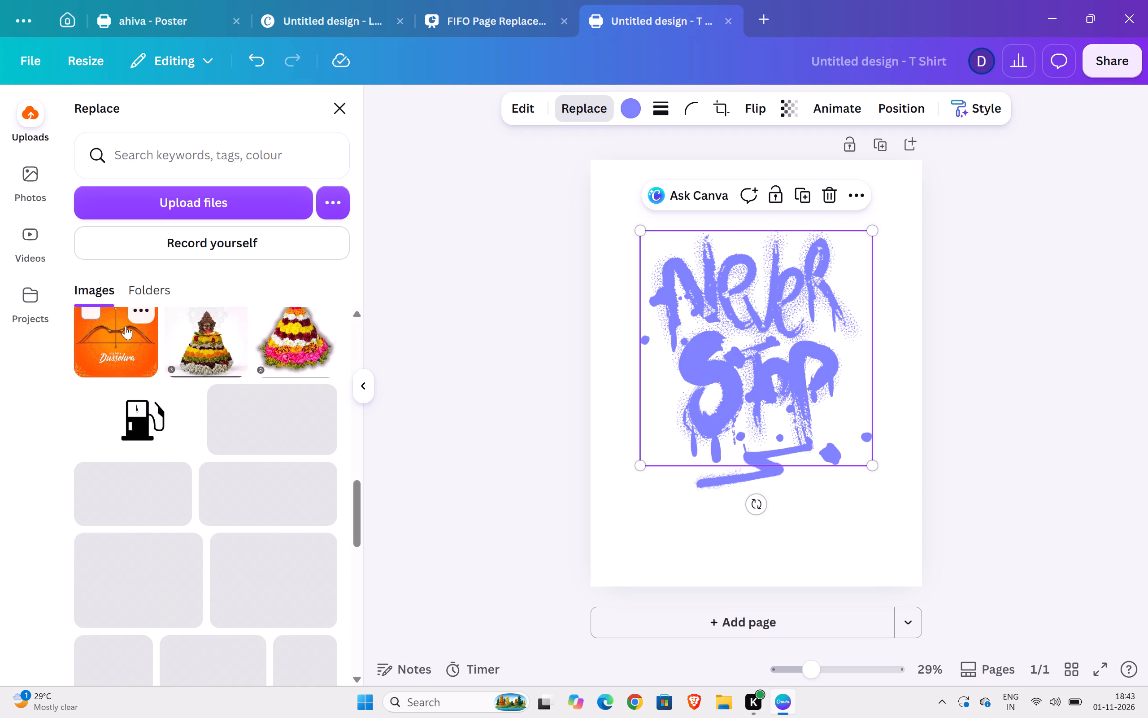
click(119, 352)
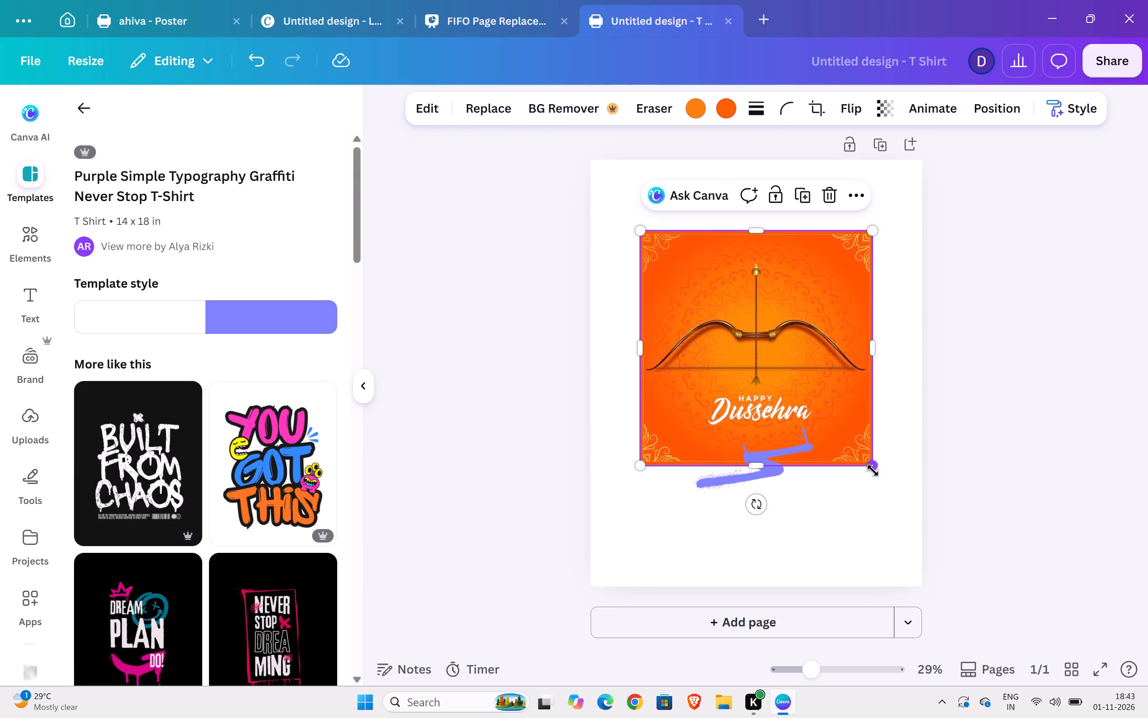
drag(873, 469, 819, 535)
Delete the leftover purple brush stroke at the bottom of the Happy Dussehra image.
click(766, 479)
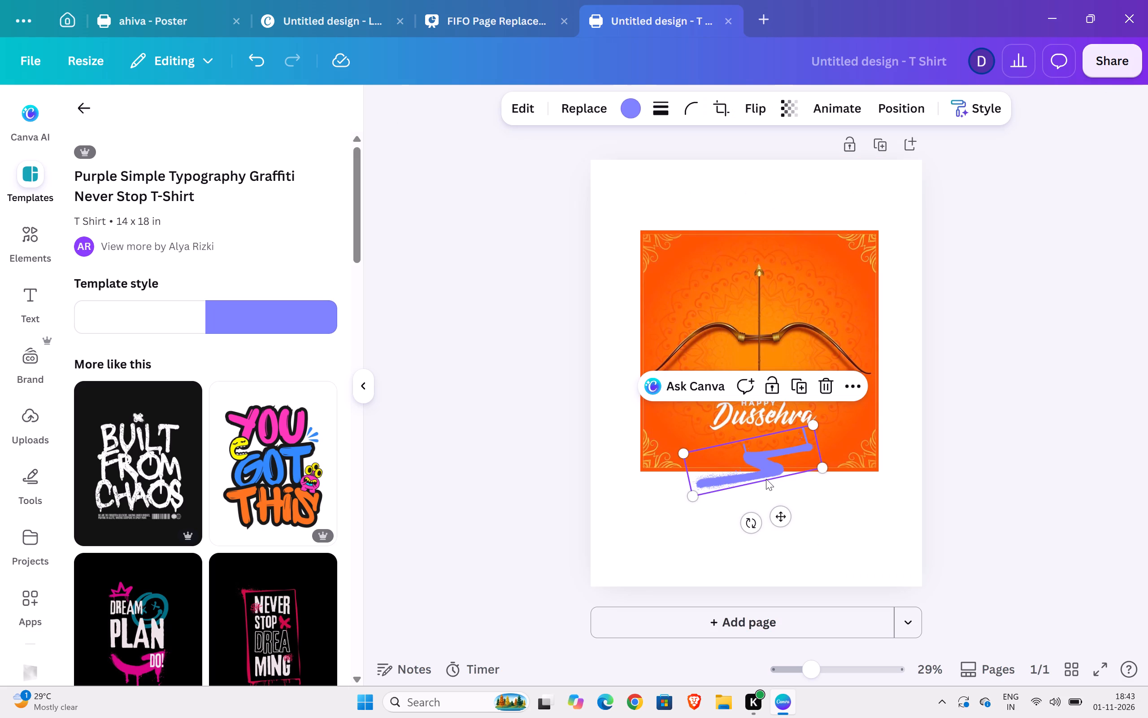
key(Delete)
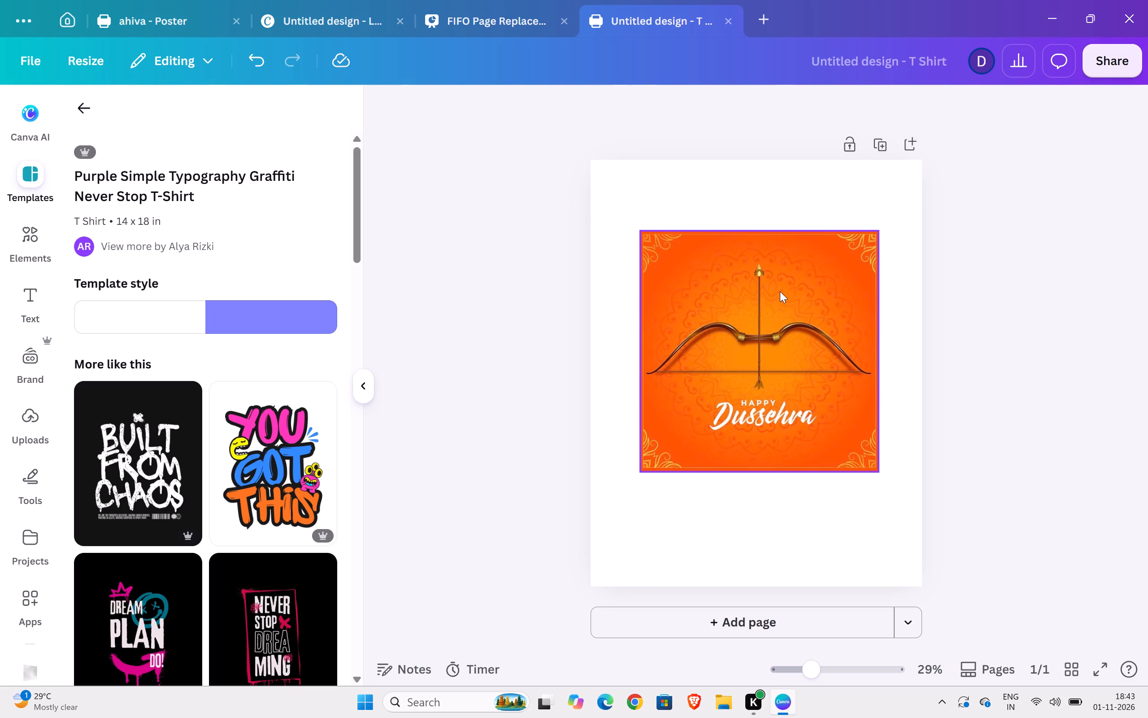
Remove the background from the Happy Dussehra image and move the bow and arrow down to the middle of the page.
click(776, 298)
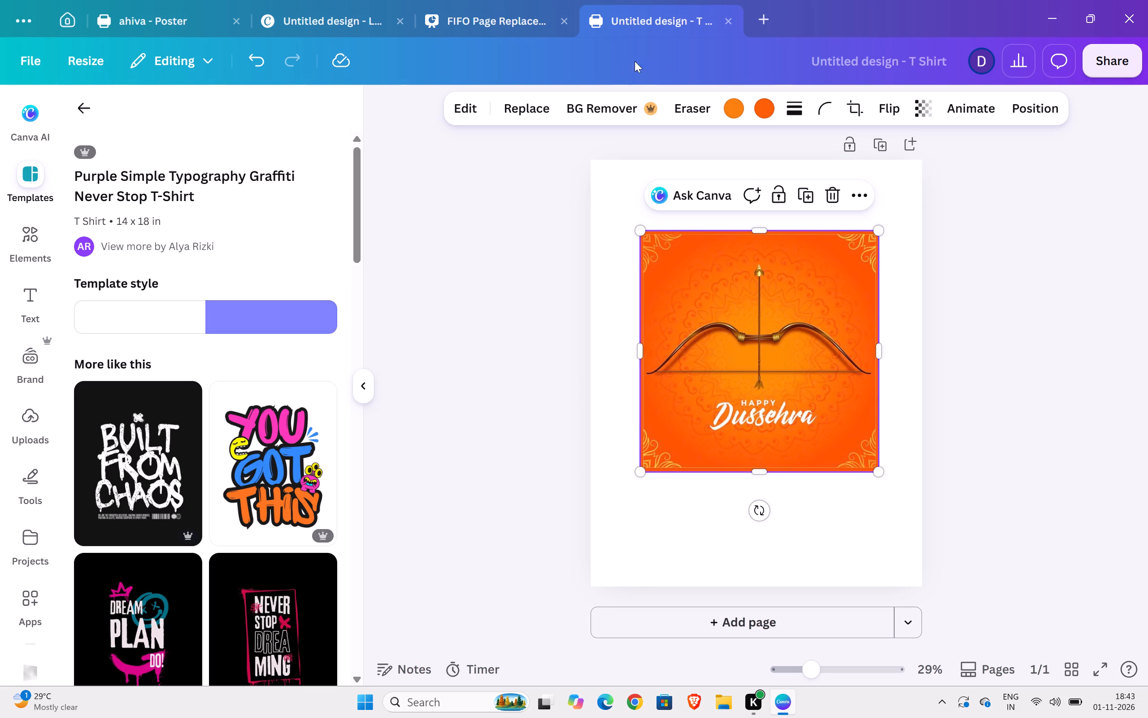
click(599, 104)
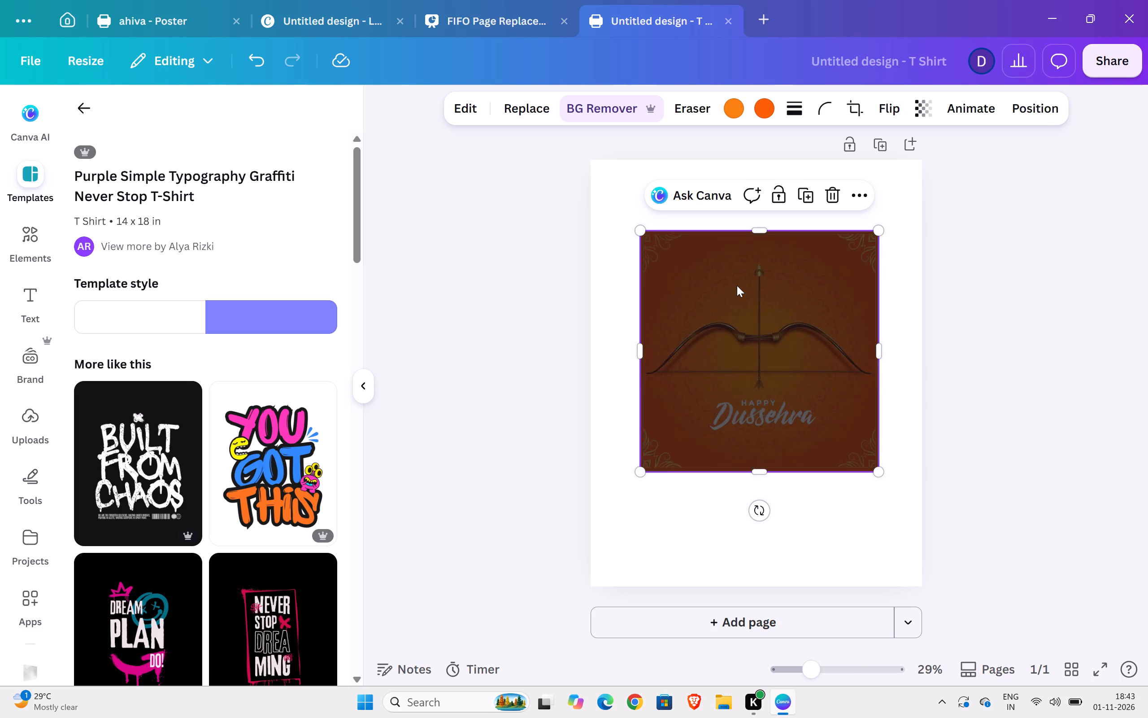
drag(783, 331, 791, 385)
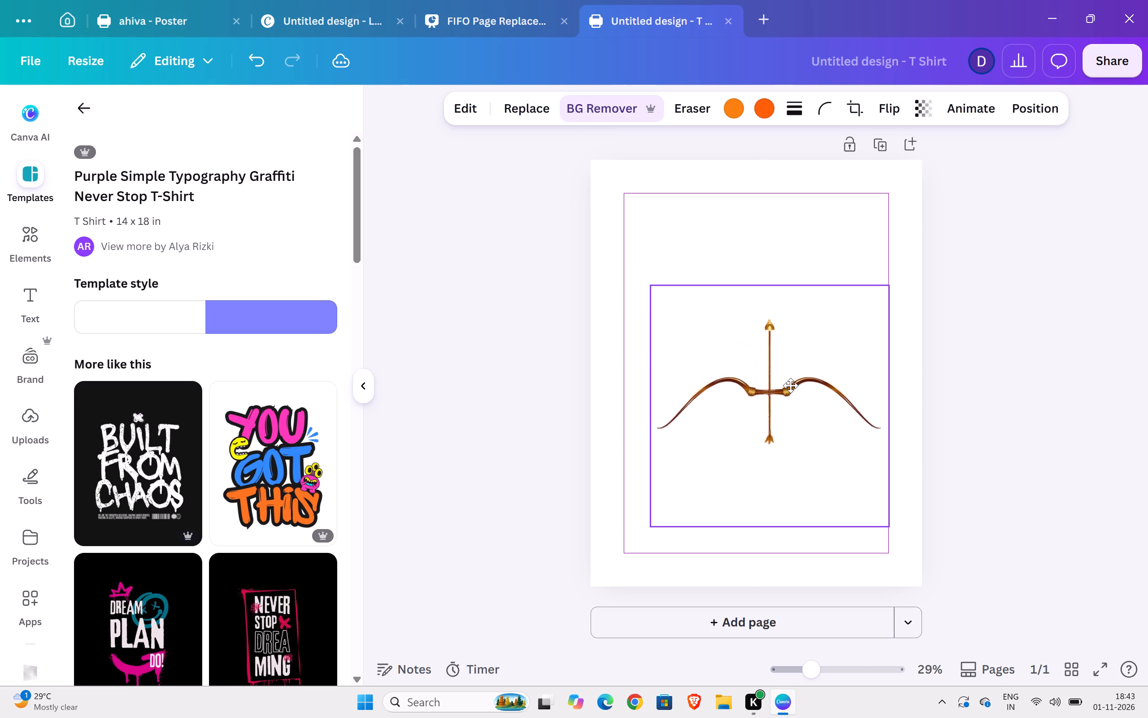
drag(791, 385, 783, 374)
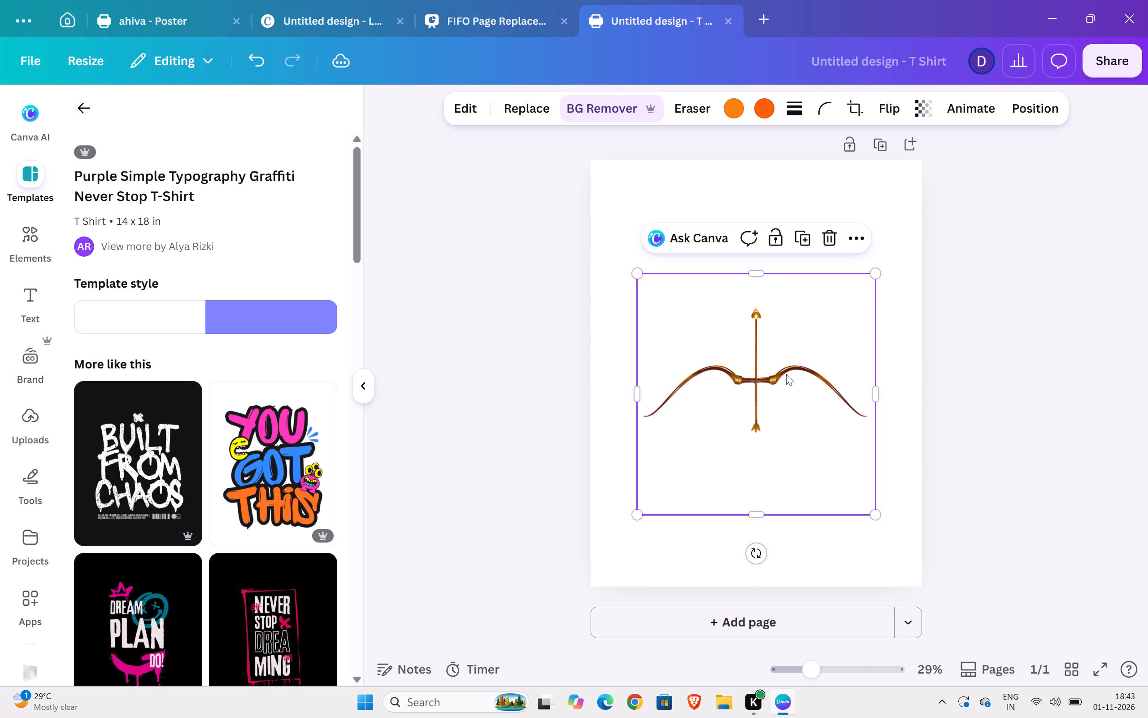
click(537, 292)
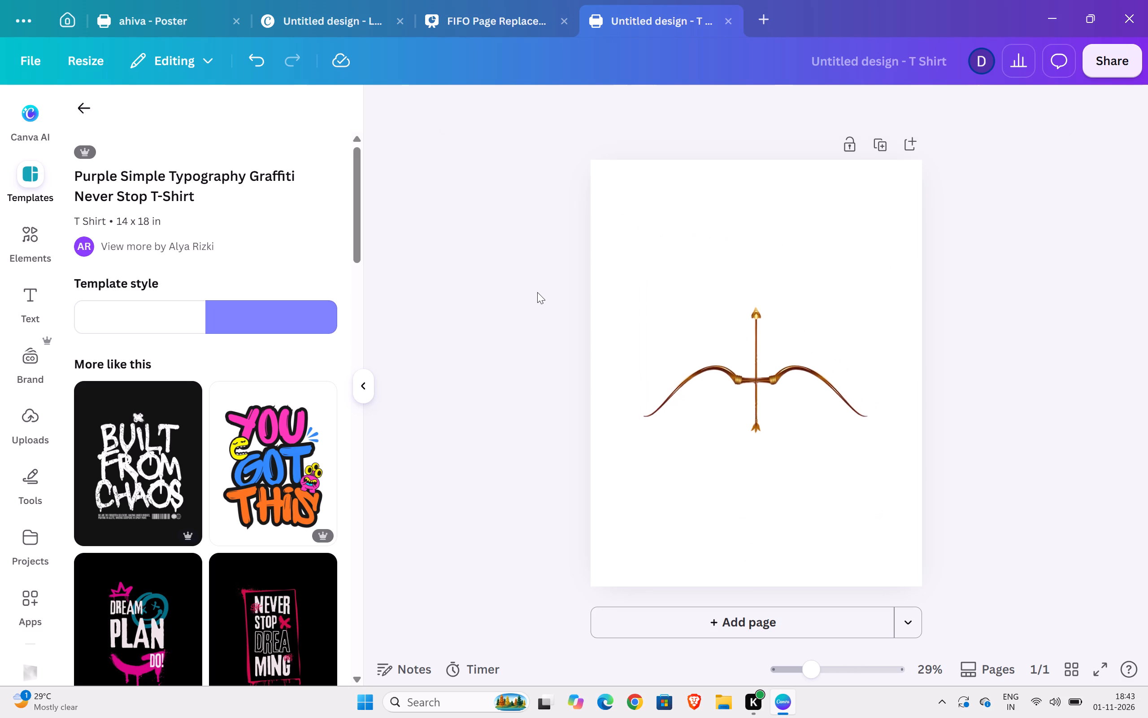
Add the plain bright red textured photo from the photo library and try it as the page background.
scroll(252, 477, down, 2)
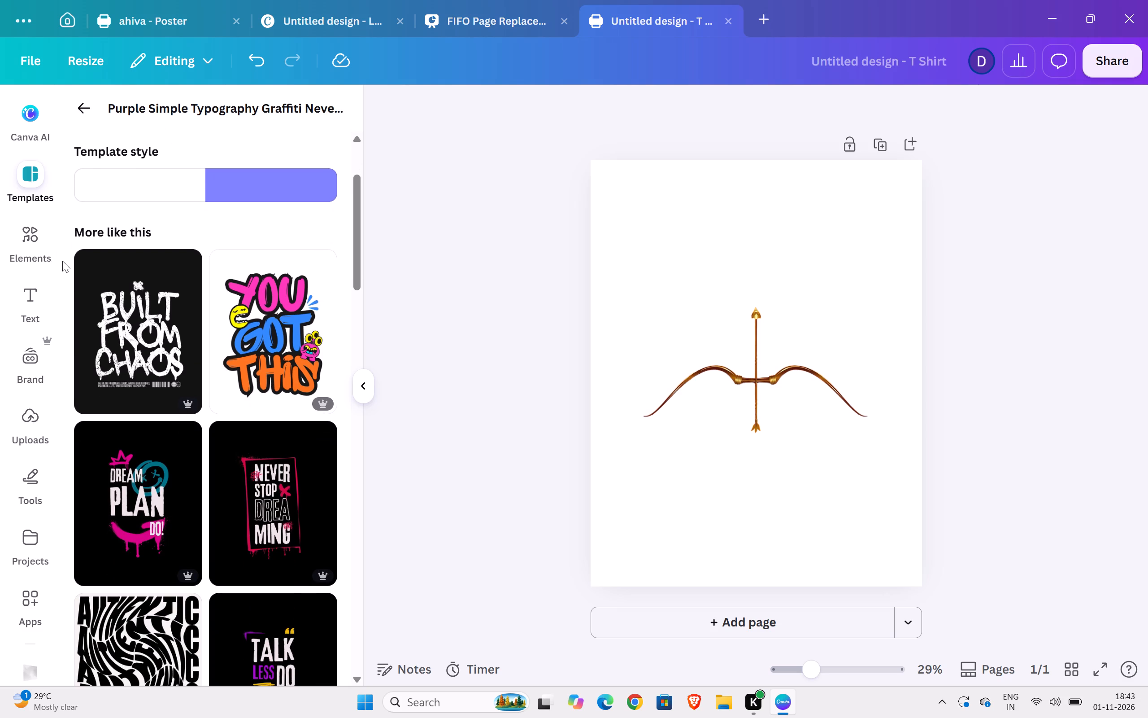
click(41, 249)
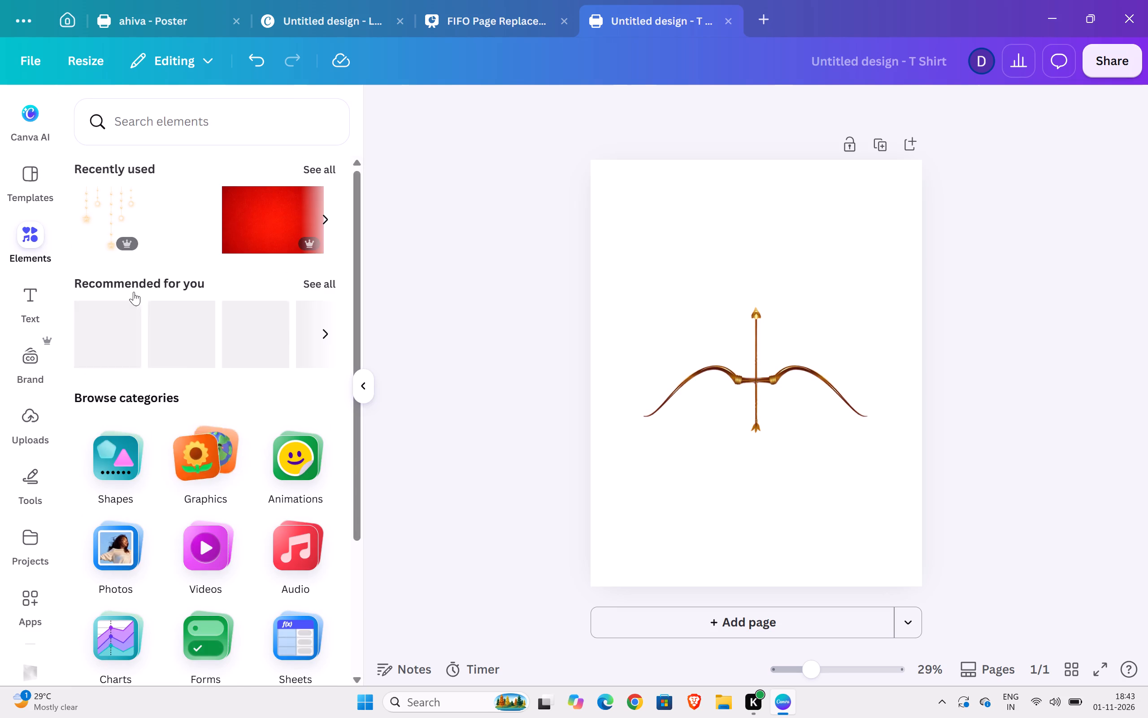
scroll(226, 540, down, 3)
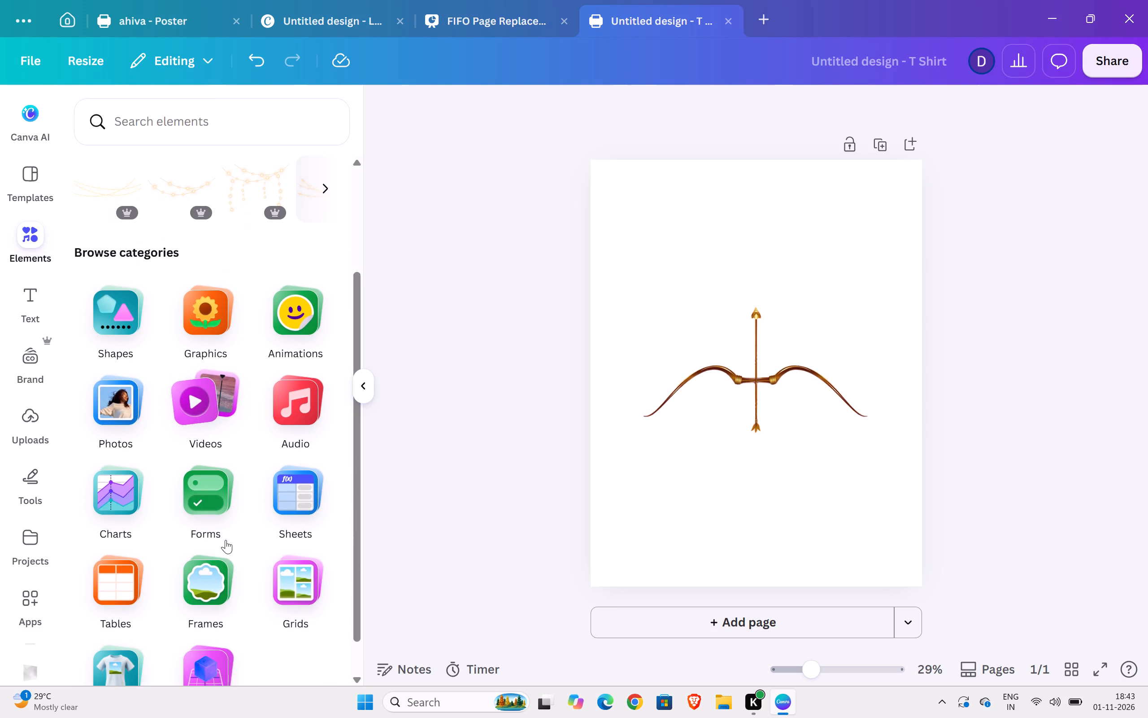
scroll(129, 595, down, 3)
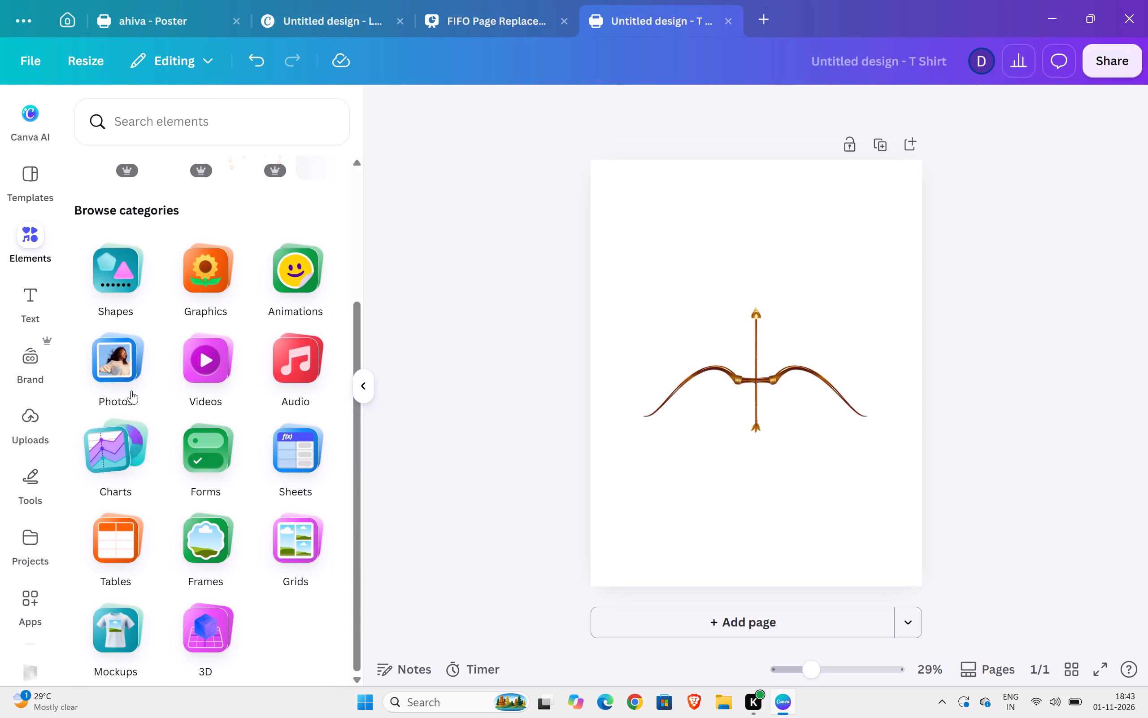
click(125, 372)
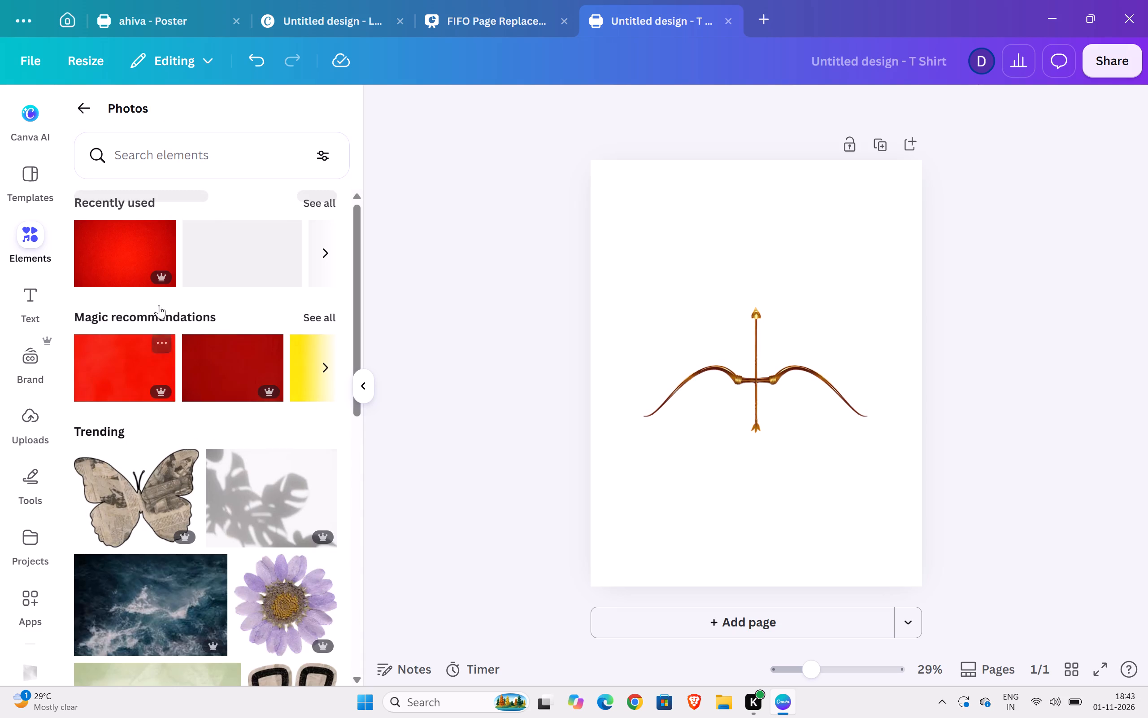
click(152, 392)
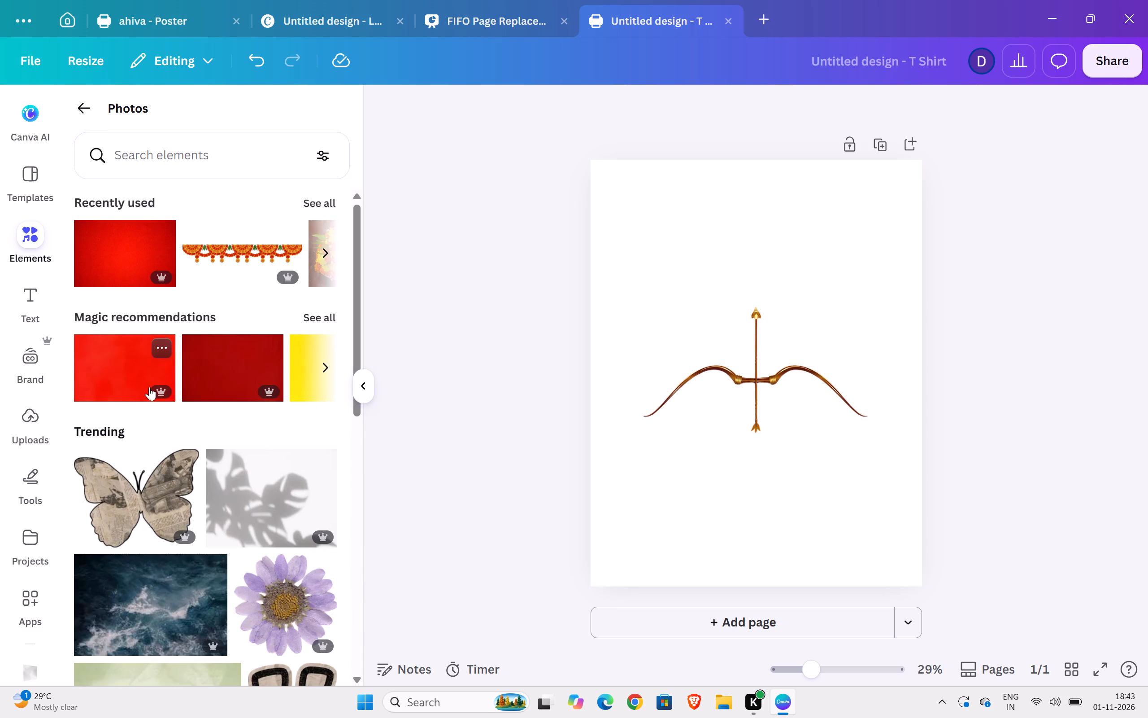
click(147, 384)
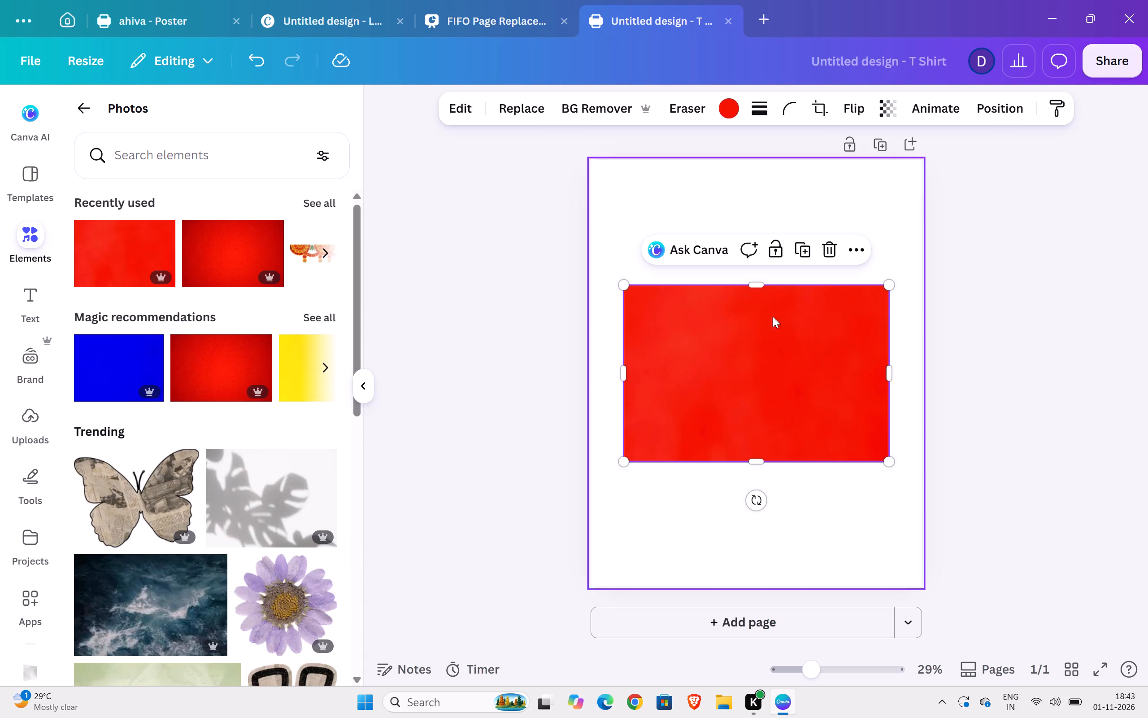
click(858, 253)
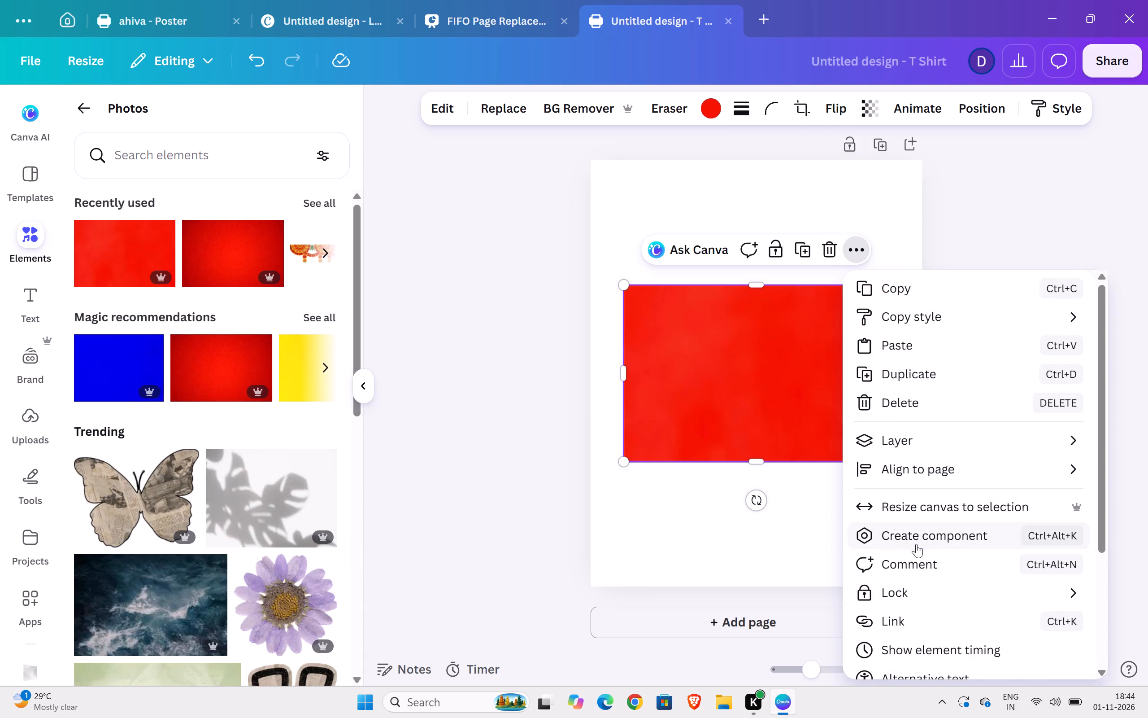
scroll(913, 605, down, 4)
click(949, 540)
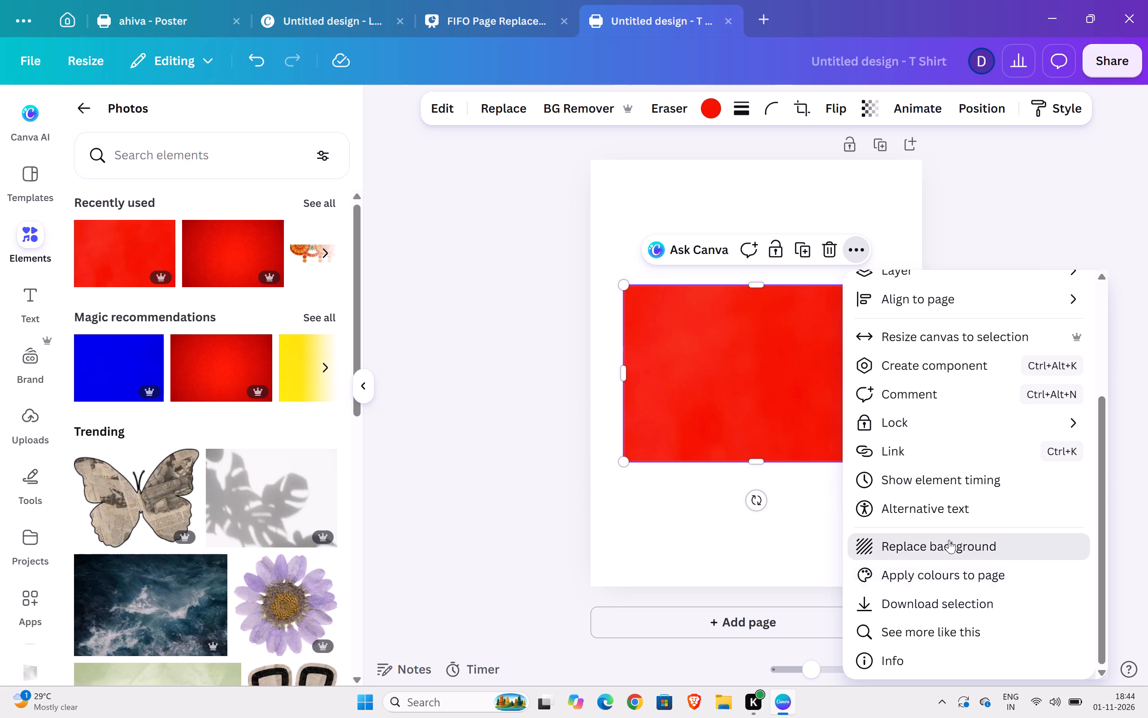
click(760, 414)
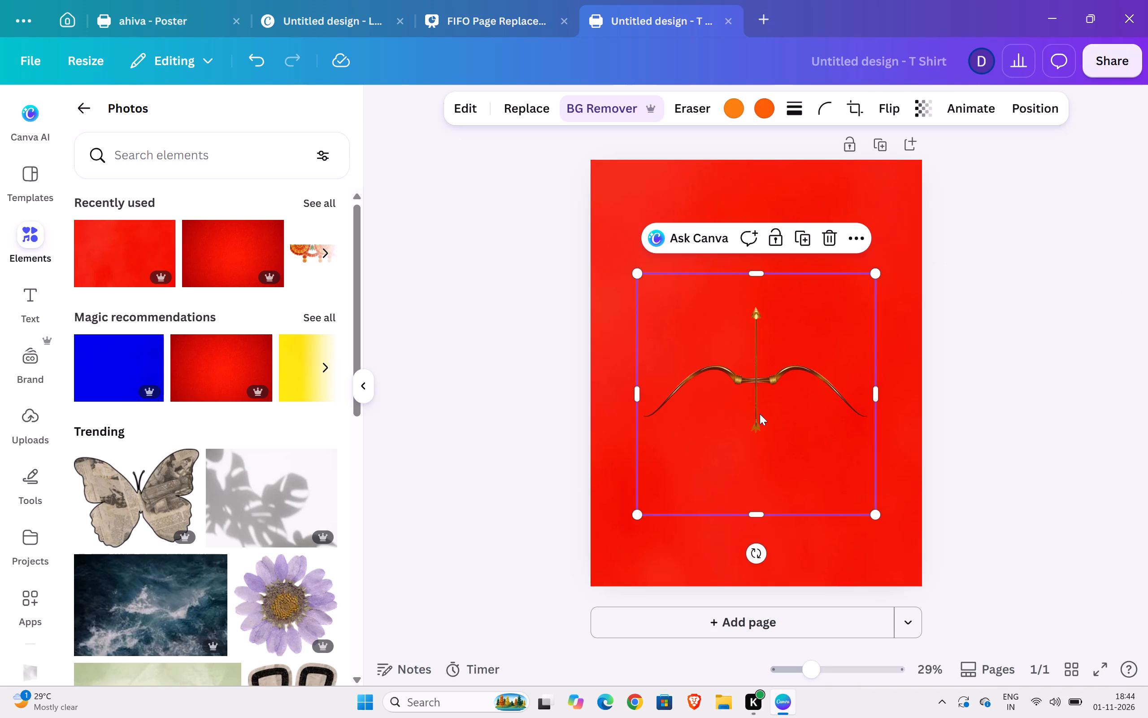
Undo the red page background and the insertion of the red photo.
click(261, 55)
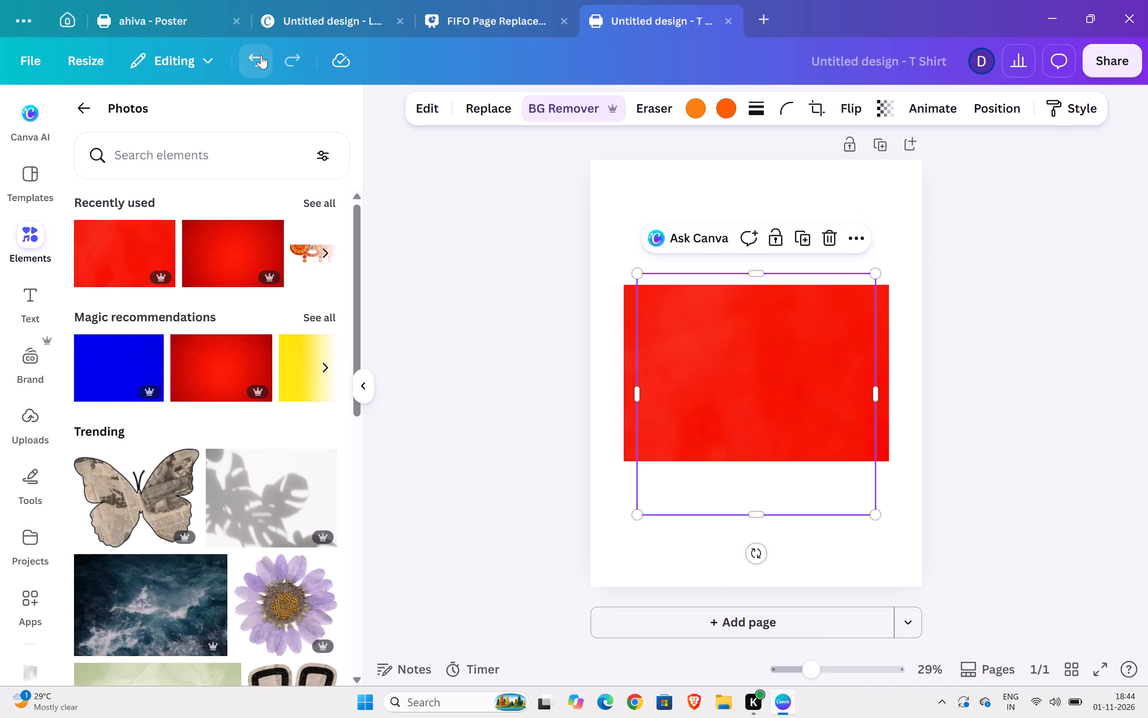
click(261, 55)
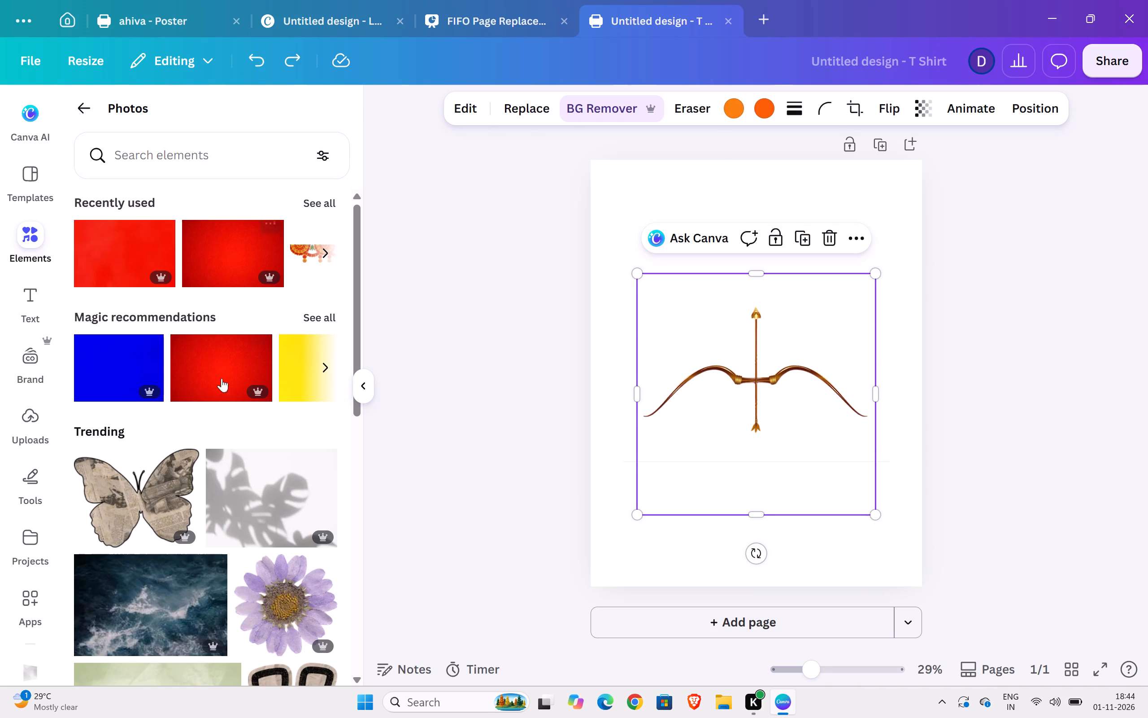
Browse the photo library, search it for Dusshera, and look through the pictures for a suitable one.
scroll(228, 407, down, 5)
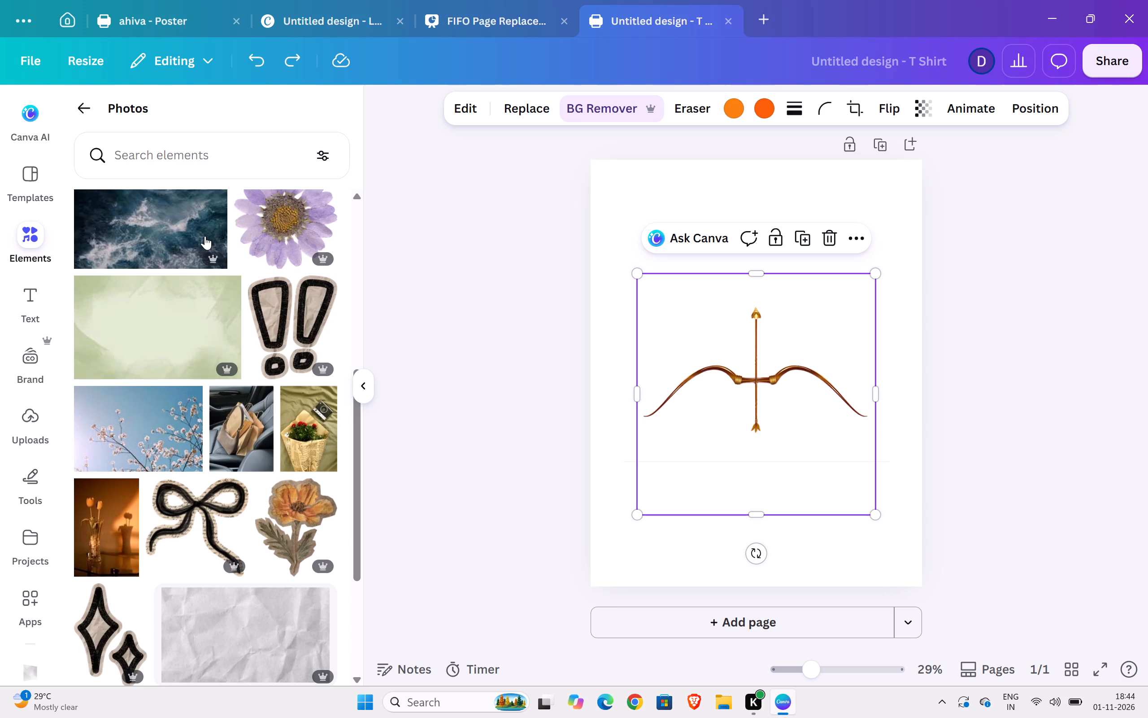
scroll(208, 389, up, 6)
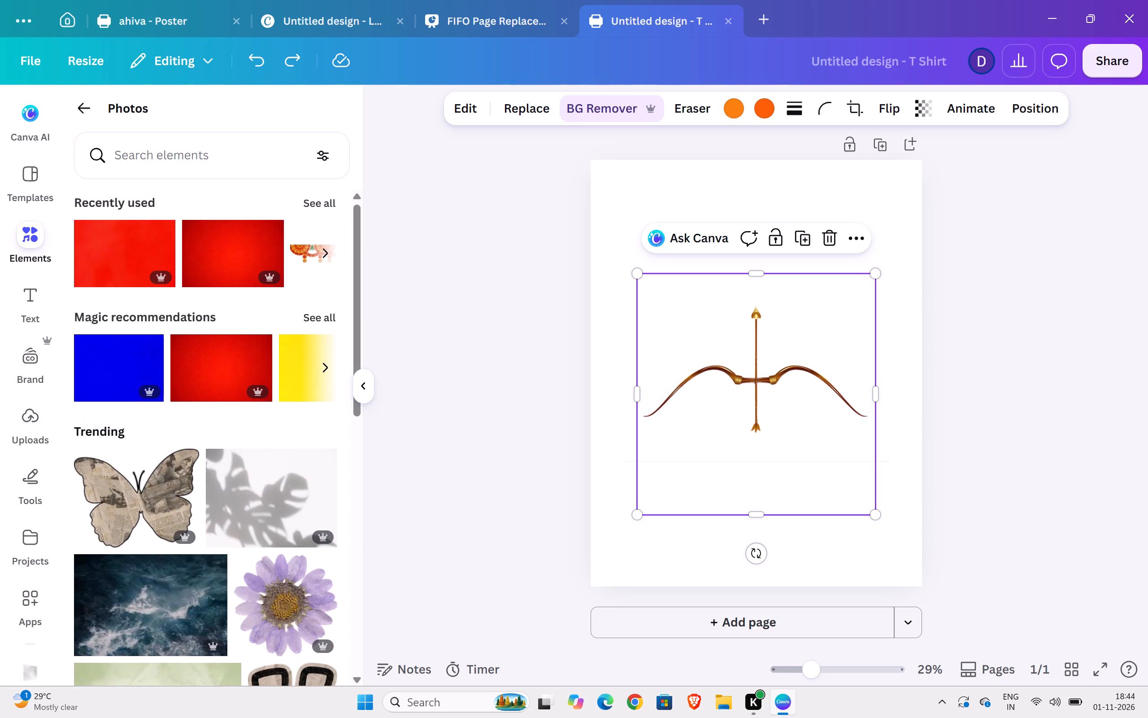
click(244, 141)
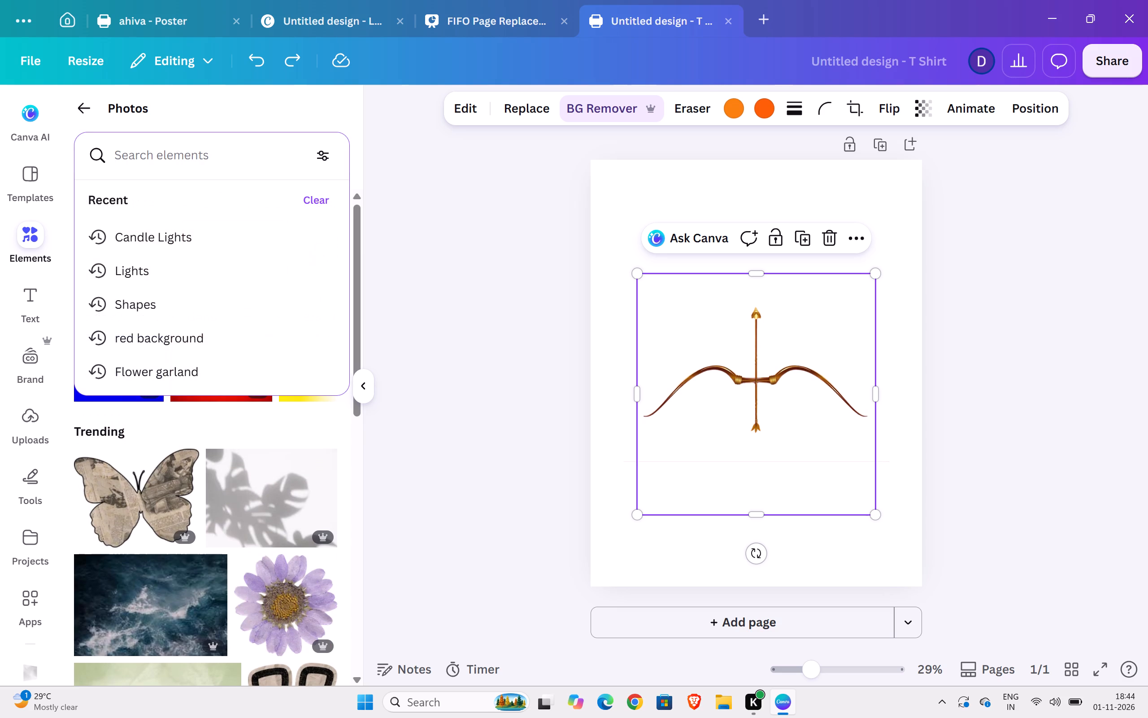
text(duss)
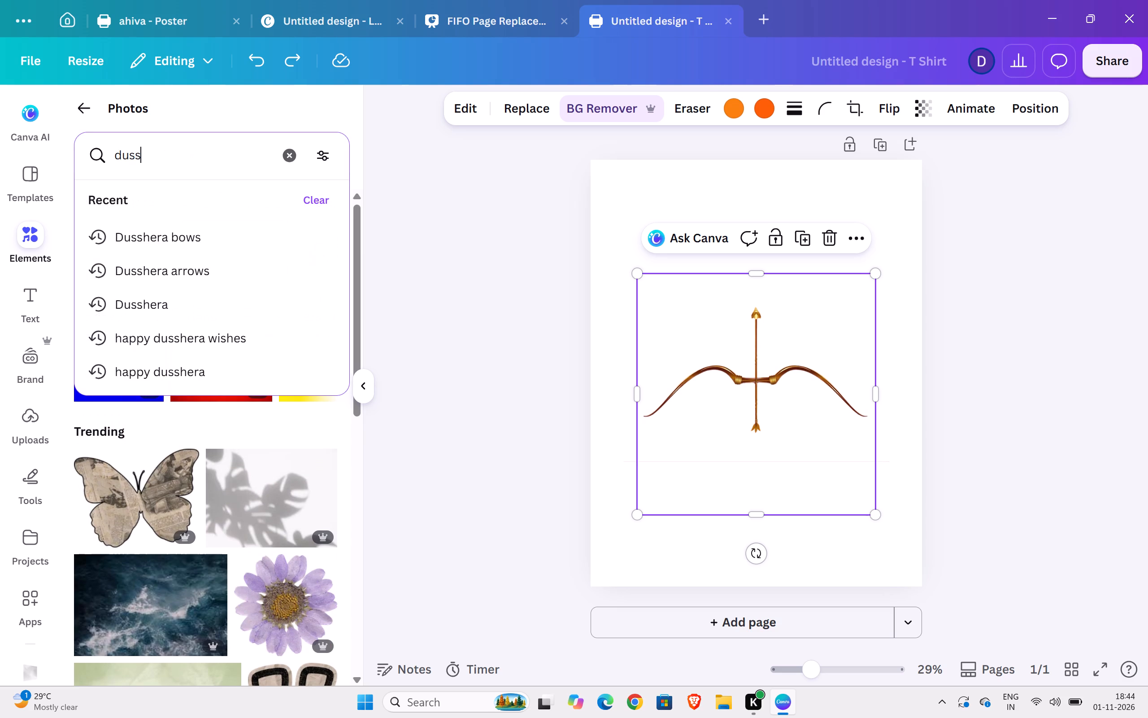
click(193, 301)
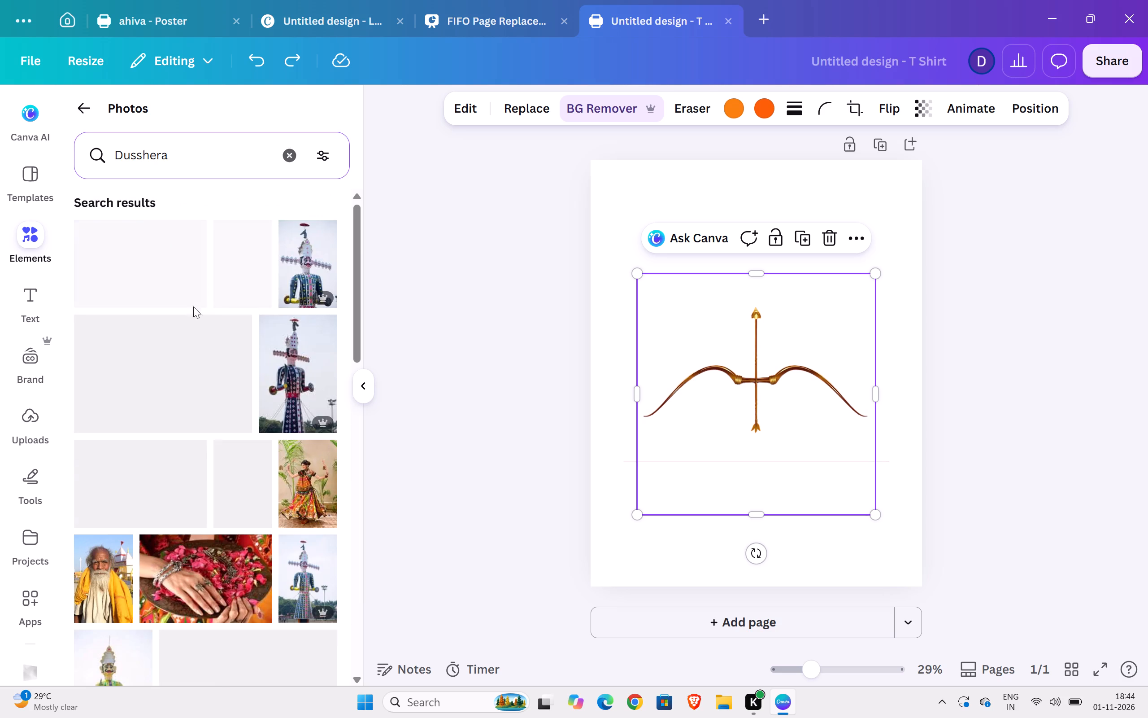
scroll(195, 512, down, 5)
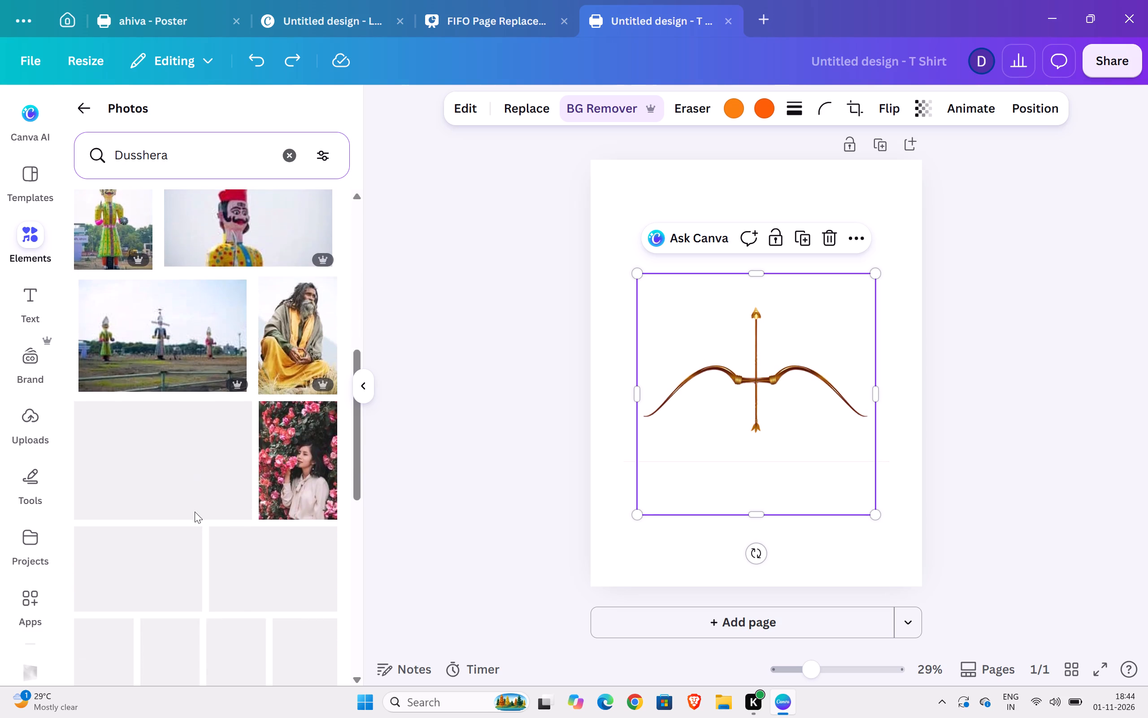
scroll(199, 336, up, 7)
click(78, 112)
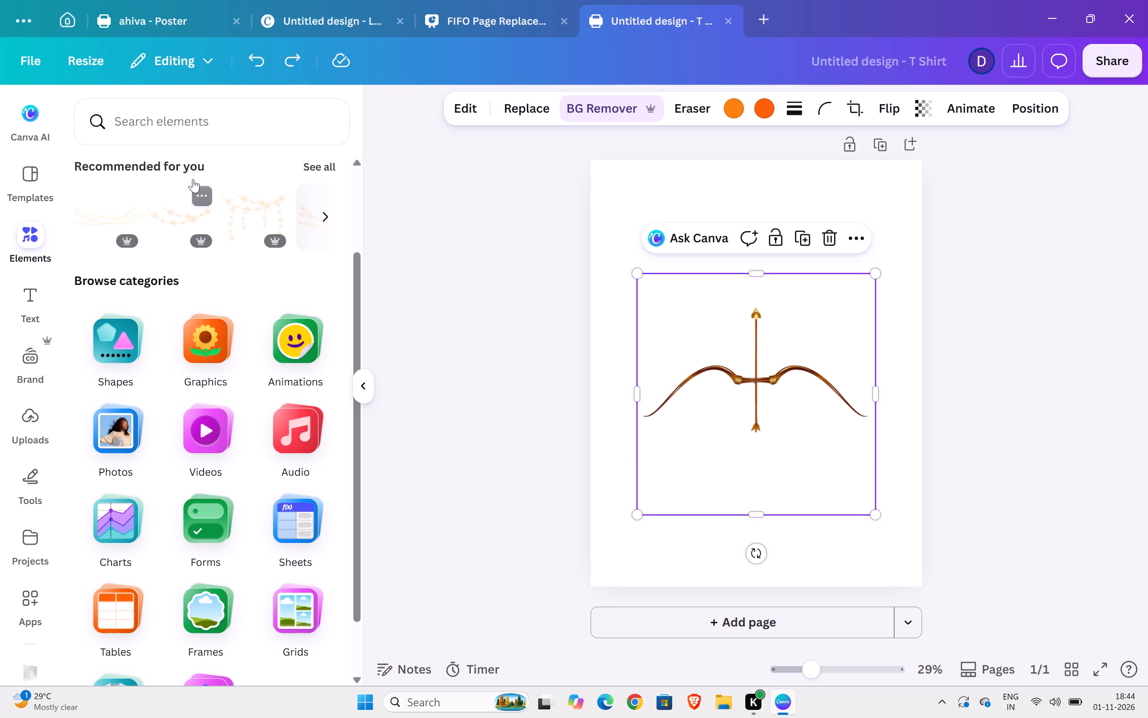
Search all elements for Dusshera and add the black ten-headed Ravana silhouette with a sword to the page.
click(212, 136)
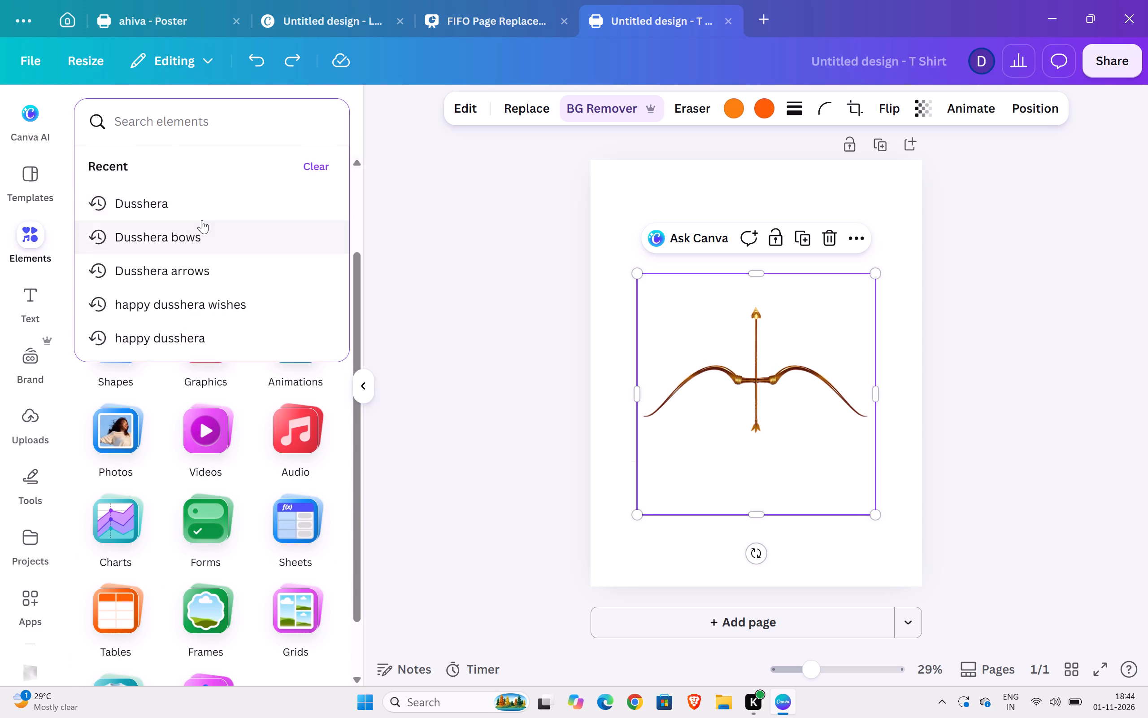
click(202, 220)
key(BackSpace)
key(BackSpace)
key(BackSpace)
key(BackSpace)
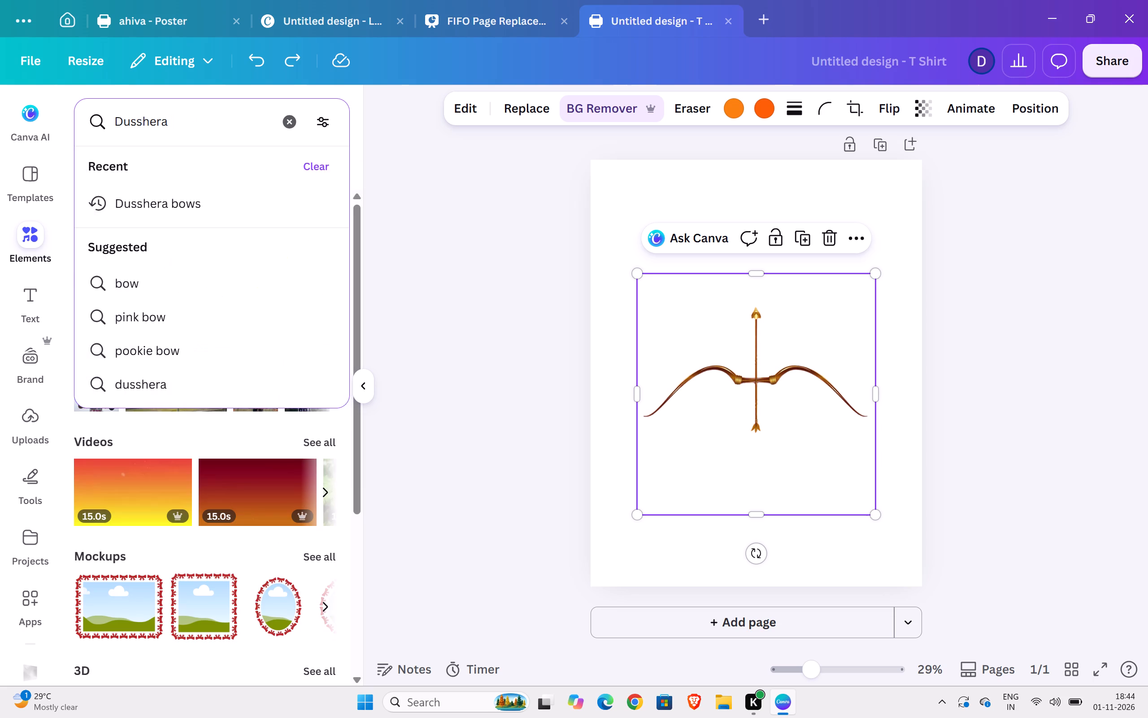
key(Return)
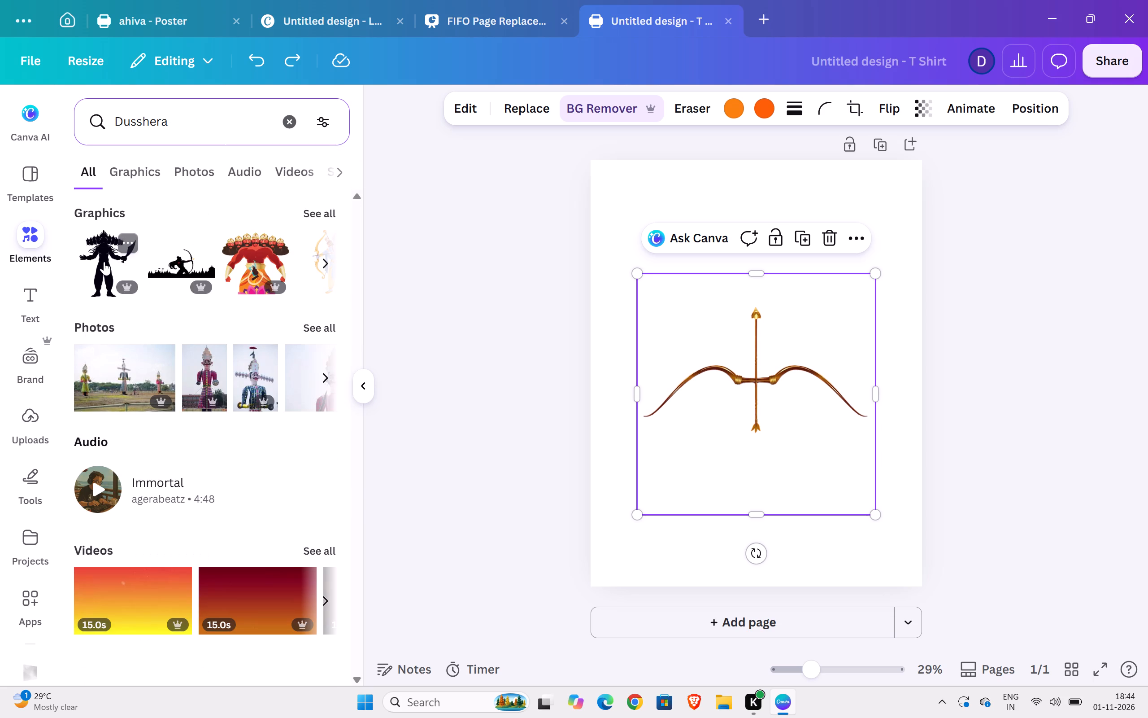
click(105, 262)
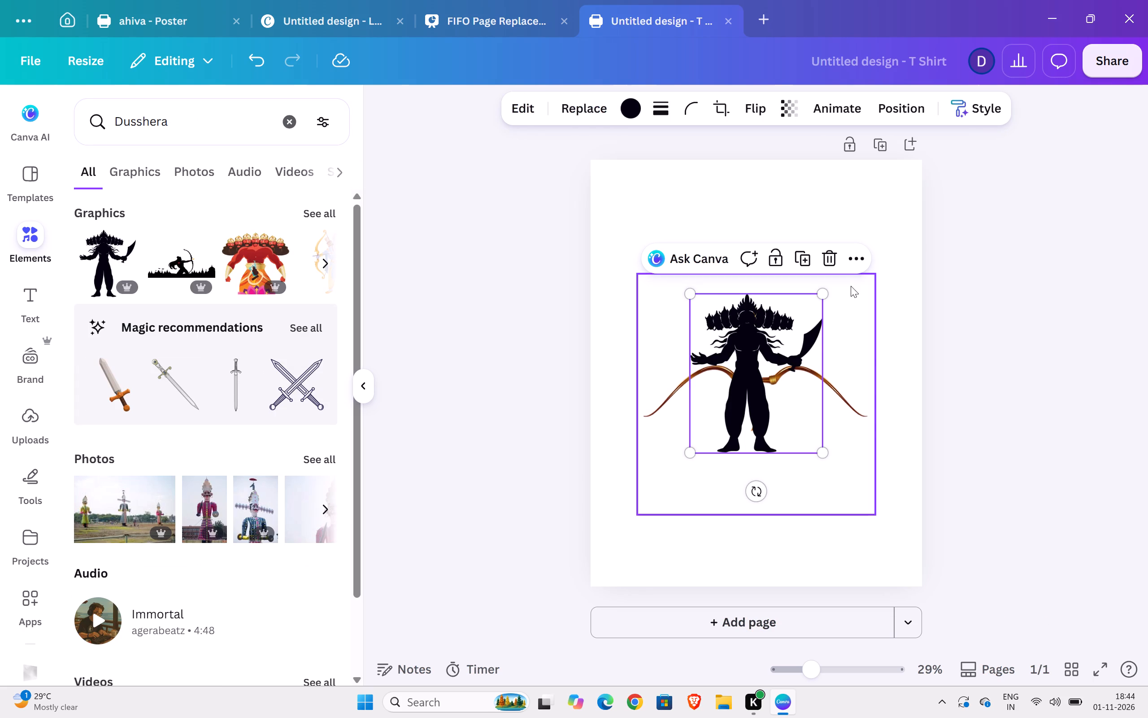
click(853, 260)
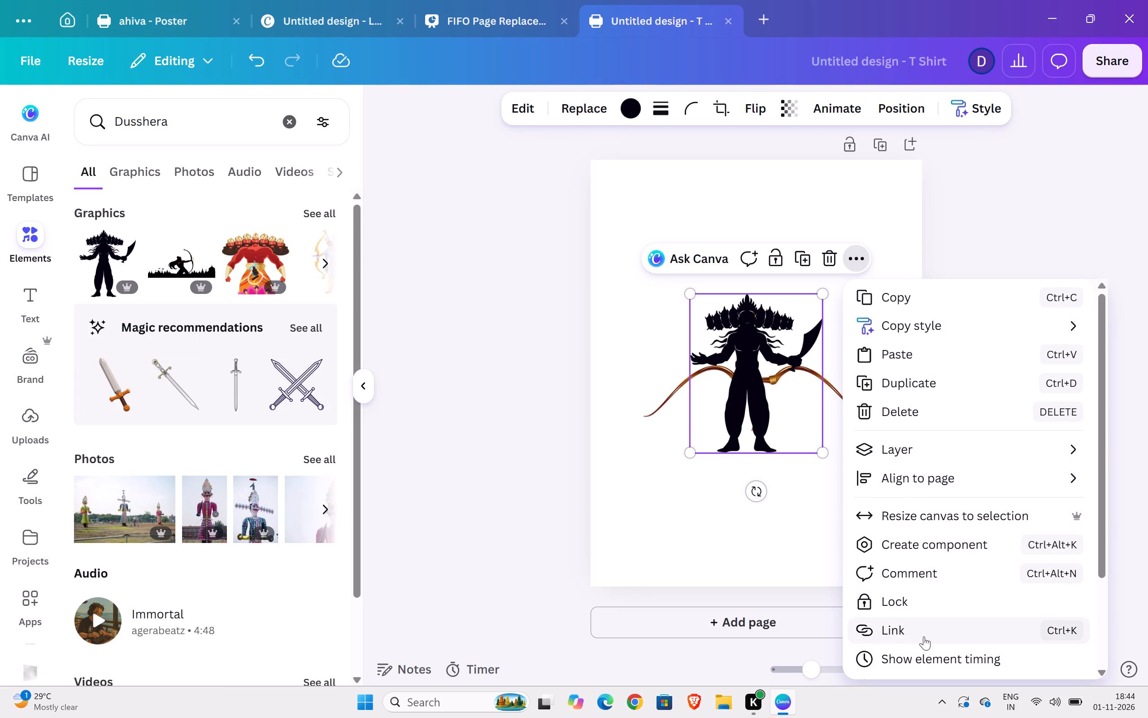
scroll(924, 636, down, 4)
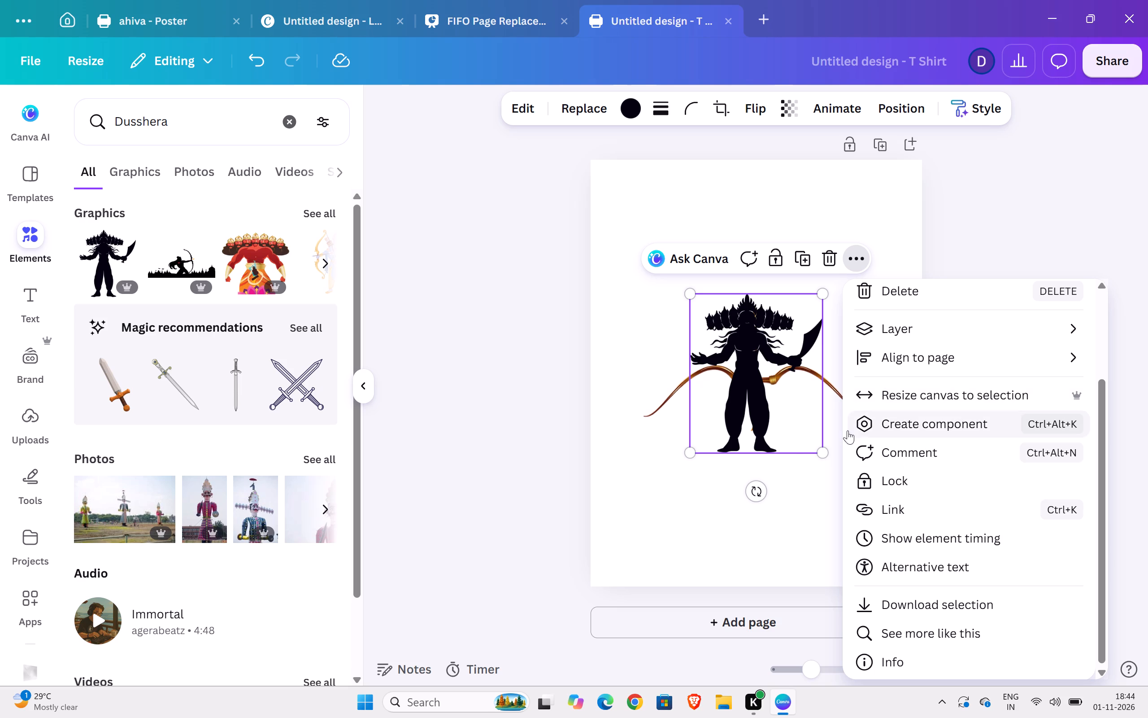
Enlarge the Ravana silhouette to the full page height and place it against the page's top-left corner.
drag(819, 450, 898, 547)
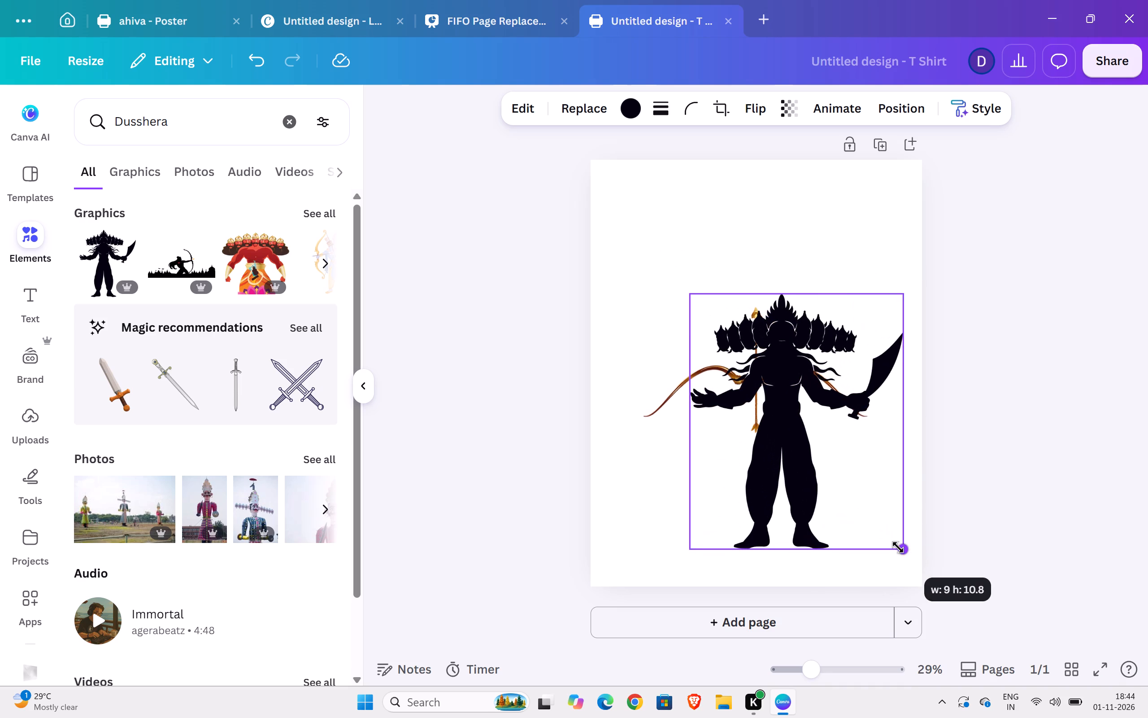
drag(690, 294, 651, 237)
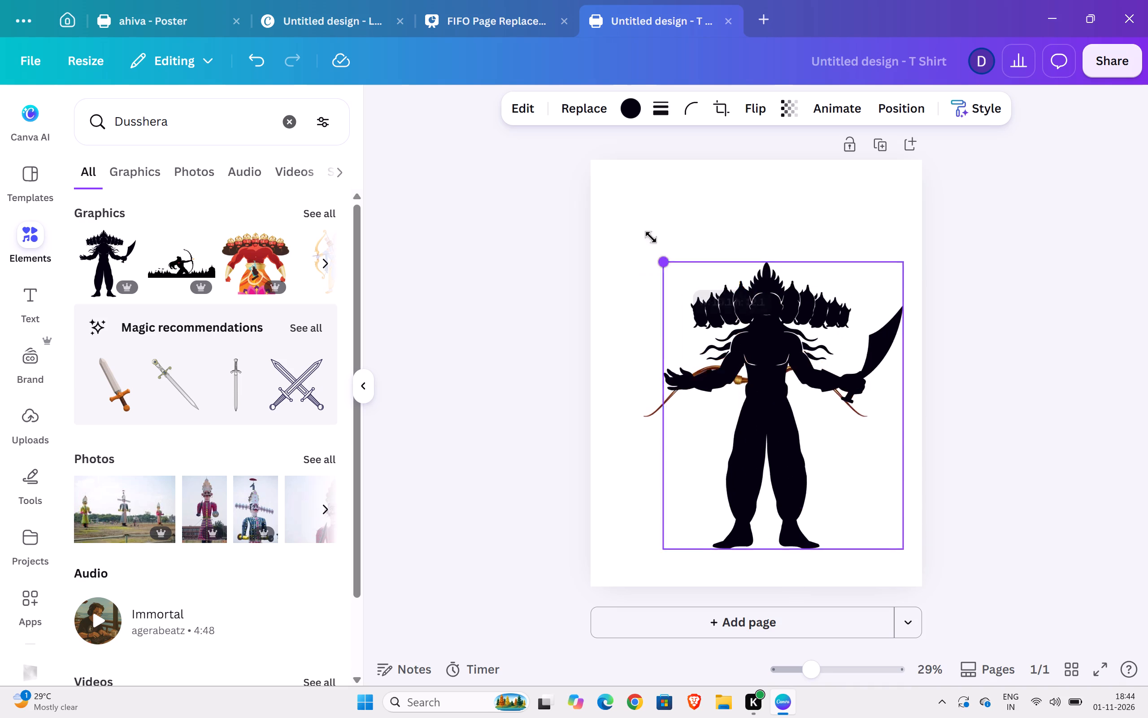
drag(651, 237, 617, 182)
drag(715, 286, 723, 294)
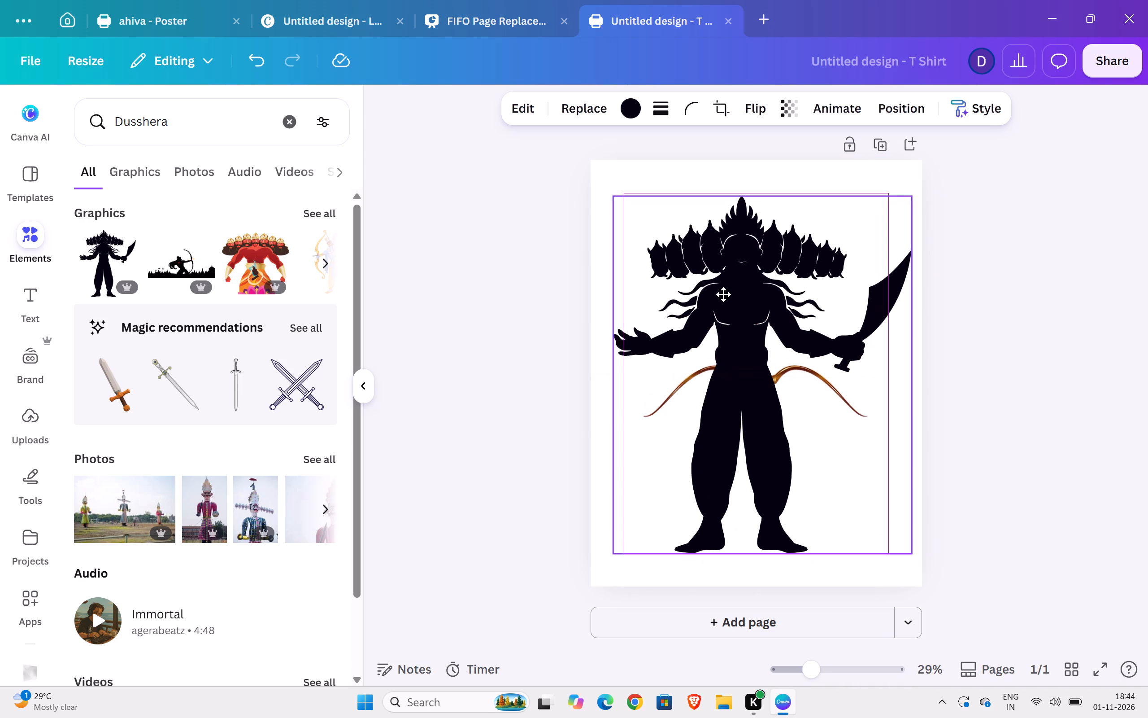
drag(723, 294, 730, 295)
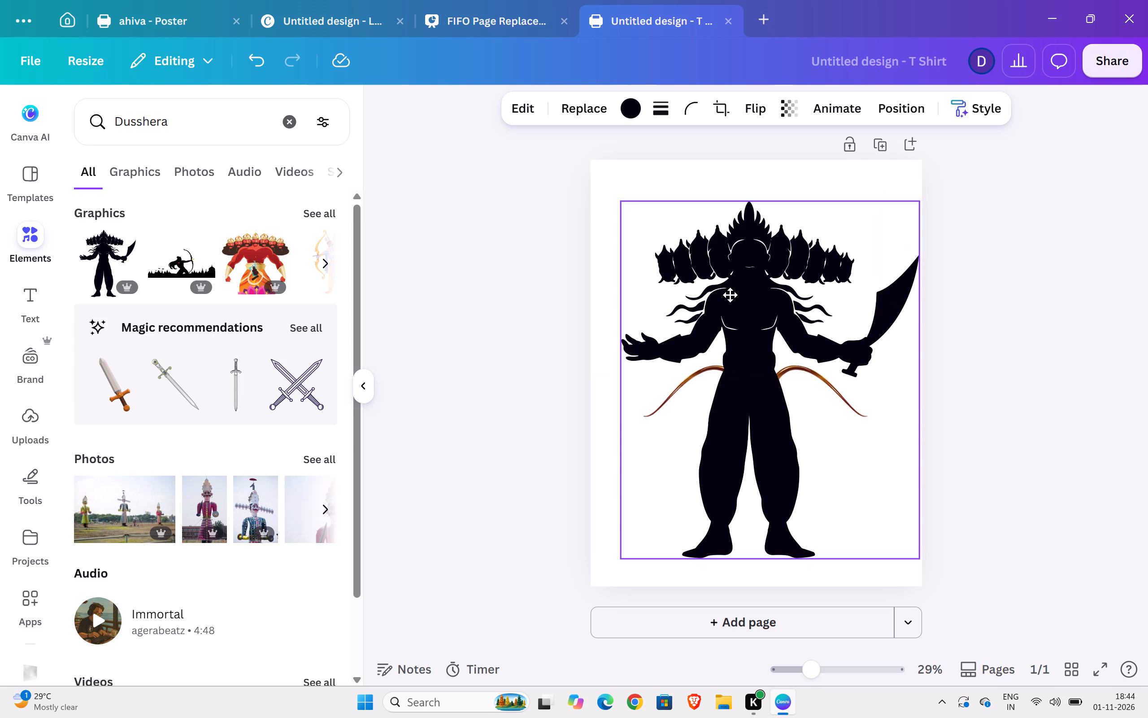
drag(730, 295, 708, 267)
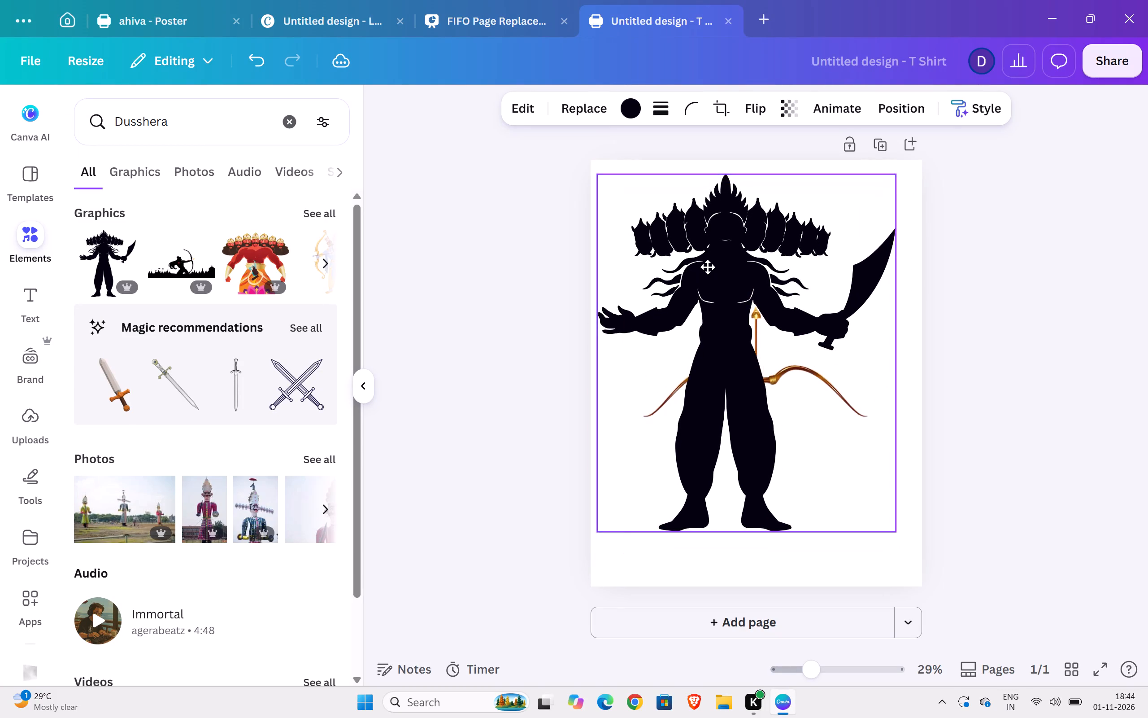
drag(708, 267, 700, 251)
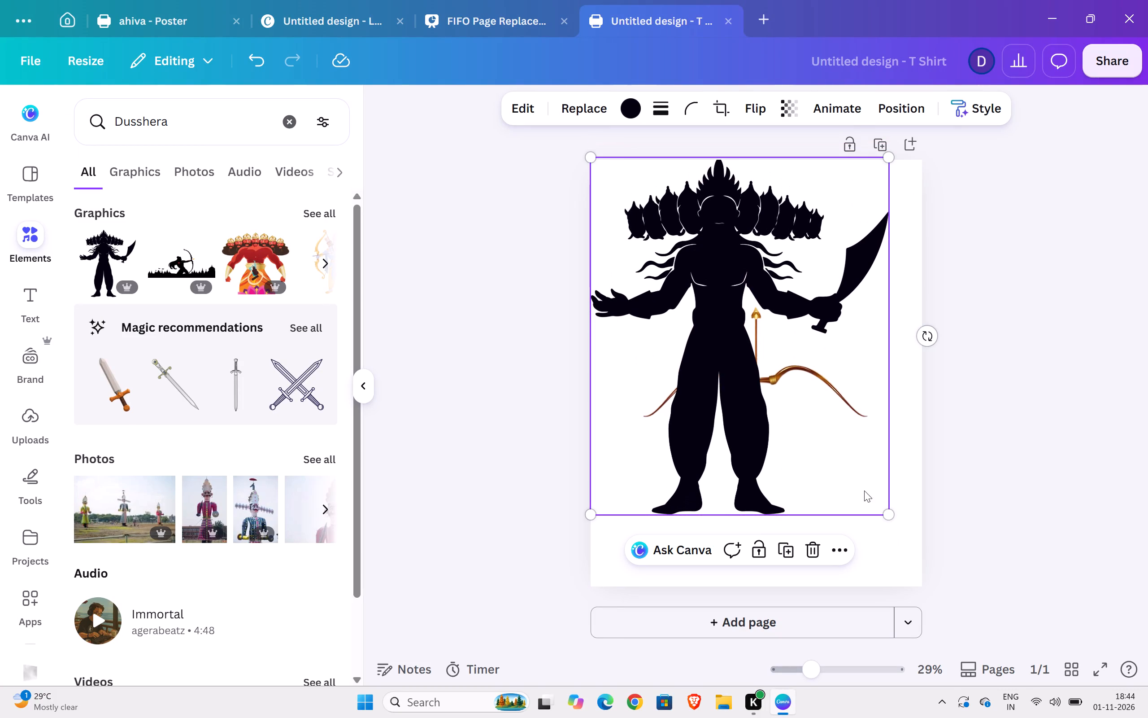
drag(892, 517, 917, 574)
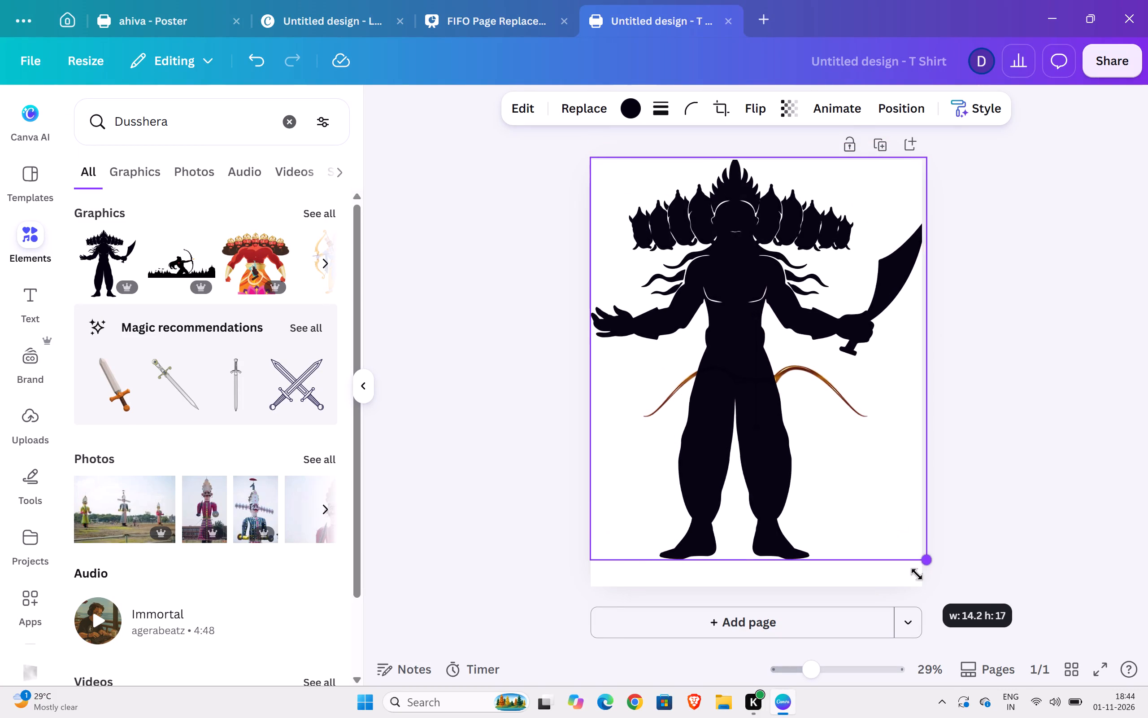
drag(917, 574, 932, 606)
click(989, 499)
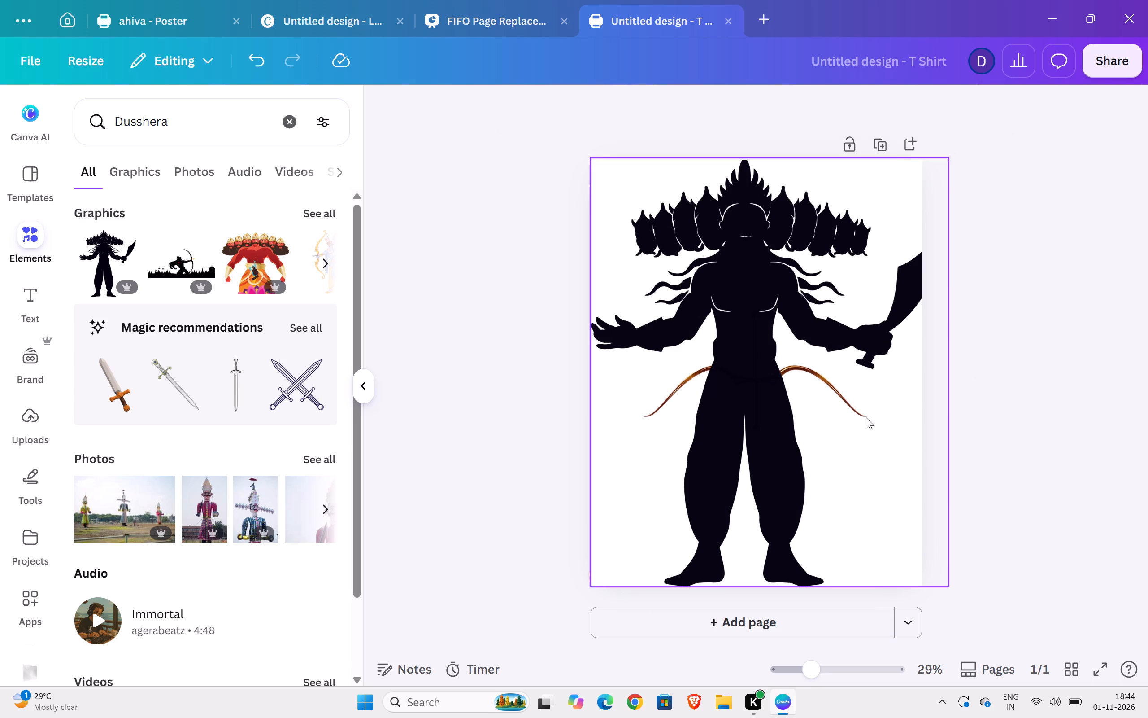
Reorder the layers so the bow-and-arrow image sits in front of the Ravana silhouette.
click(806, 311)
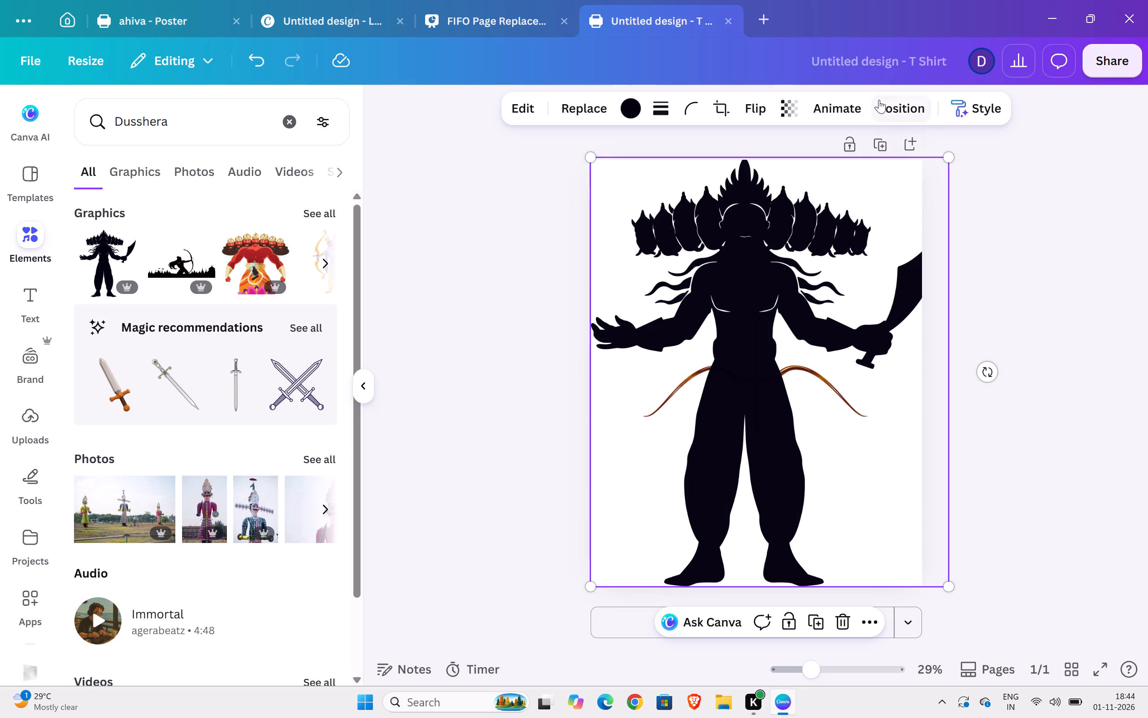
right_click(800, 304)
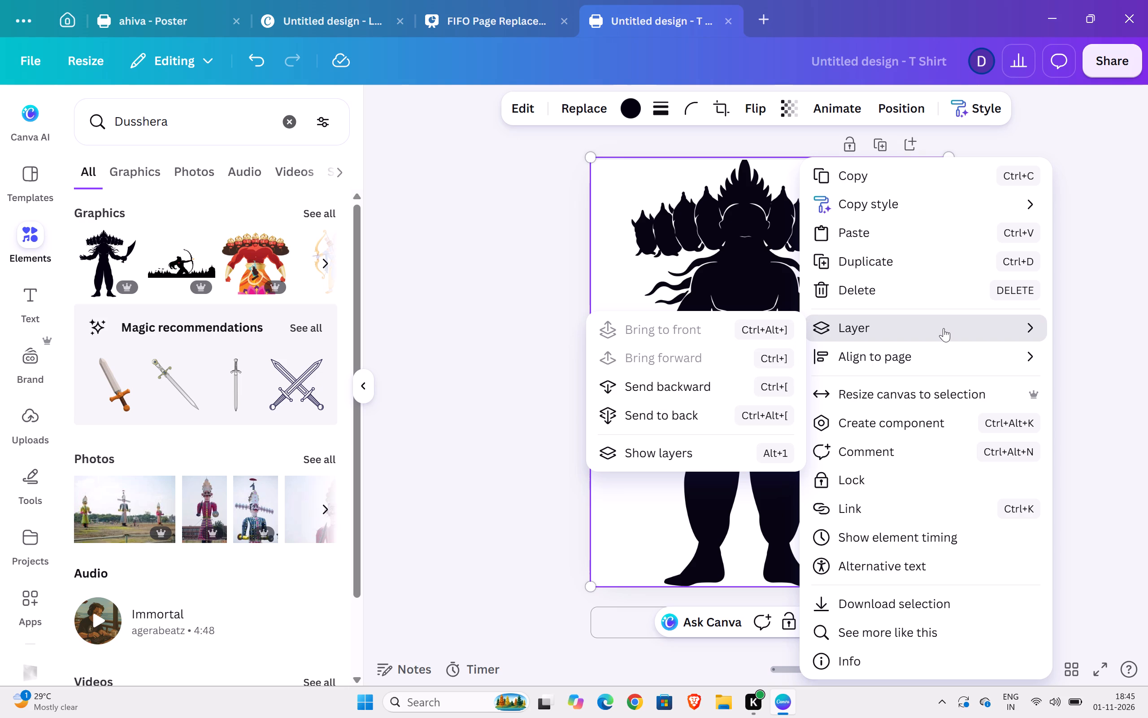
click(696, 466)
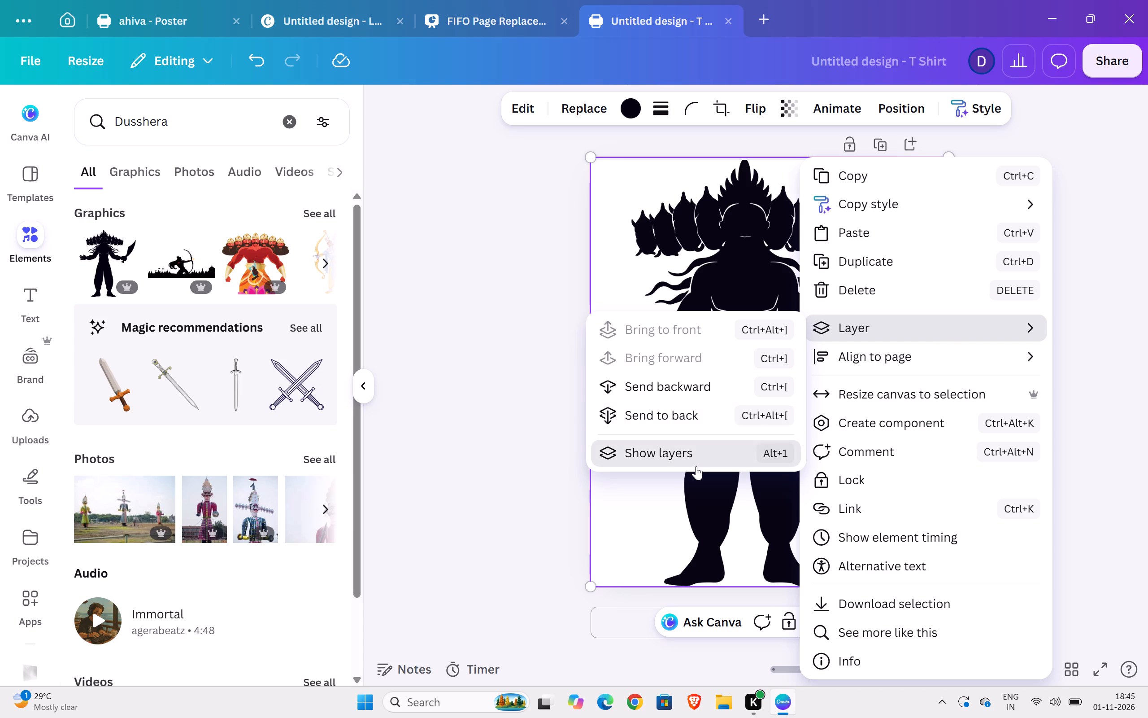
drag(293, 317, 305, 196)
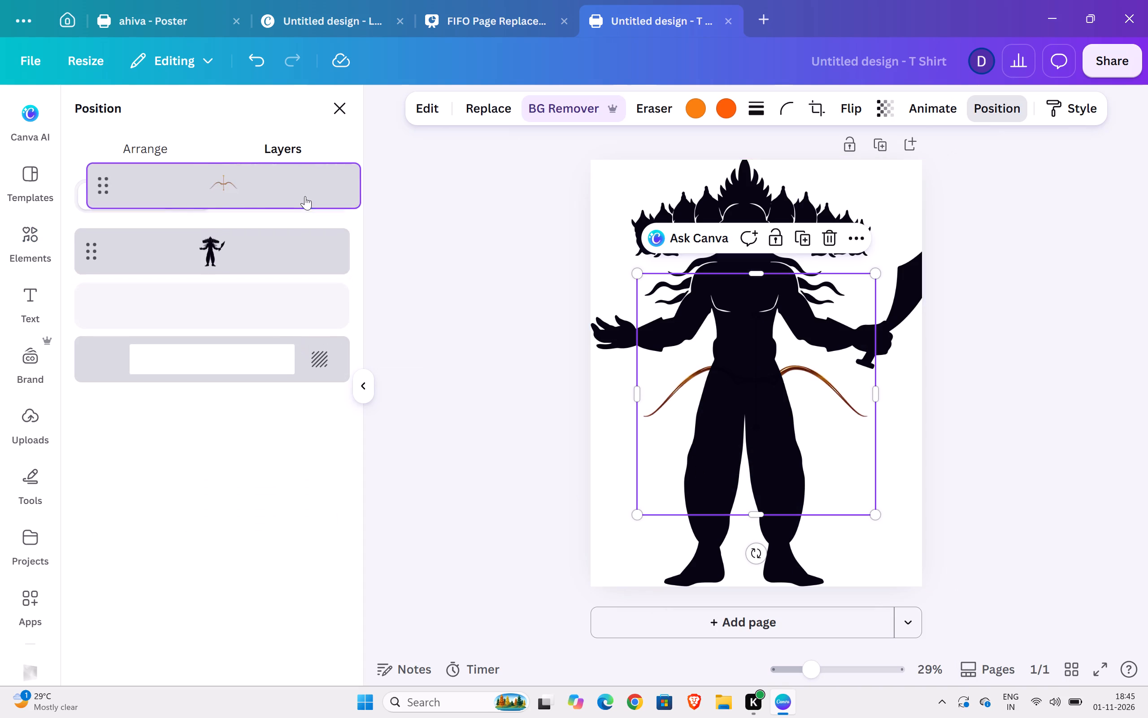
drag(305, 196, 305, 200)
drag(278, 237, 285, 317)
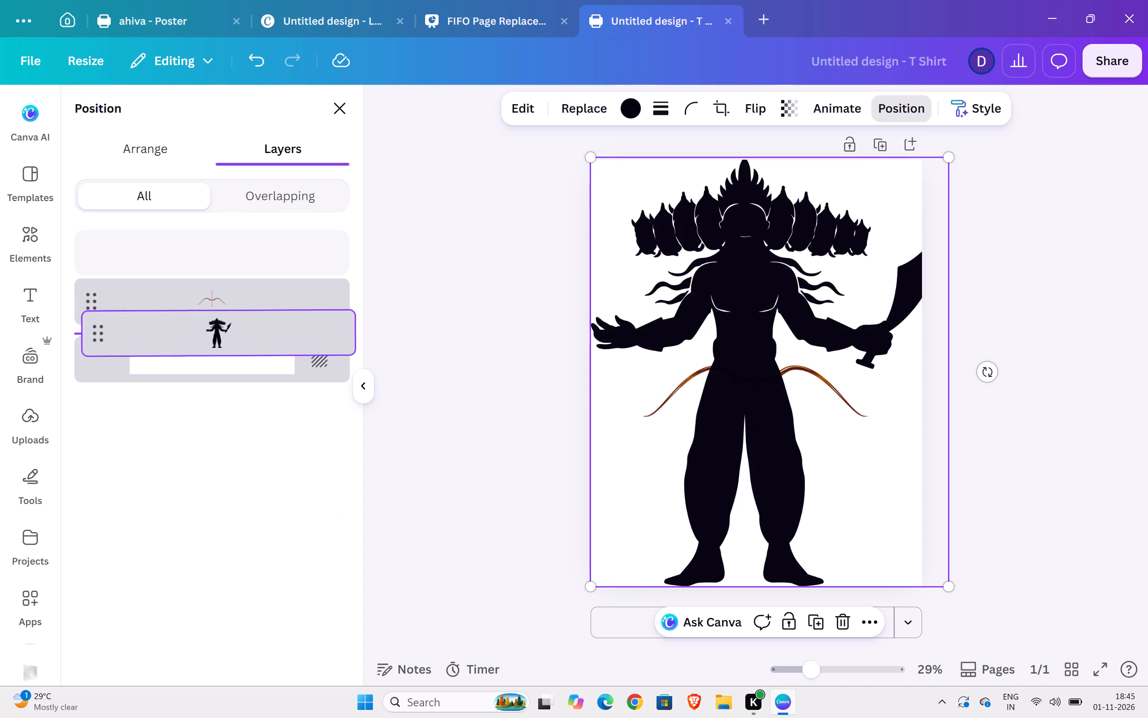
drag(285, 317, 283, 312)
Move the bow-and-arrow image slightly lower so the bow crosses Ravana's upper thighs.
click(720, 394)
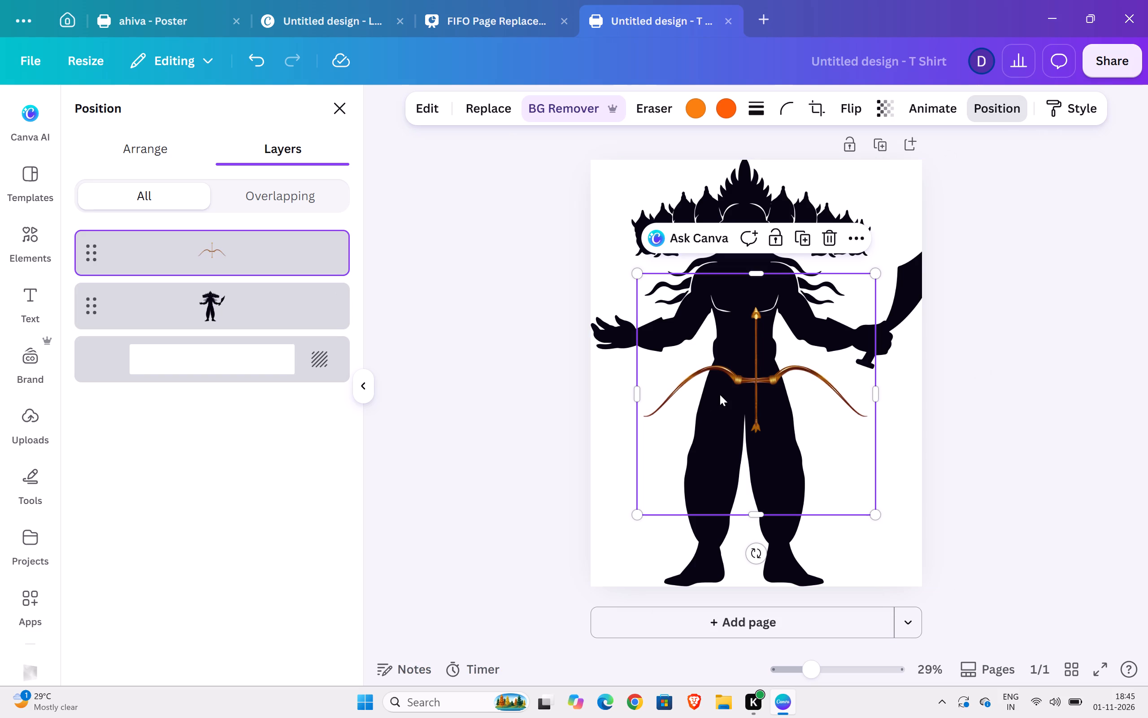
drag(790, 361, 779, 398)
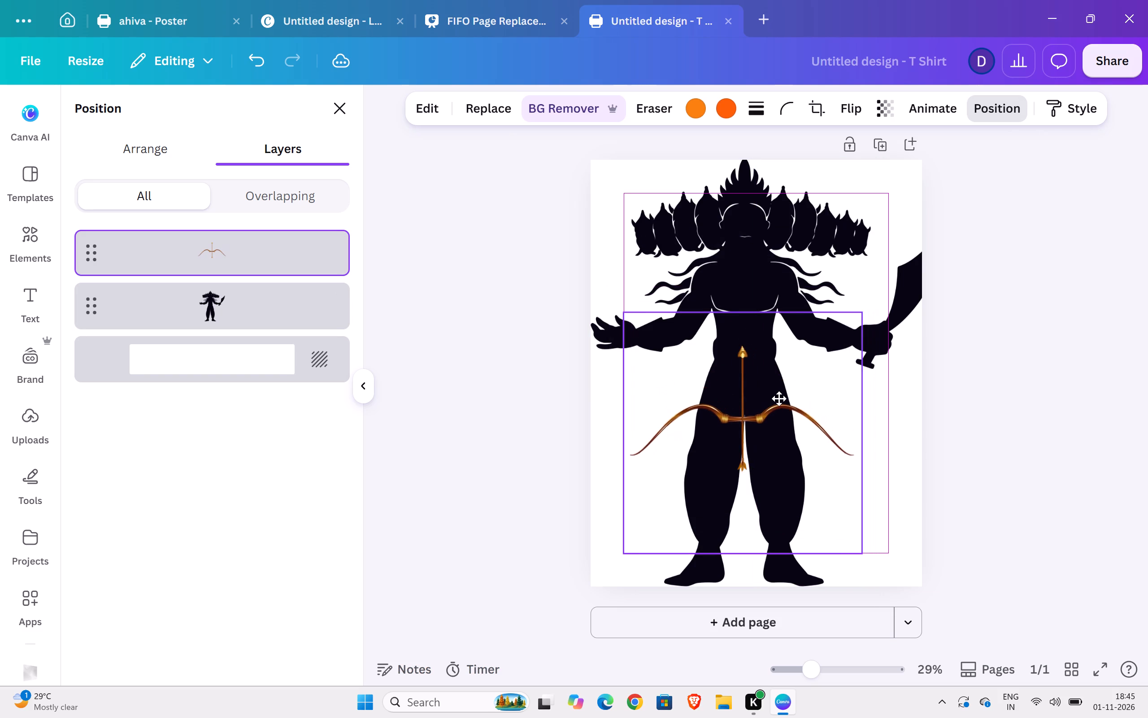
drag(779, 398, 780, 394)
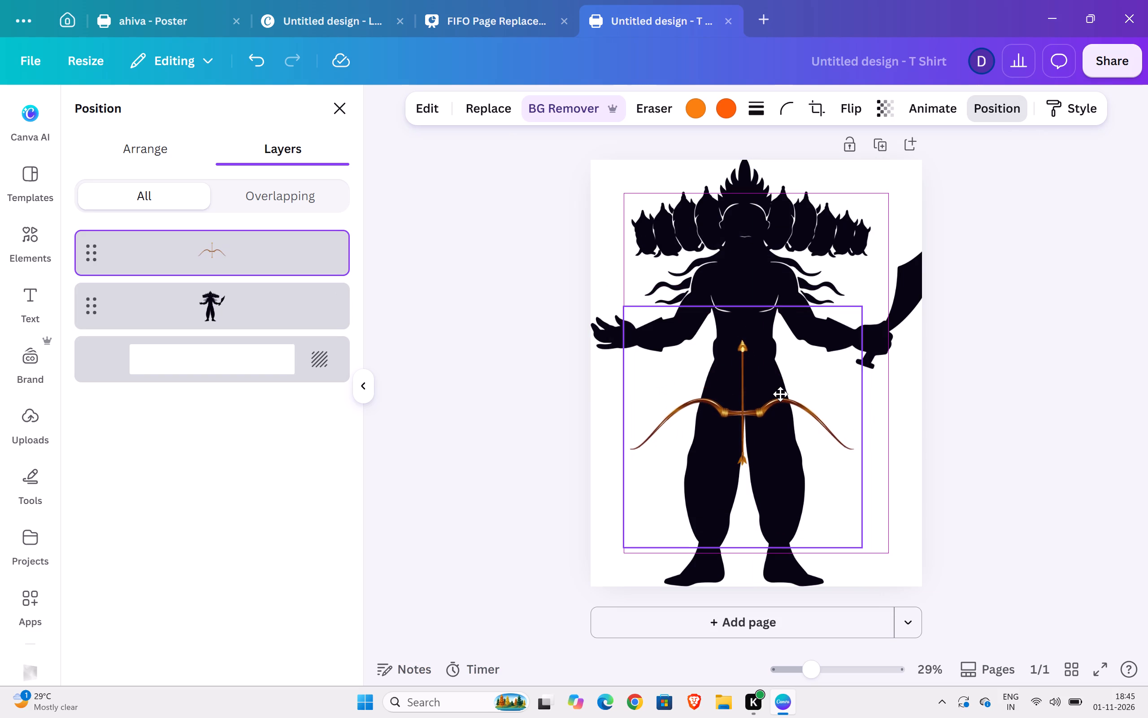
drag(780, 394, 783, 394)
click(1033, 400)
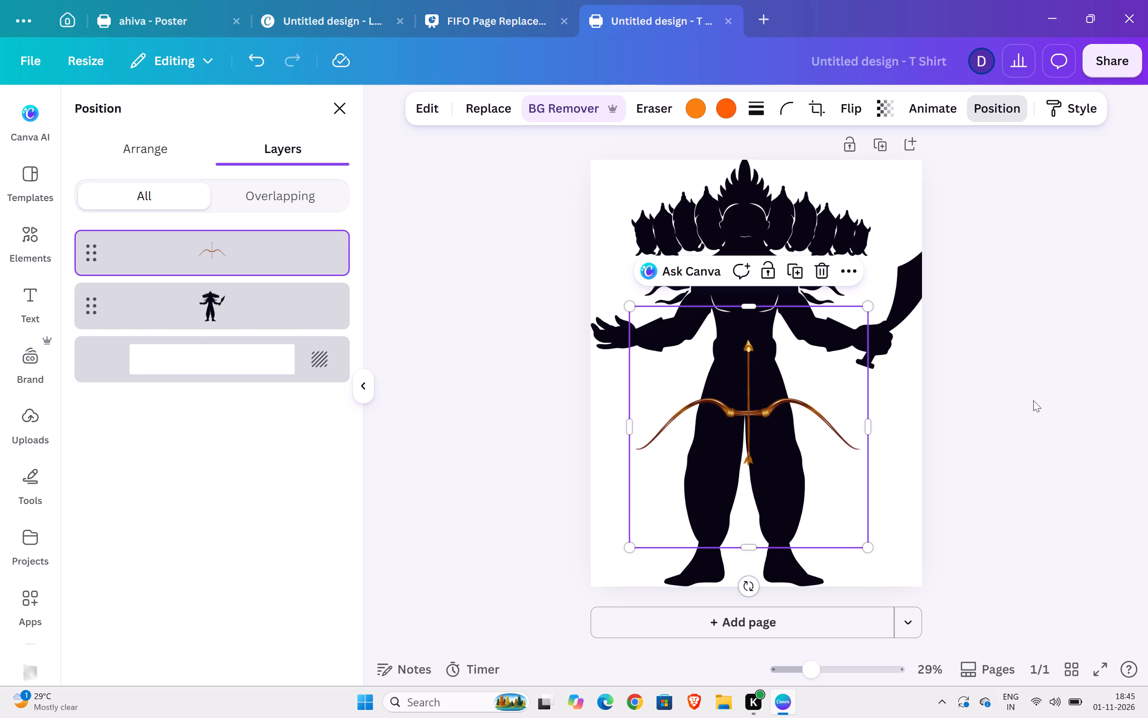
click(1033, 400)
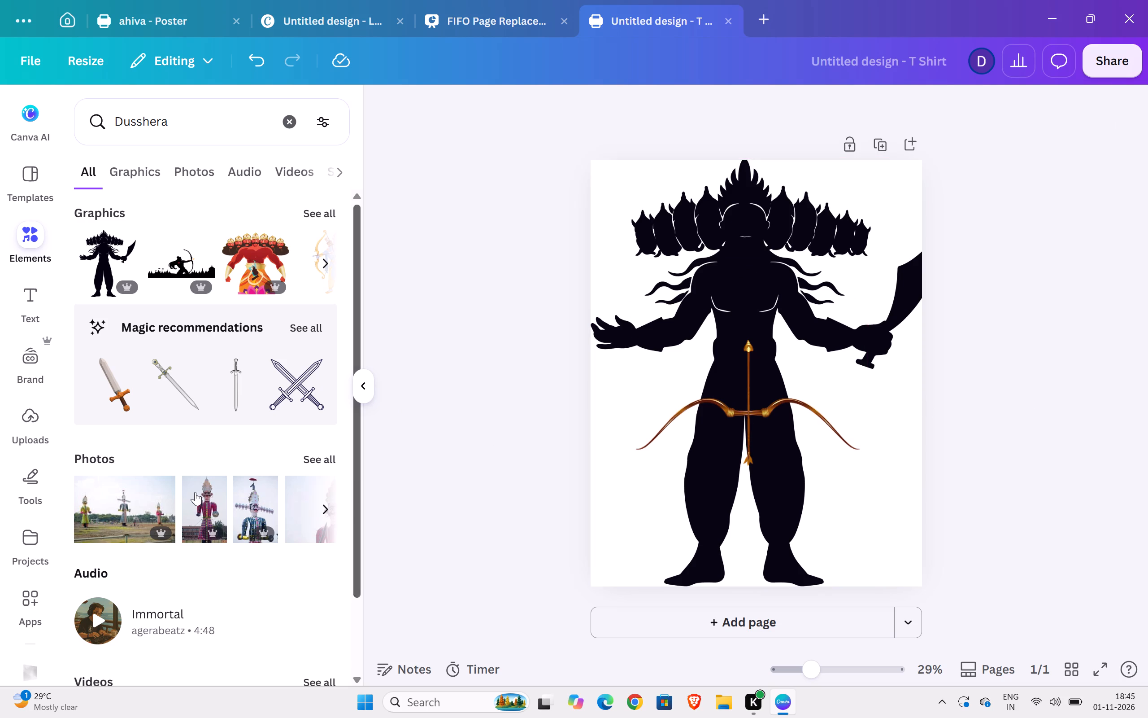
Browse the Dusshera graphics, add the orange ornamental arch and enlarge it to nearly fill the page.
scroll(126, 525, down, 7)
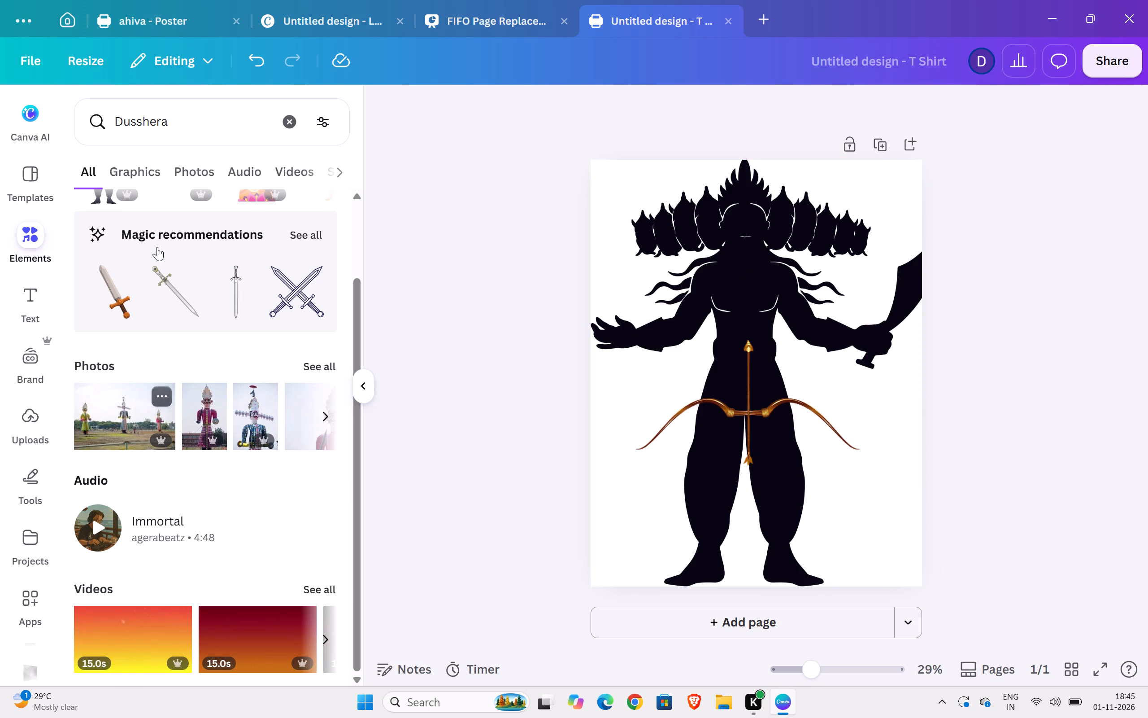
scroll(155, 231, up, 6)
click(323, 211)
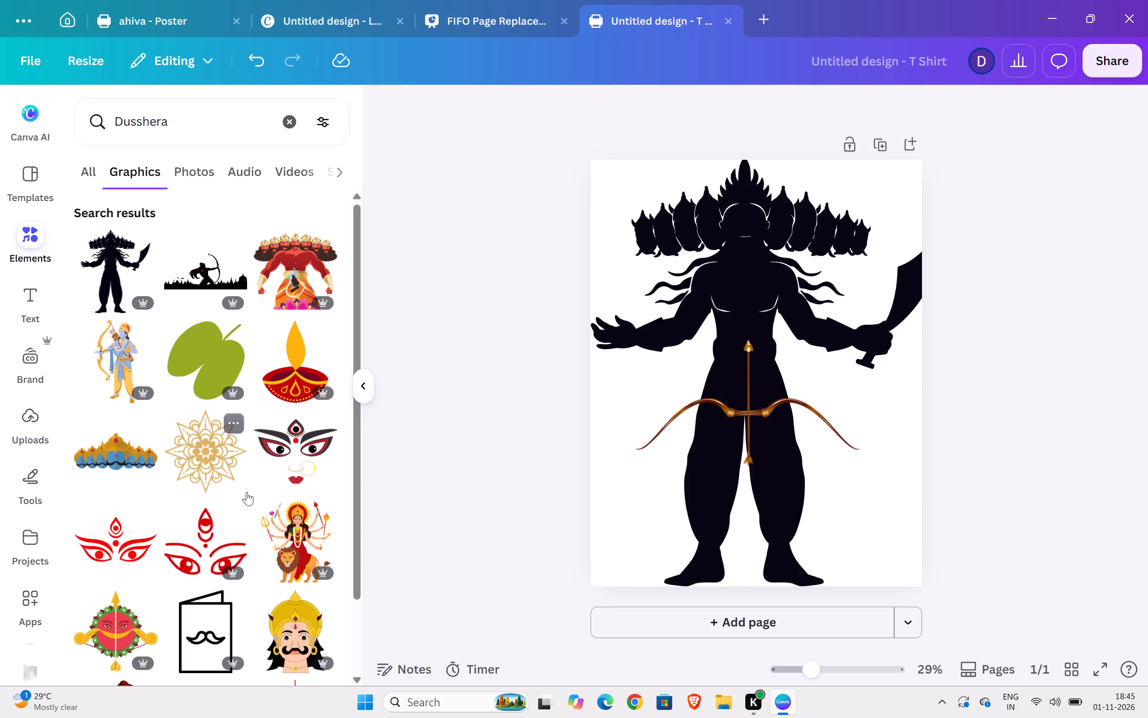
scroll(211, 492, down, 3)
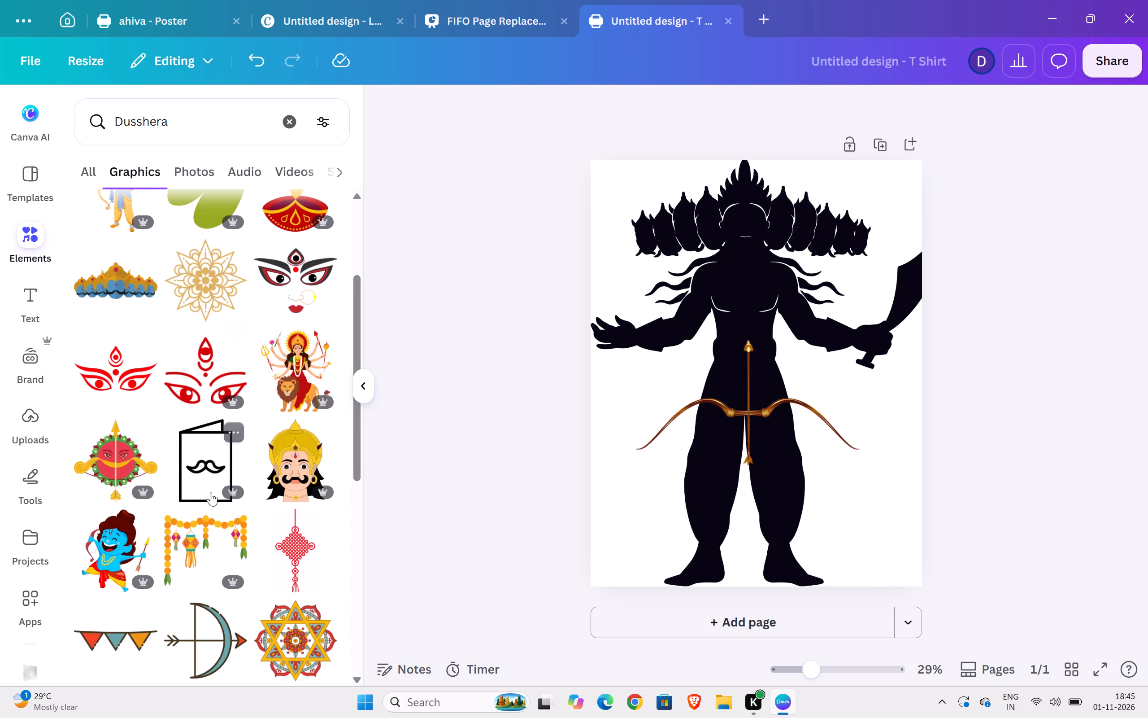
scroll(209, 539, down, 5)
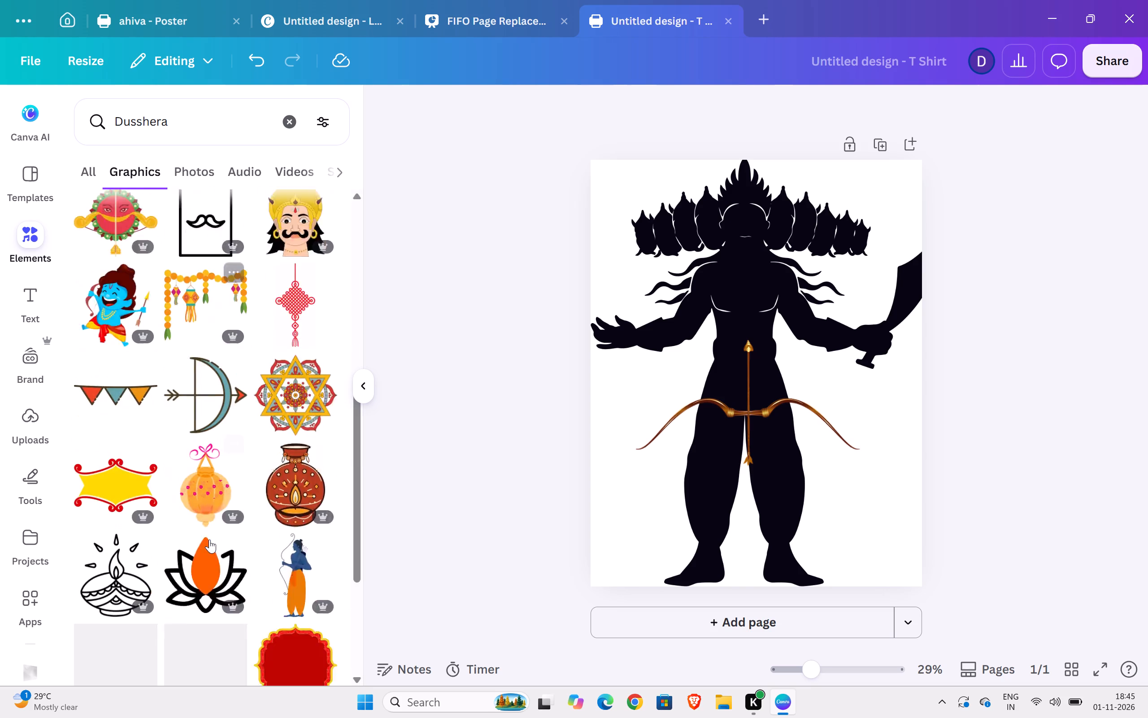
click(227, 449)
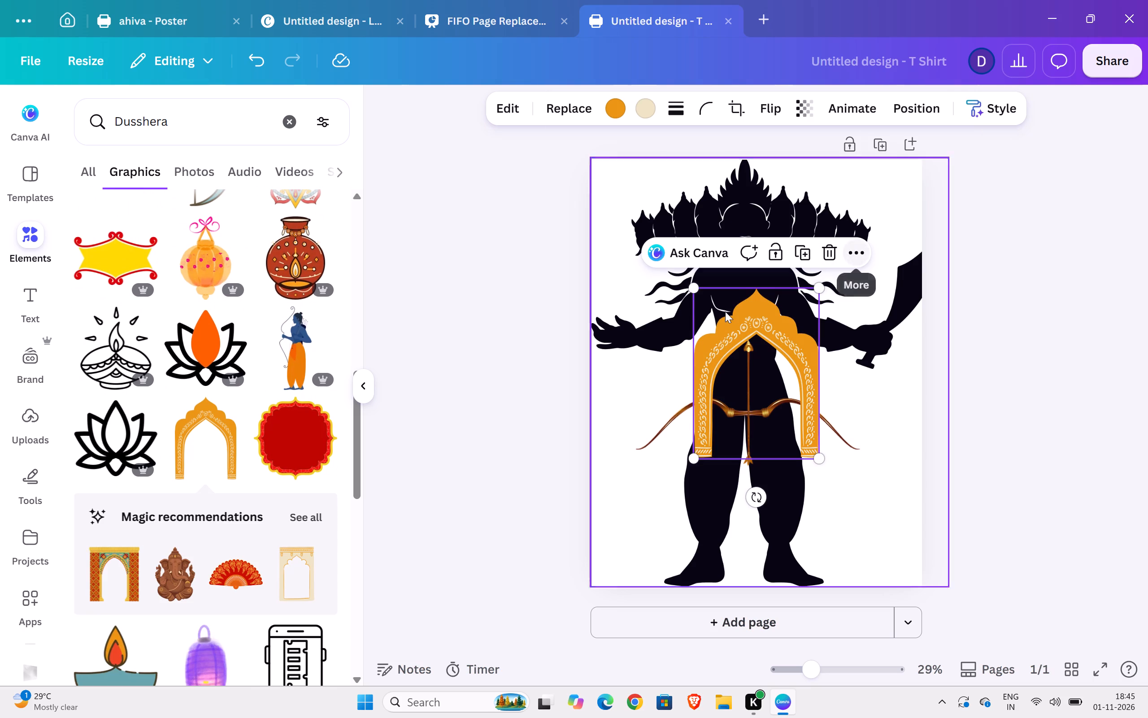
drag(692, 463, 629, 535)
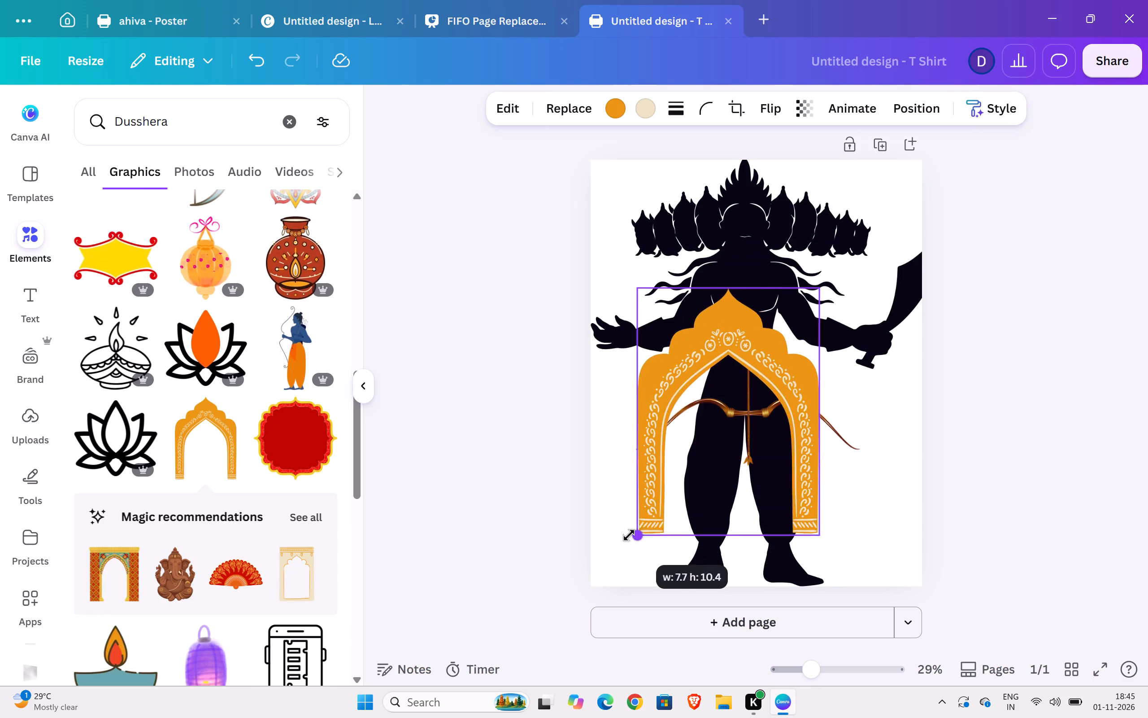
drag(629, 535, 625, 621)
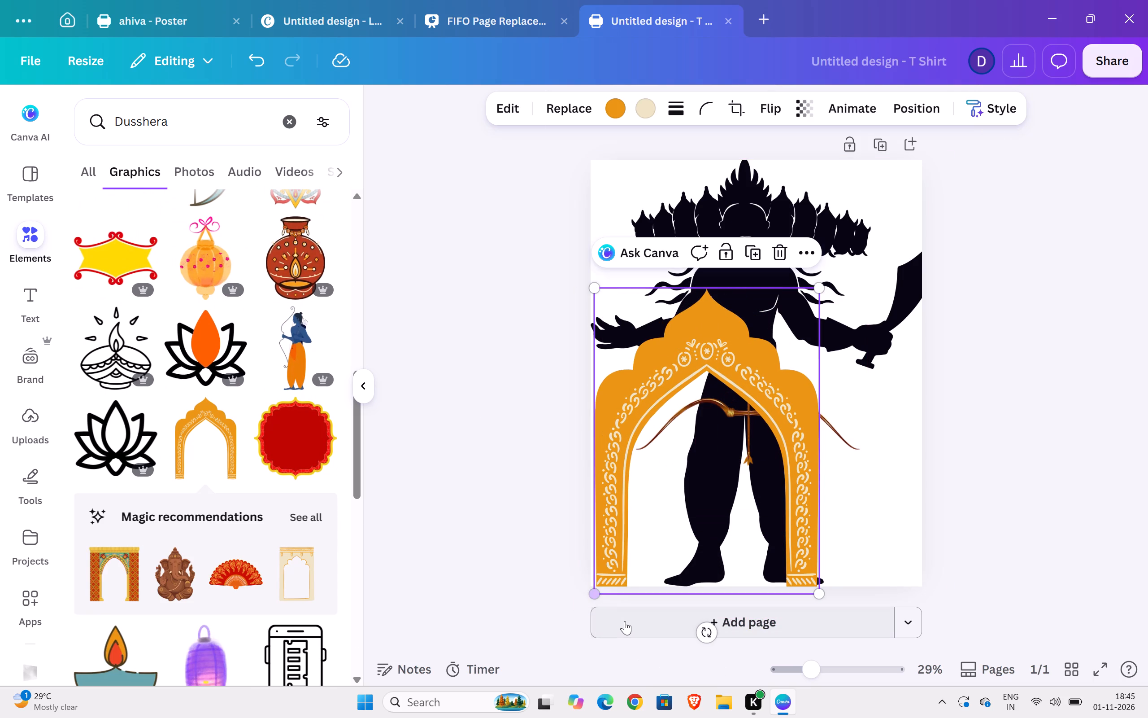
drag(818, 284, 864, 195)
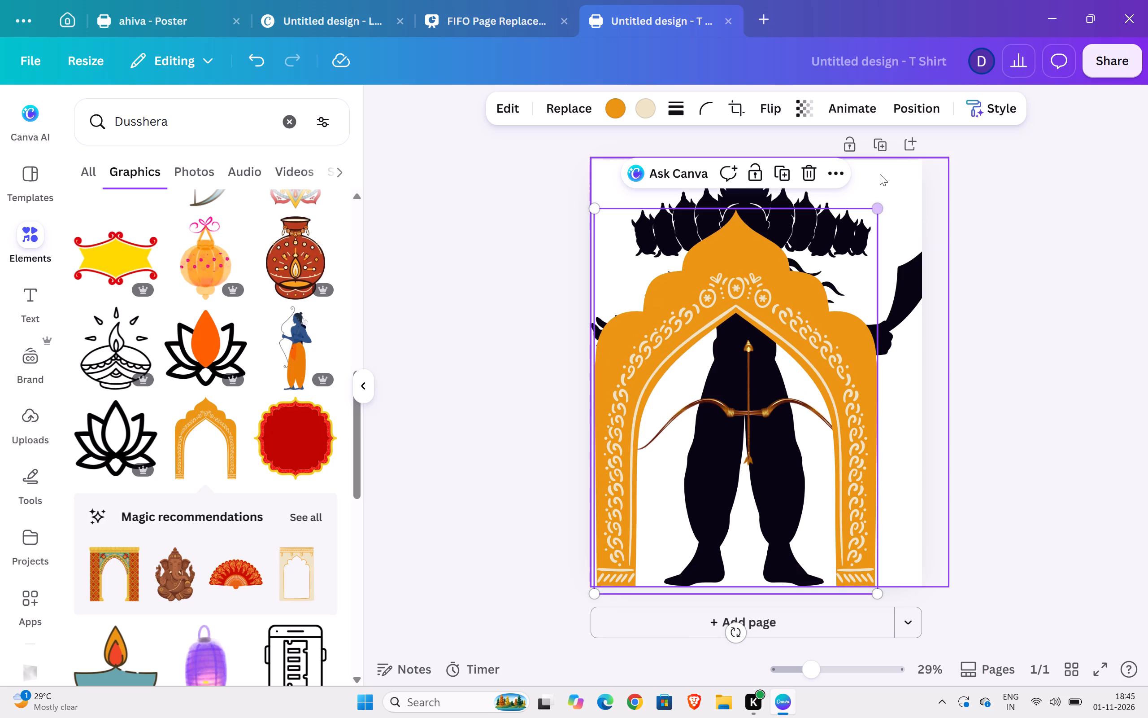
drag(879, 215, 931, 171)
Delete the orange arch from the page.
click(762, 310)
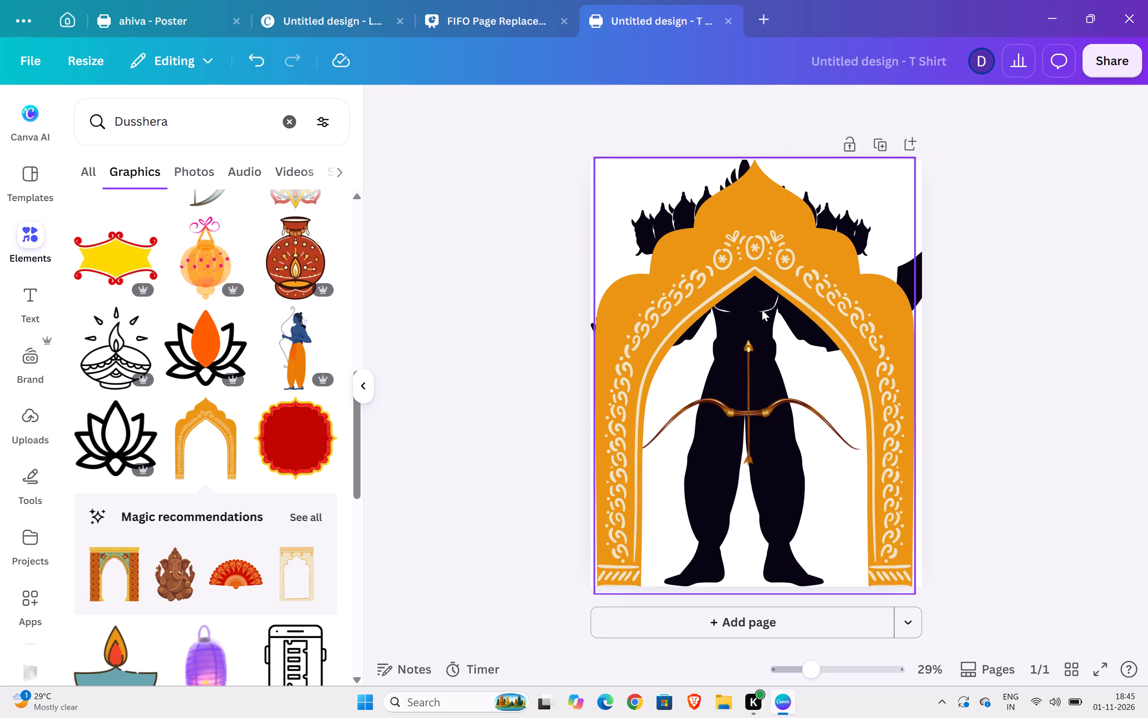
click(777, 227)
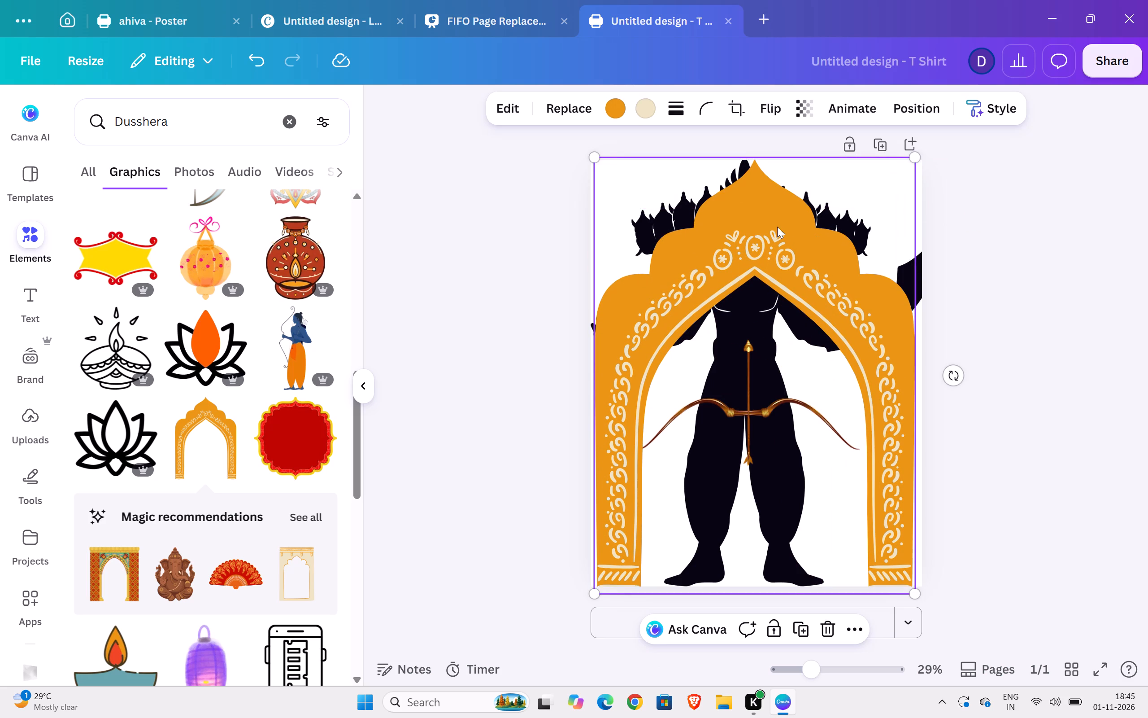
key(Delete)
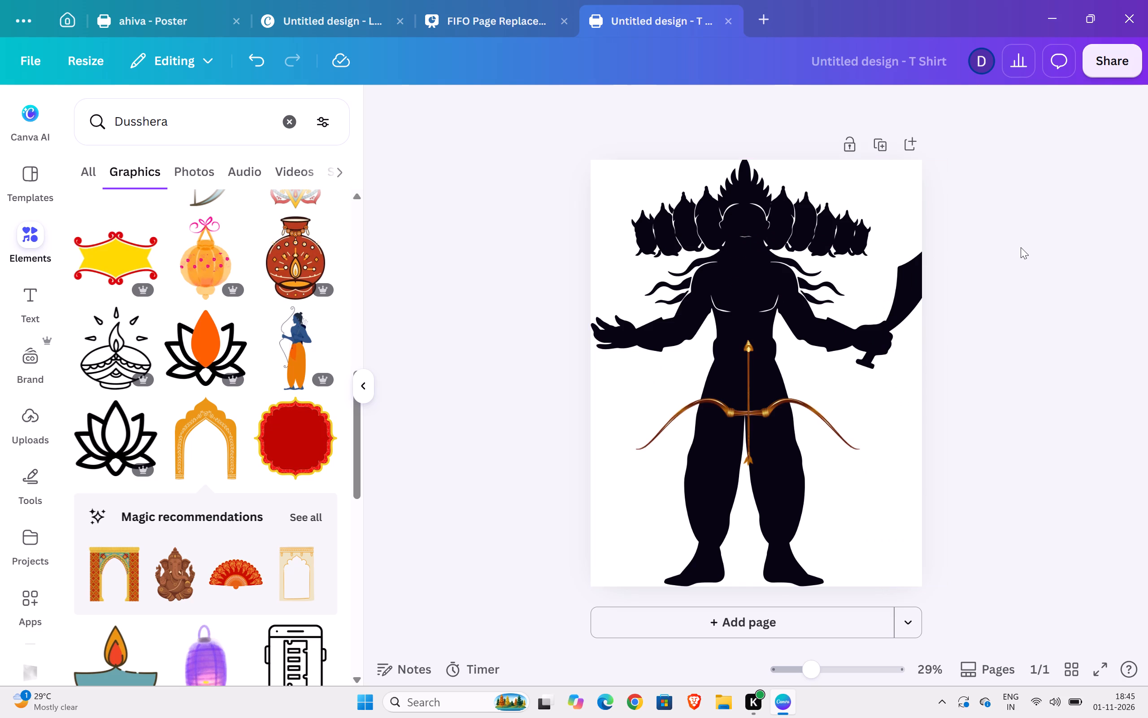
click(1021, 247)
Shrink the Ravana silhouette so its hand and sword fit within the page, and centre it on the page.
click(788, 291)
drag(788, 291, 735, 285)
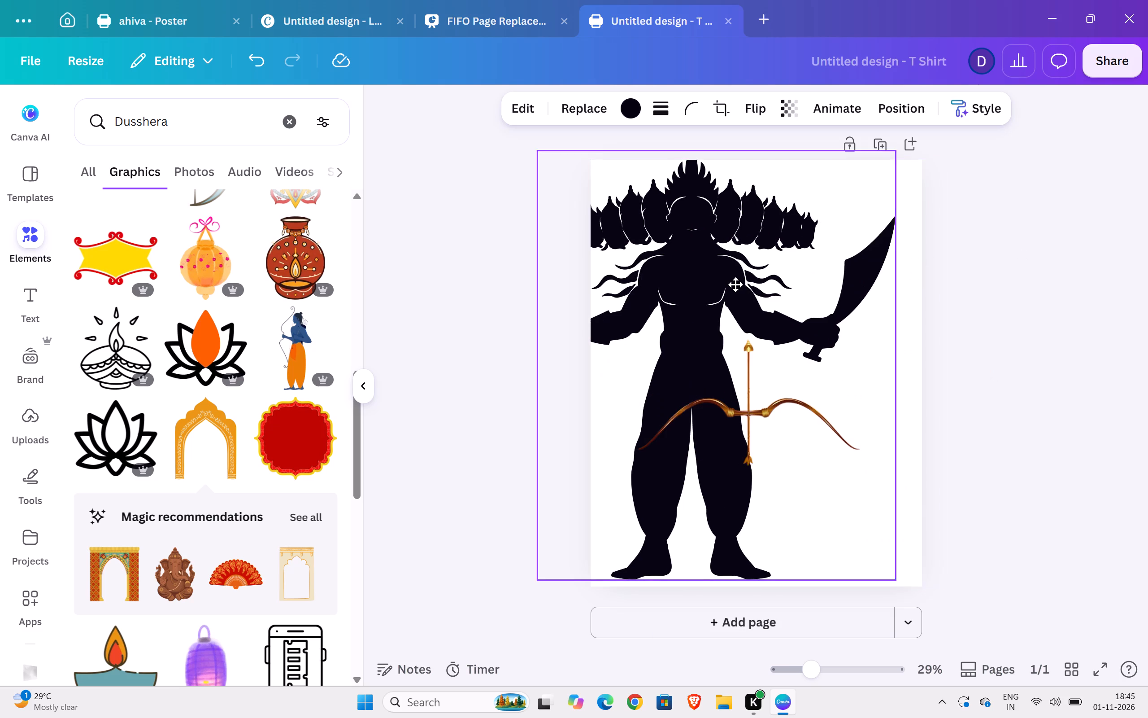
drag(735, 285, 756, 291)
drag(555, 586, 587, 562)
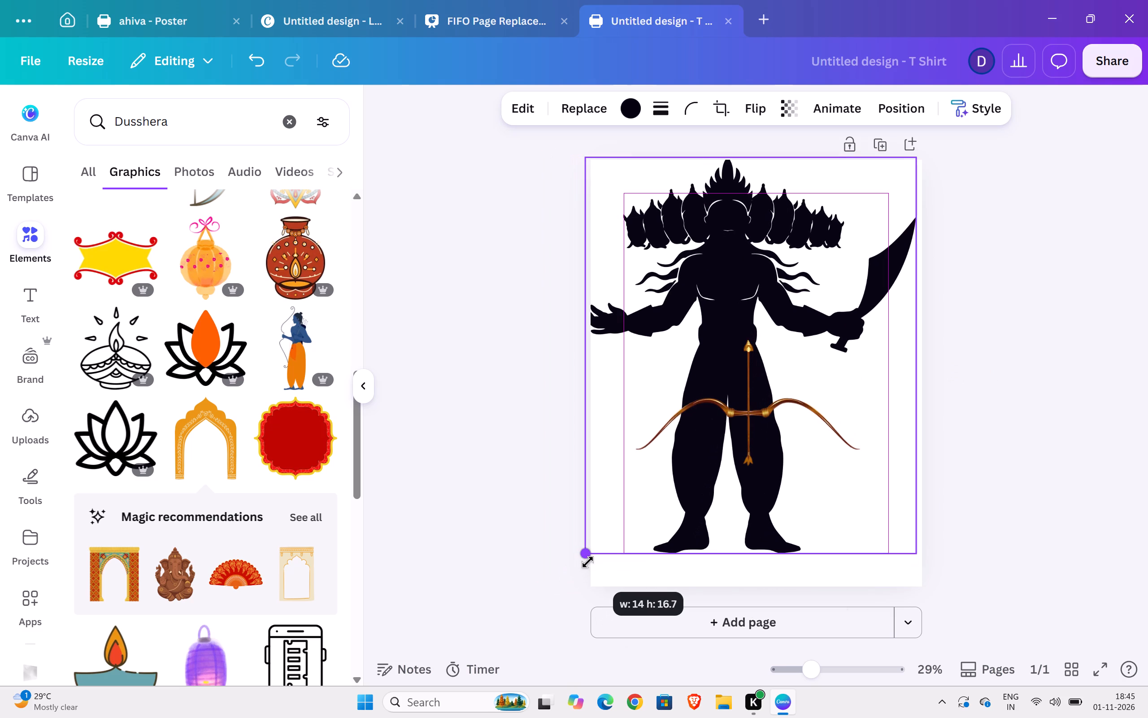
drag(587, 562, 620, 537)
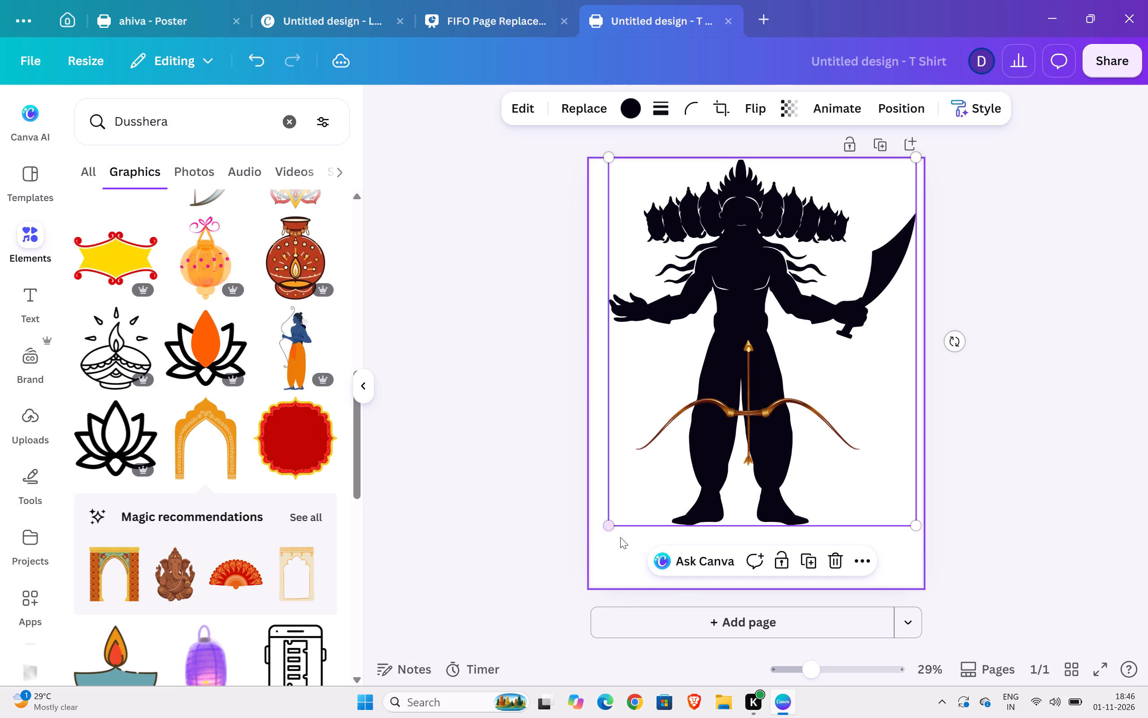
drag(773, 270, 771, 298)
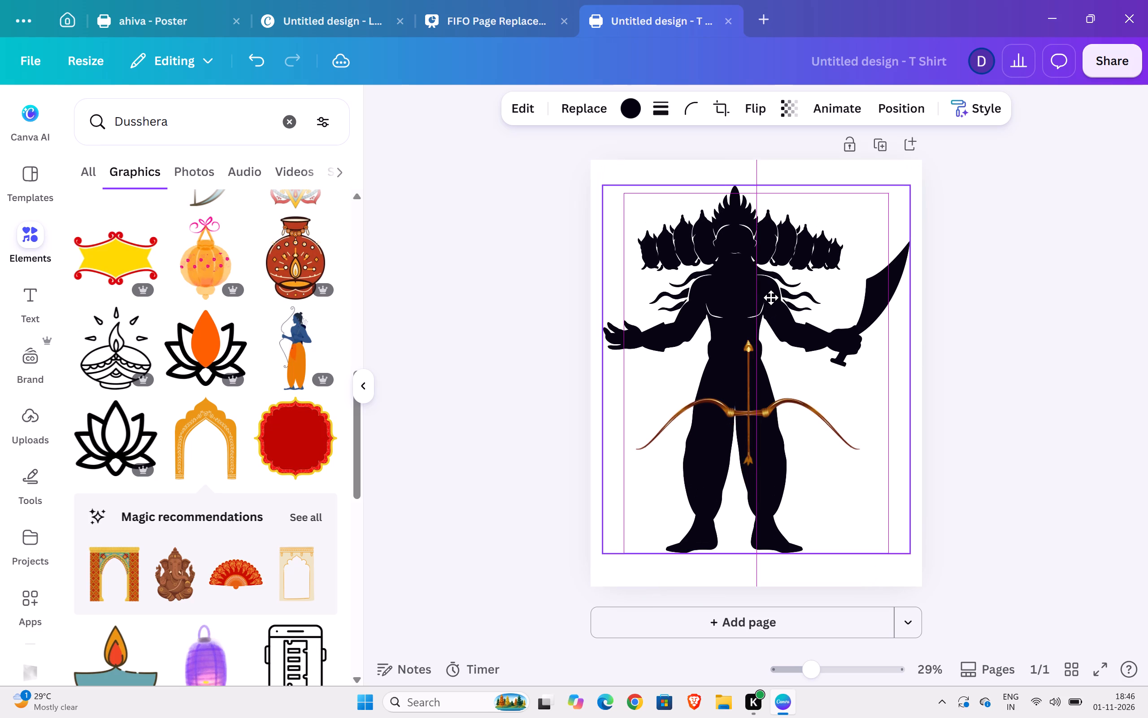
drag(771, 298, 772, 304)
click(770, 302)
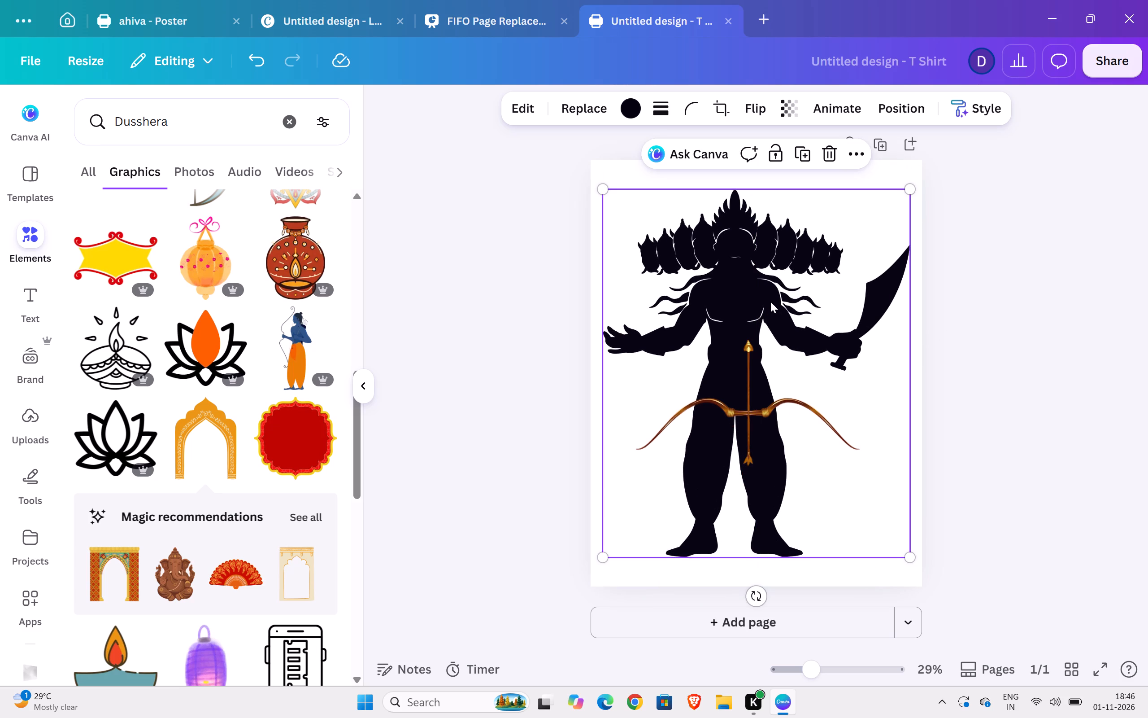
click(1088, 322)
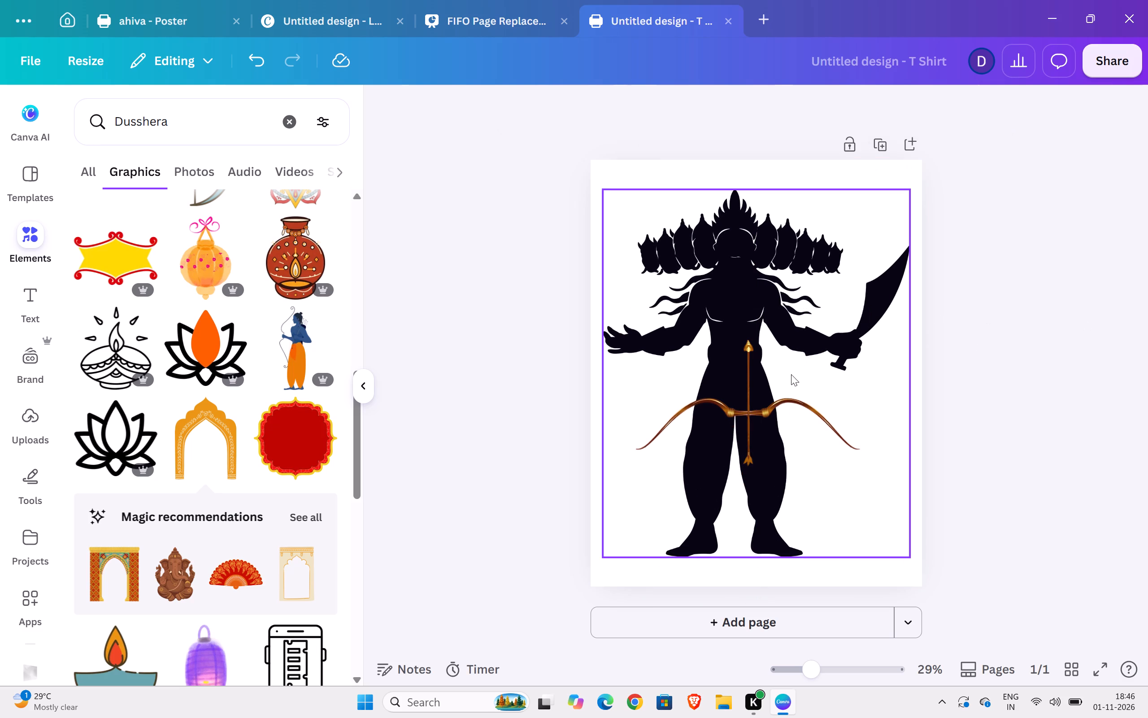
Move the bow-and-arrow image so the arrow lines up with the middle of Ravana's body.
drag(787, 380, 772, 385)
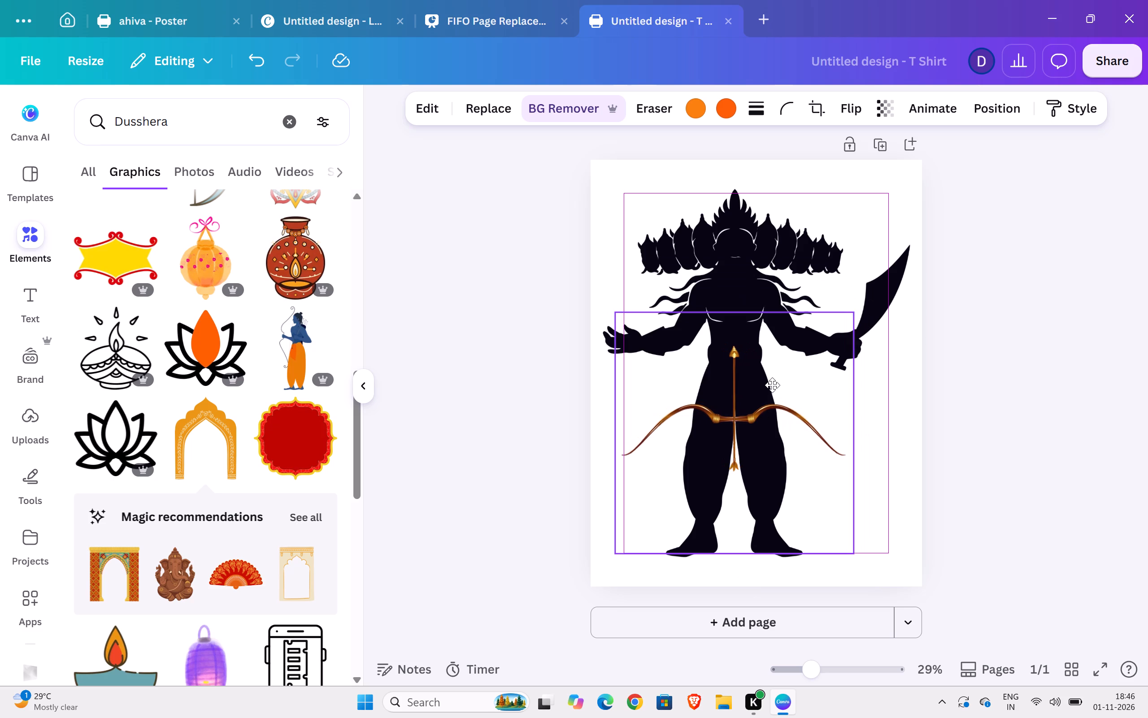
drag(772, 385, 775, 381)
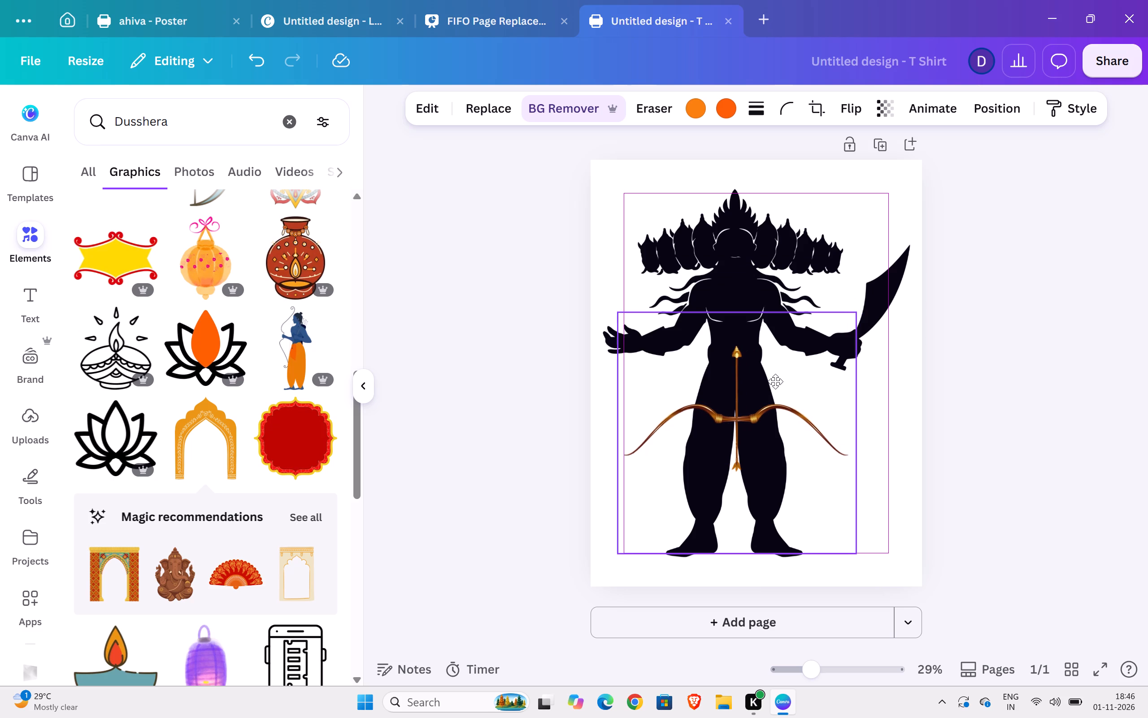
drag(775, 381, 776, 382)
Delete the bow-and-arrow image from the page.
click(817, 281)
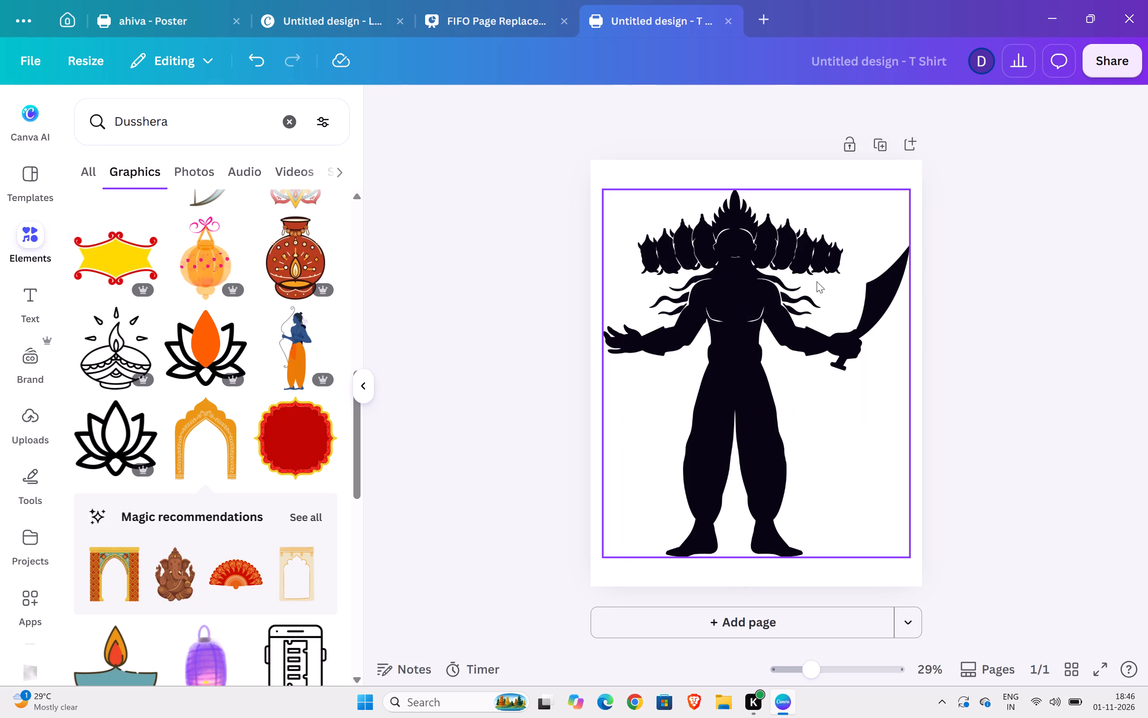
click(950, 347)
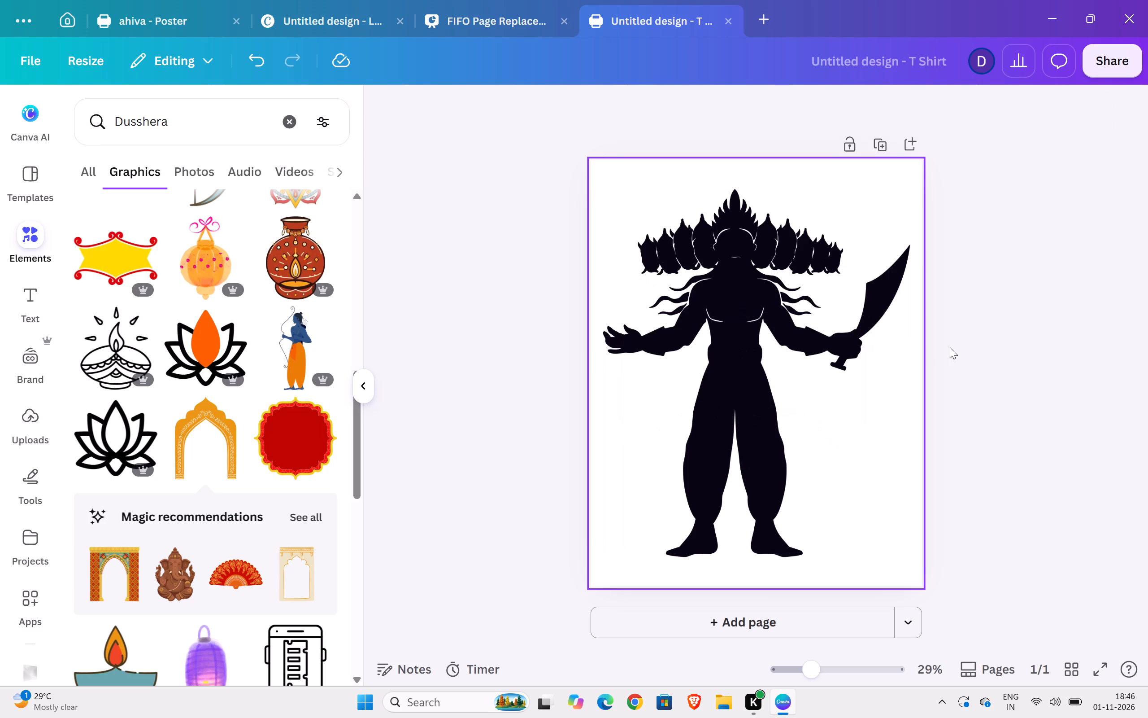
Nudge the Ravana silhouette slightly right and down so its body sits nearer the page's centre.
drag(740, 385, 744, 391)
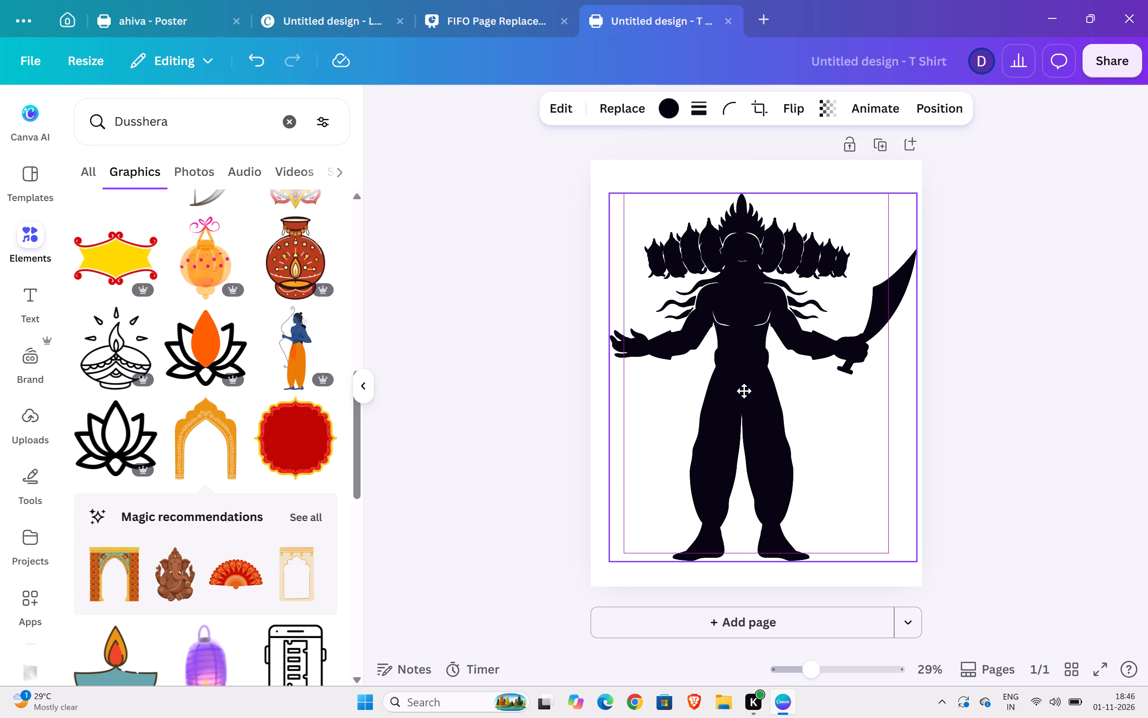
drag(744, 391, 744, 391)
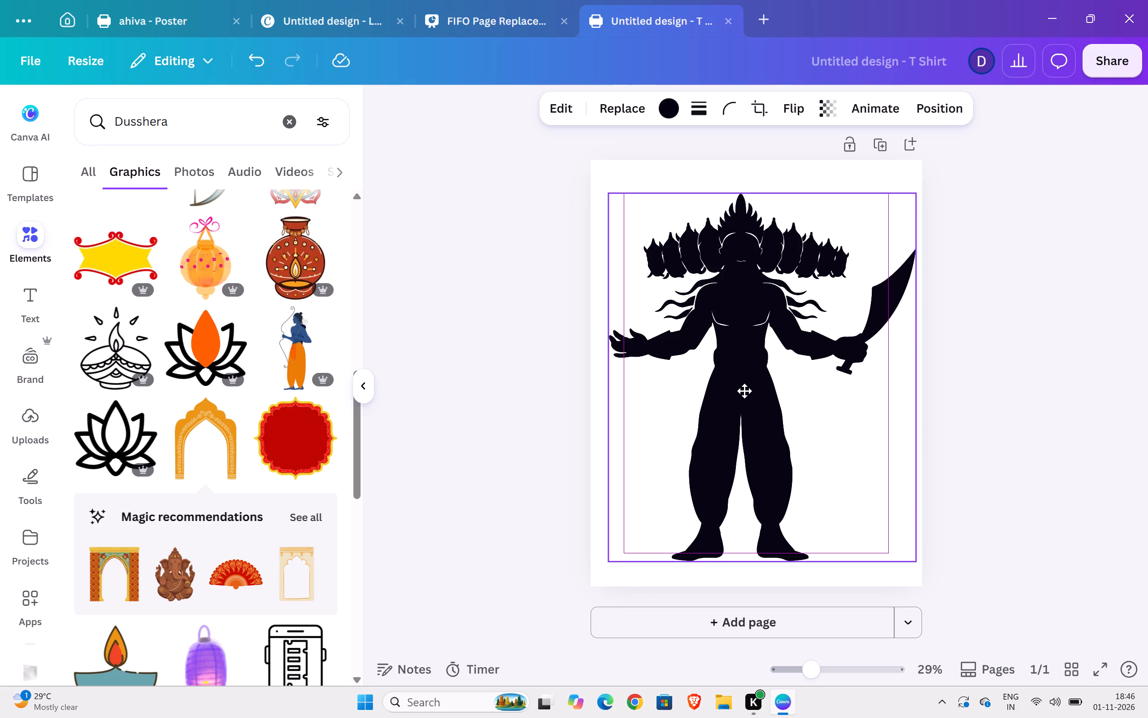
drag(744, 391, 747, 391)
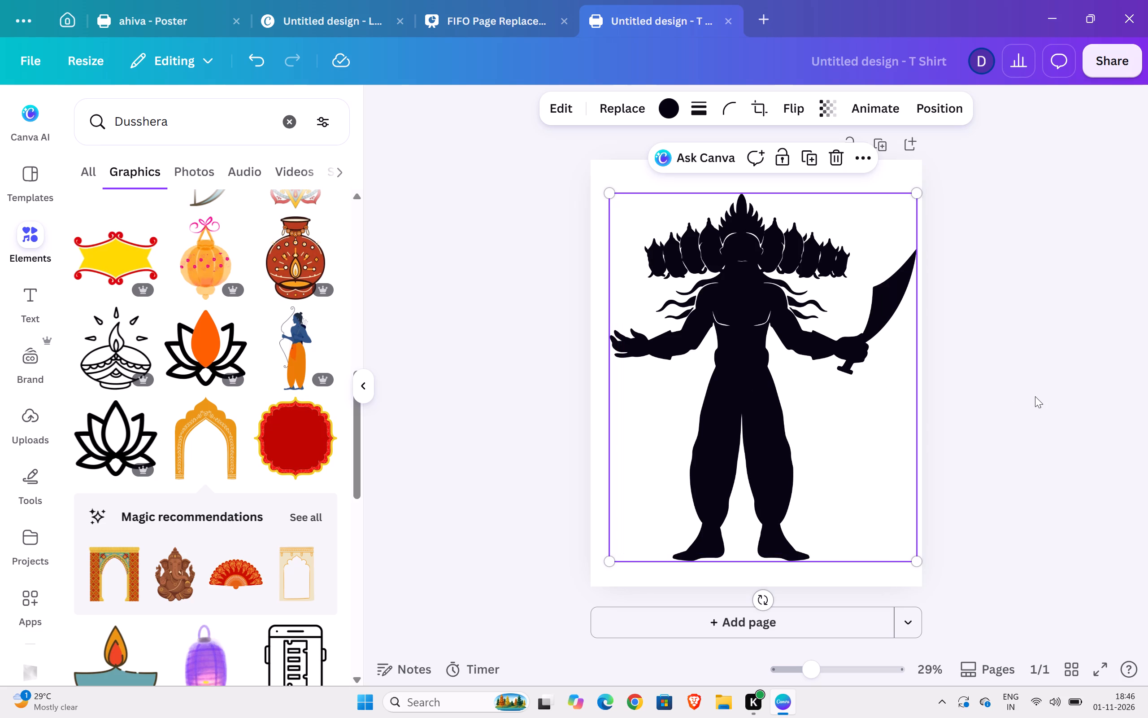
click(1035, 396)
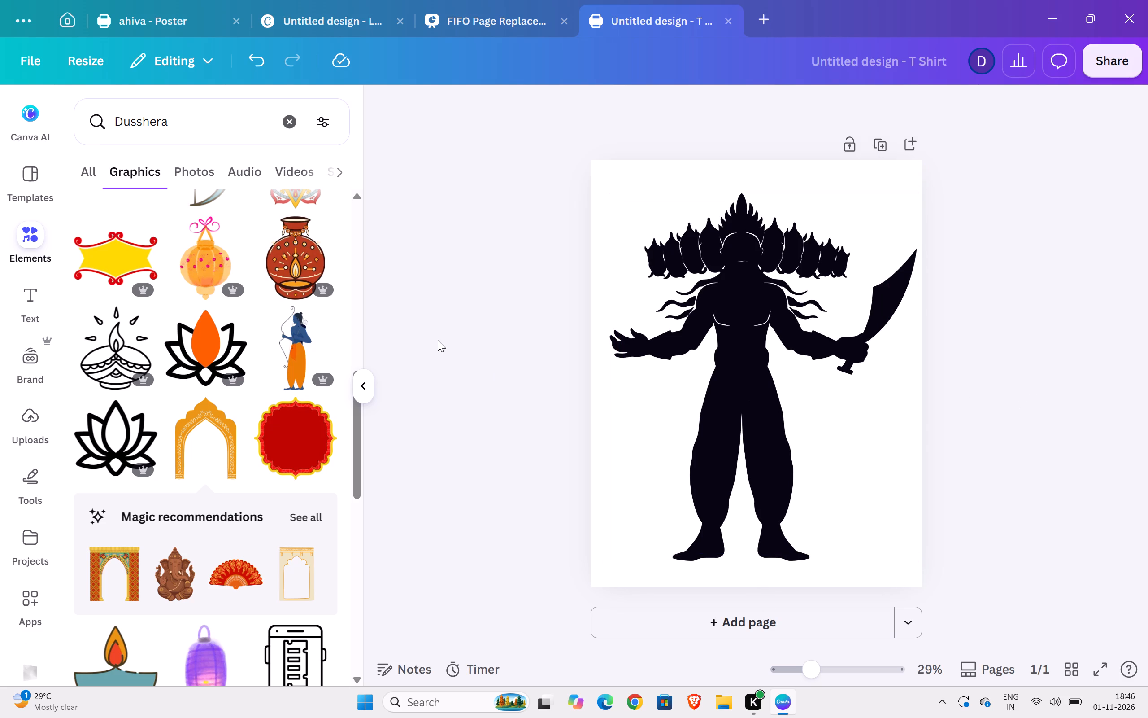
Add the black archer-and-skyline silhouette from the Dusshera graphics, enlarge it well past the page's left edge, and raise it to Ravana's upper body.
scroll(112, 381, up, 7)
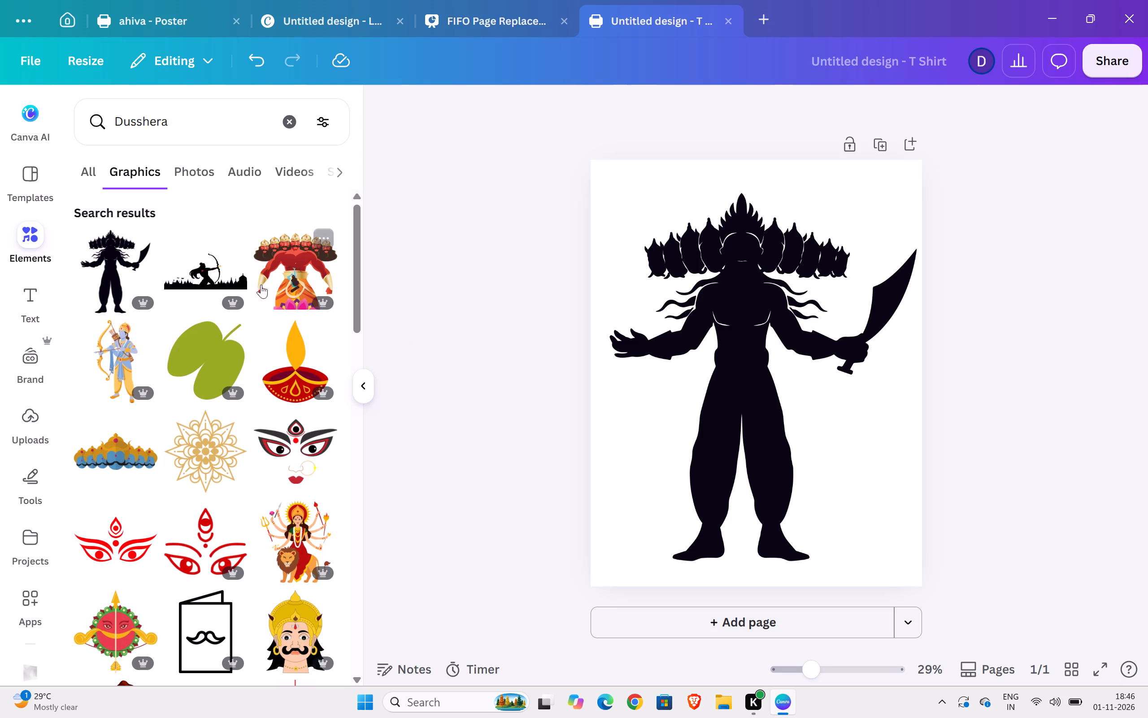
click(211, 262)
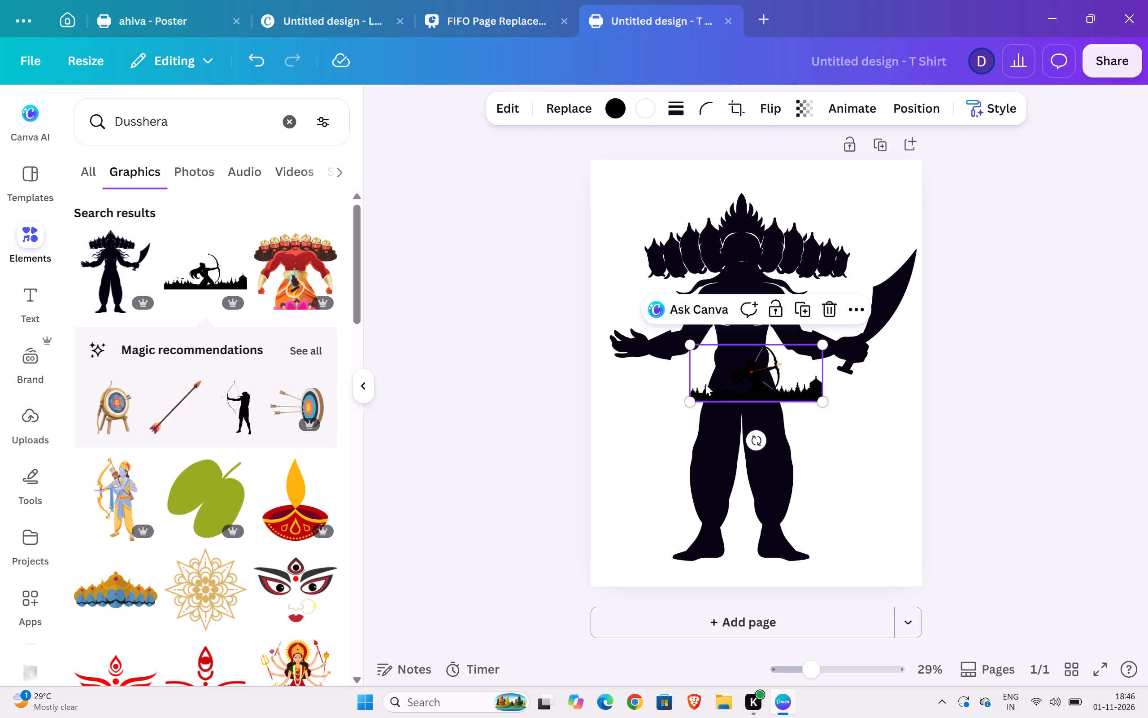
drag(691, 401, 604, 677)
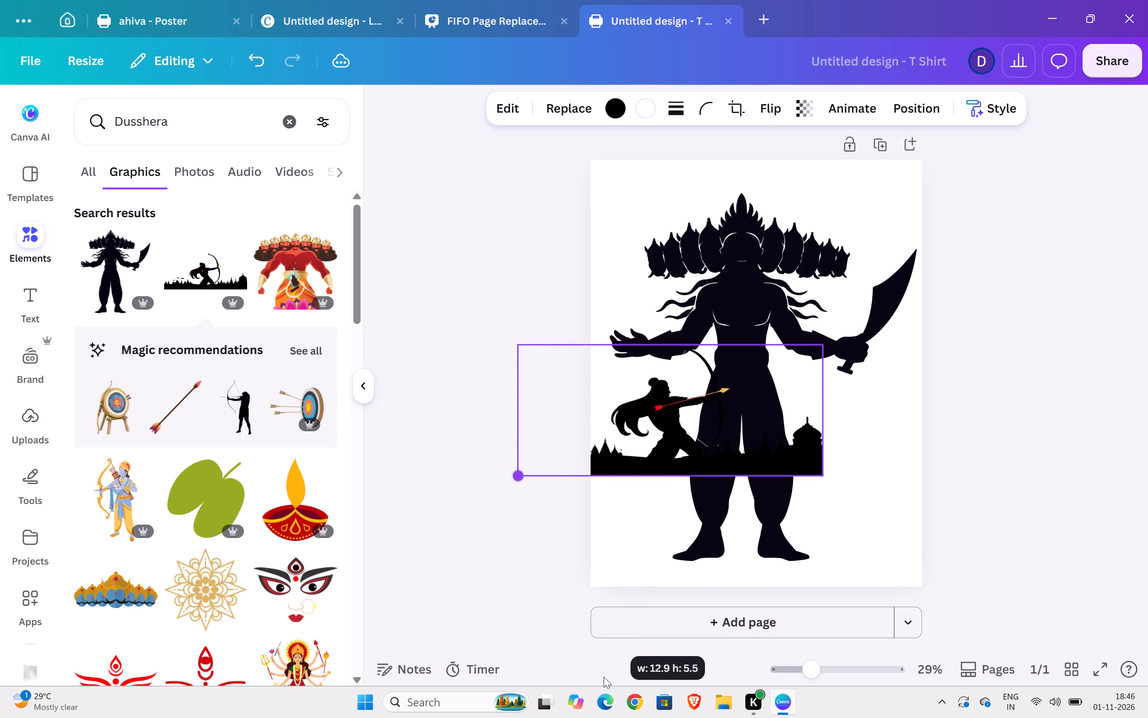
drag(604, 677, 444, 715)
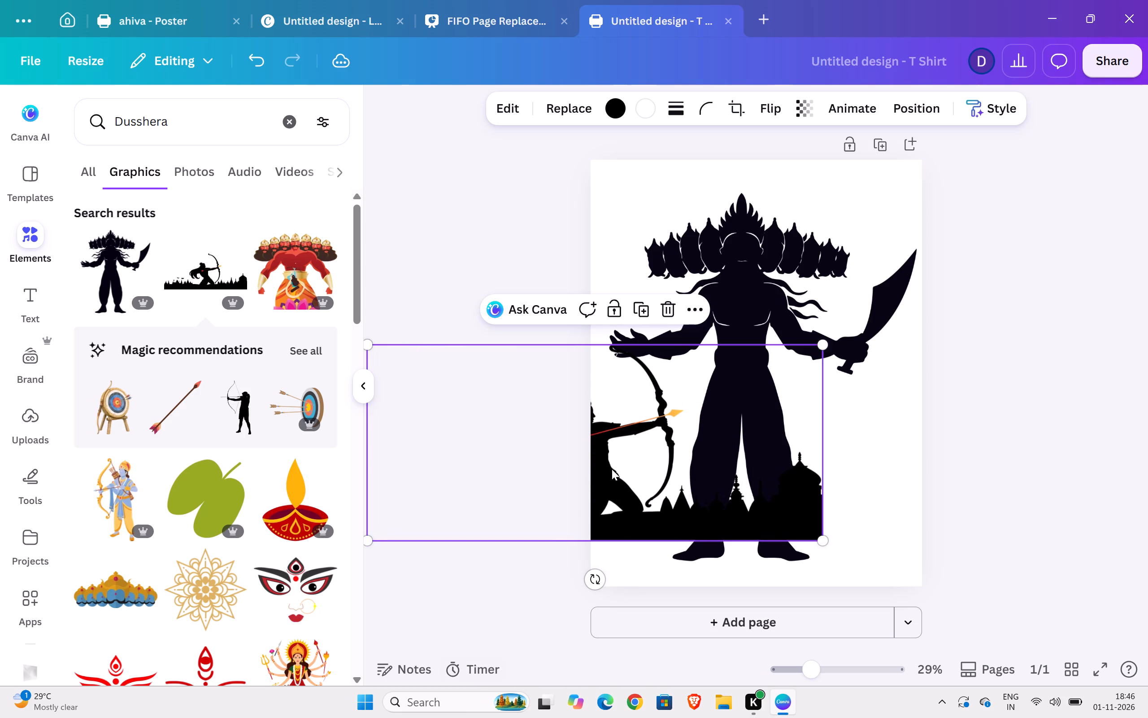
drag(642, 440, 660, 292)
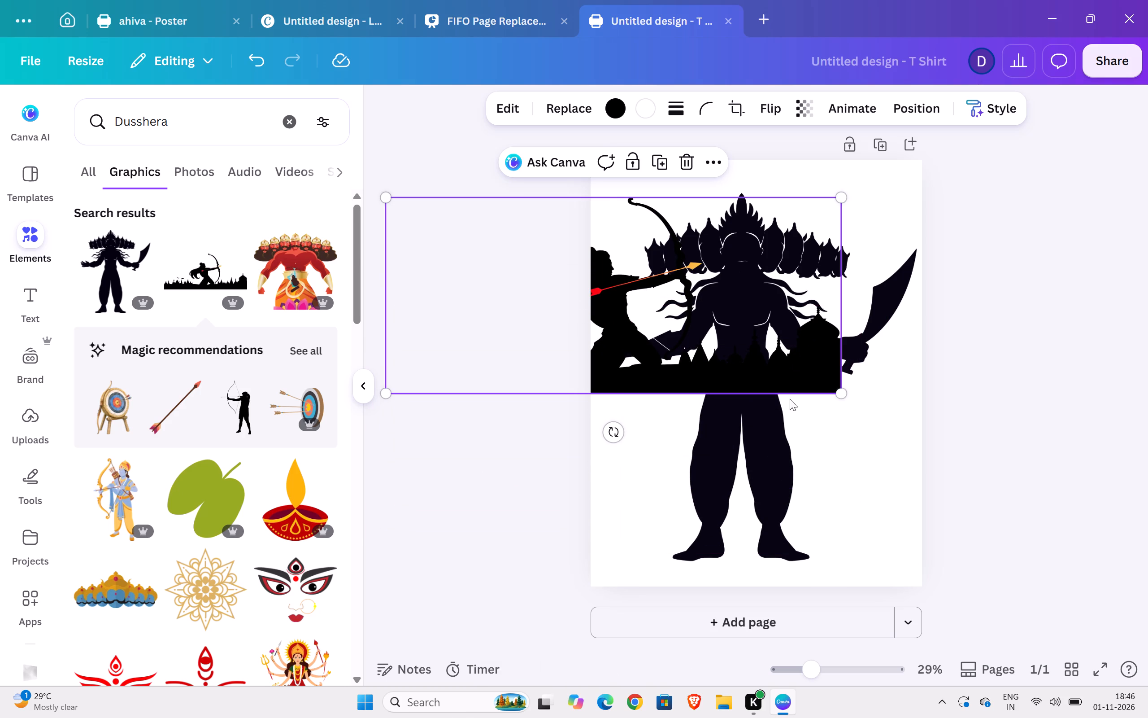
Shrink the Ravana silhouette slightly and move it to the page's right side so its sword arm runs off the edge.
click(780, 493)
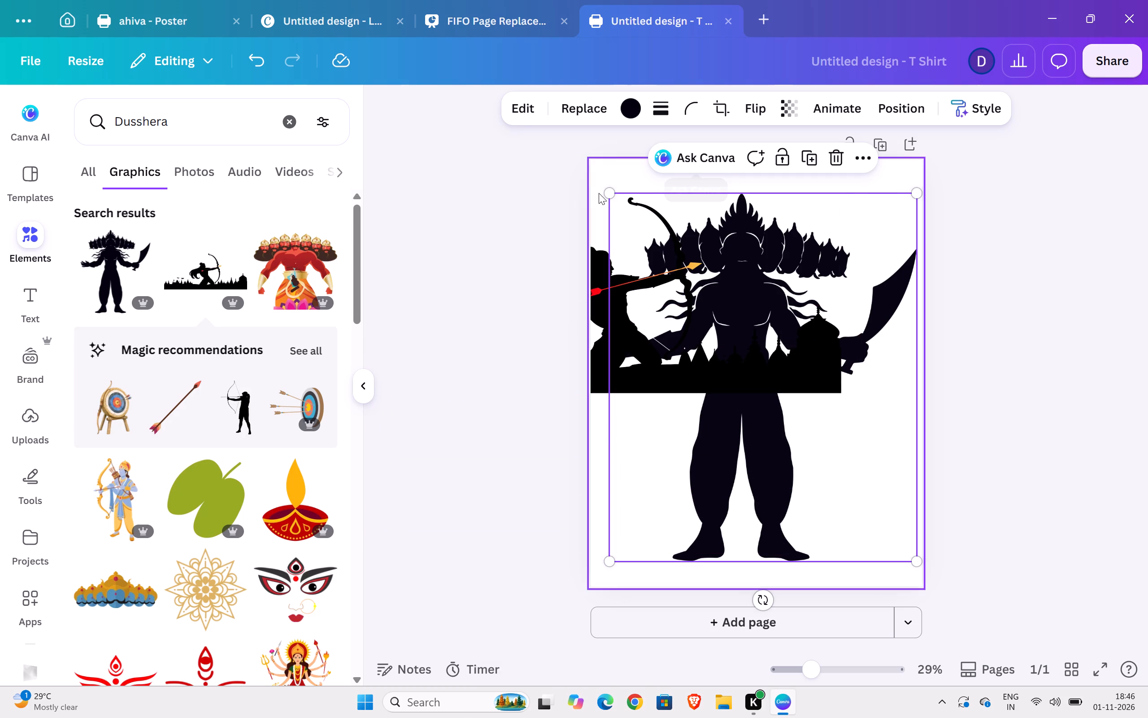
drag(608, 190, 842, 322)
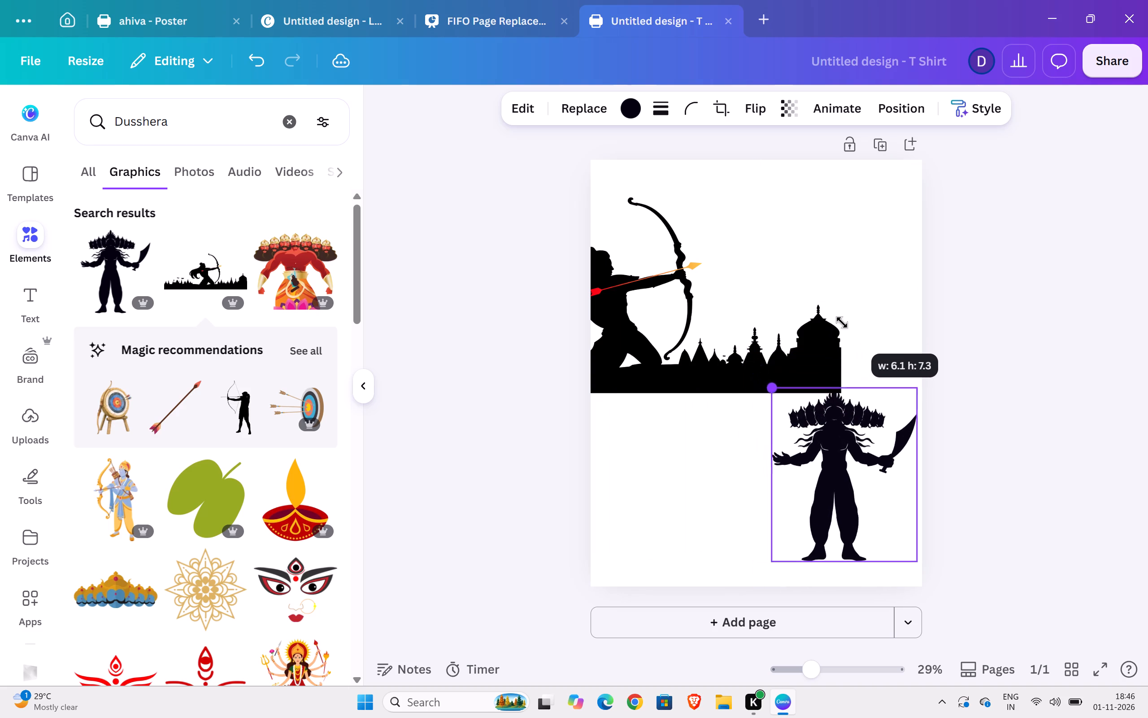
drag(842, 322, 696, 143)
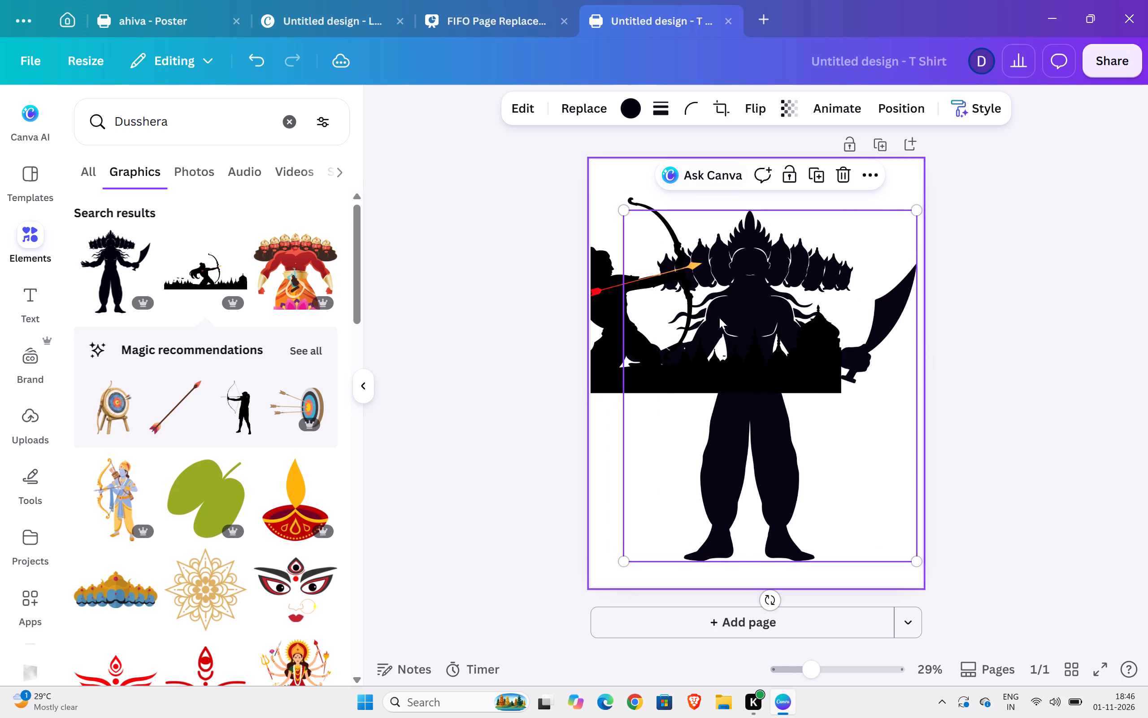
click(723, 315)
click(787, 525)
drag(787, 525, 907, 528)
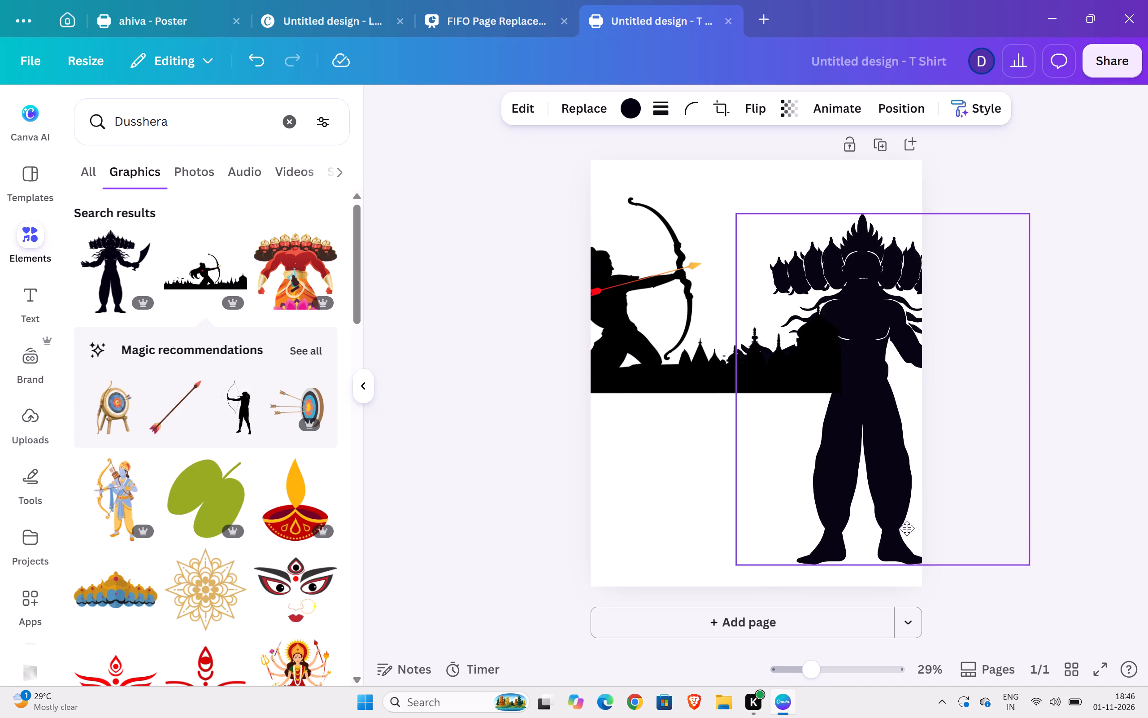
drag(907, 528, 907, 513)
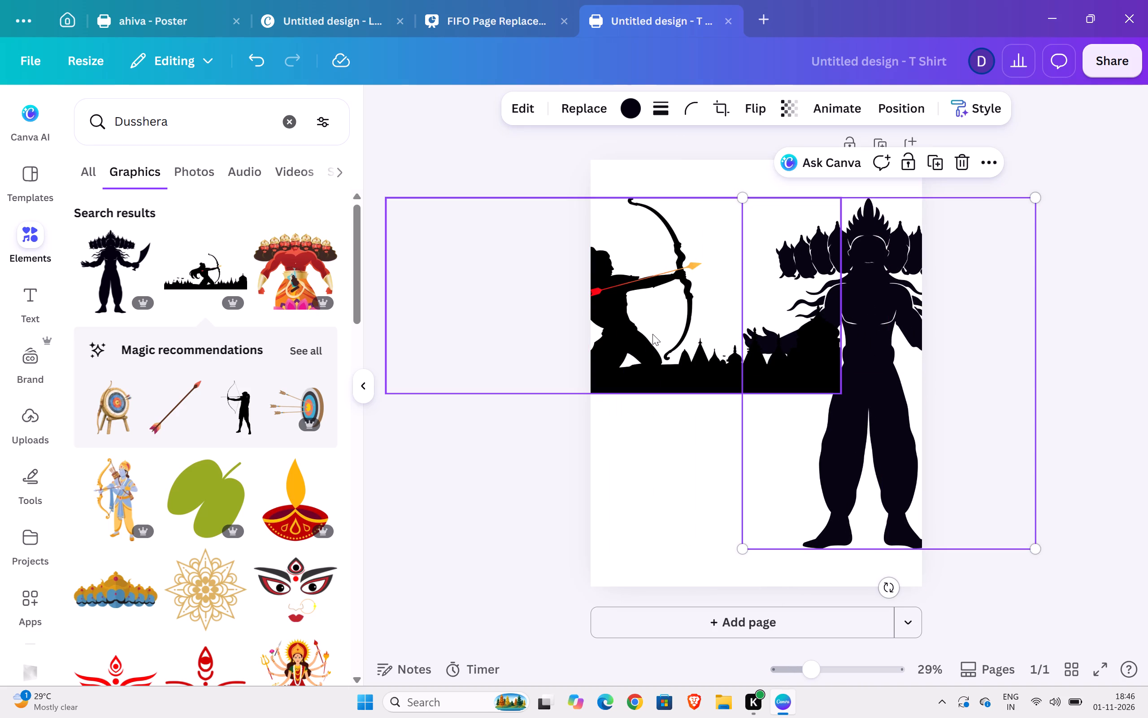
Move the archer silhouette down and right so the whole archer is on the page facing Ravana, with Ravana's feet below the skyline.
click(652, 334)
drag(652, 334, 667, 447)
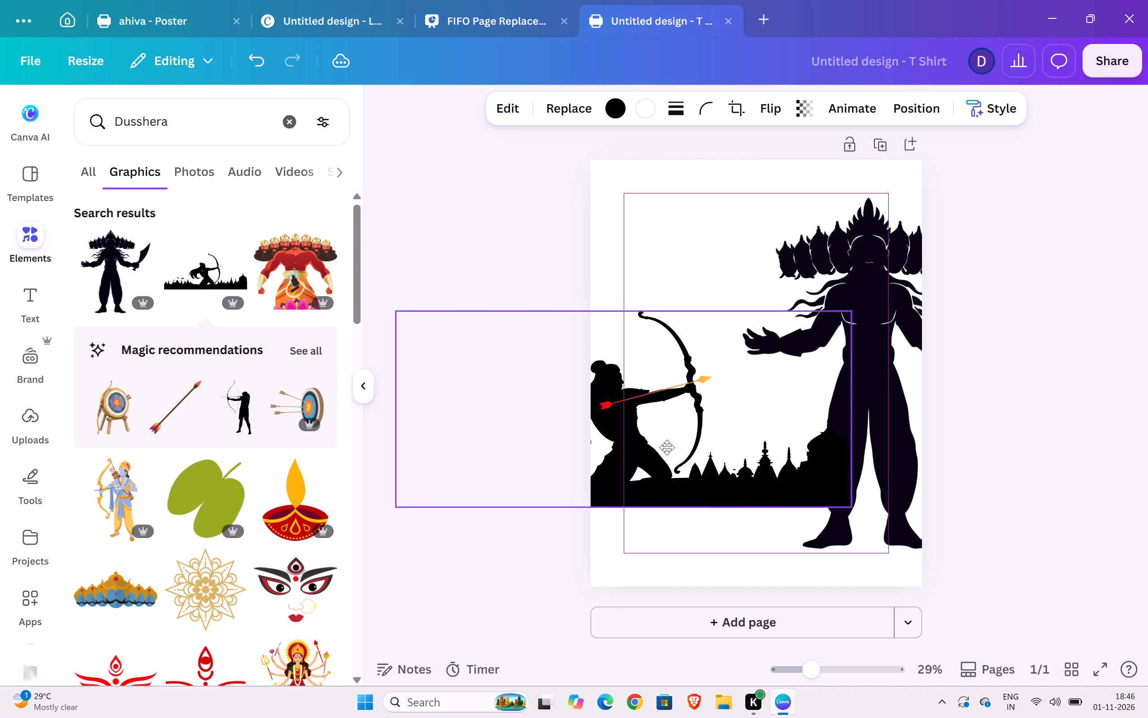
drag(667, 447, 666, 483)
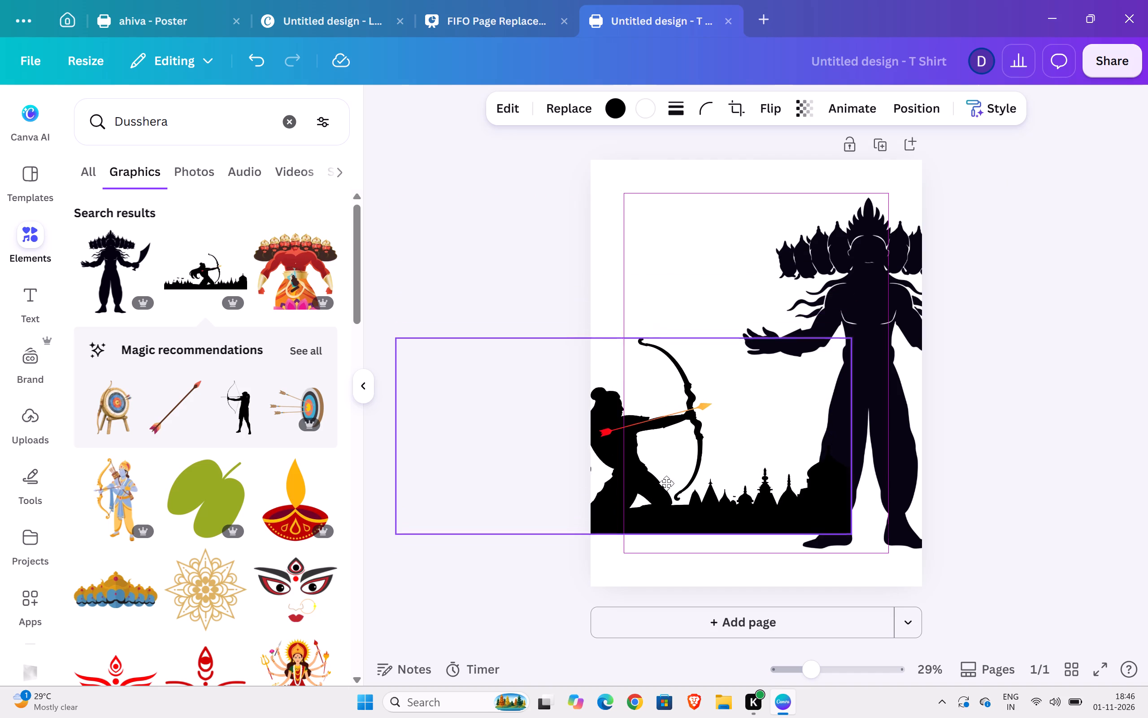
drag(666, 483, 725, 482)
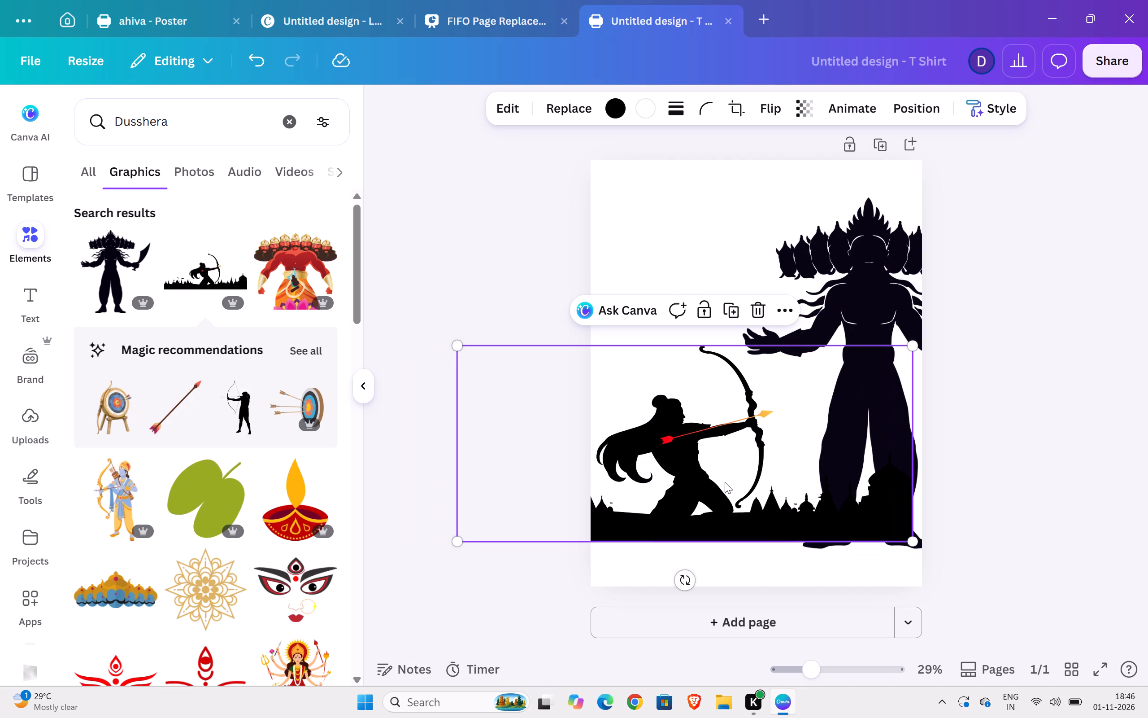
click(789, 467)
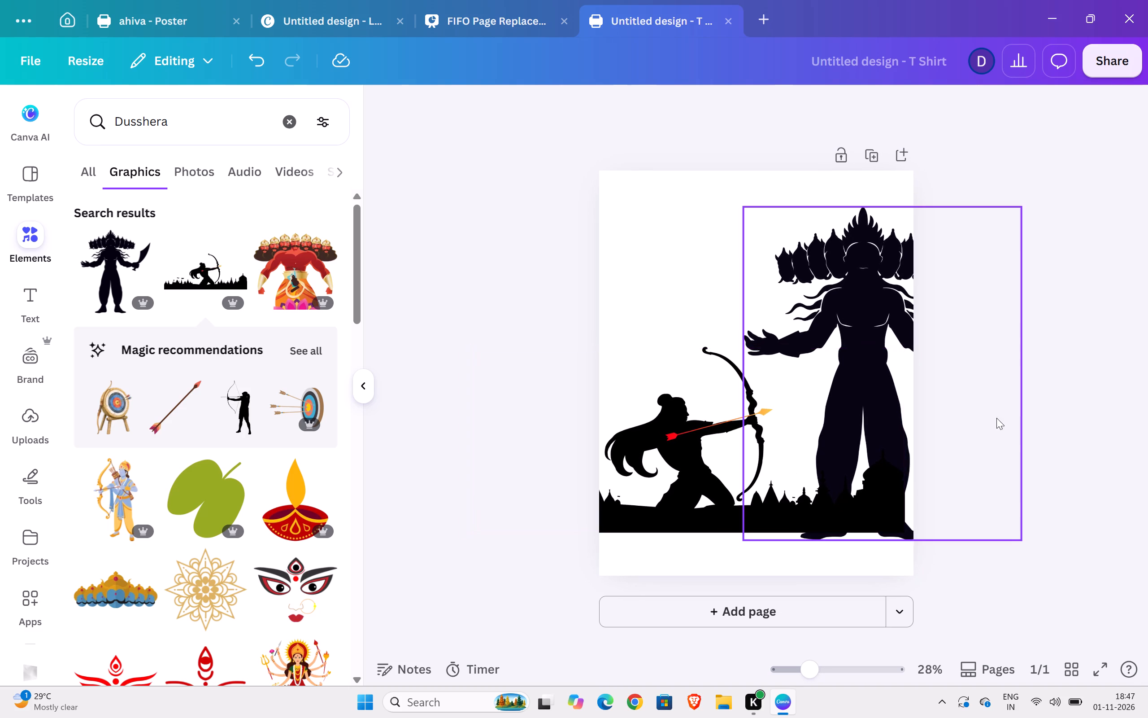
click(1018, 419)
drag(796, 425, 799, 438)
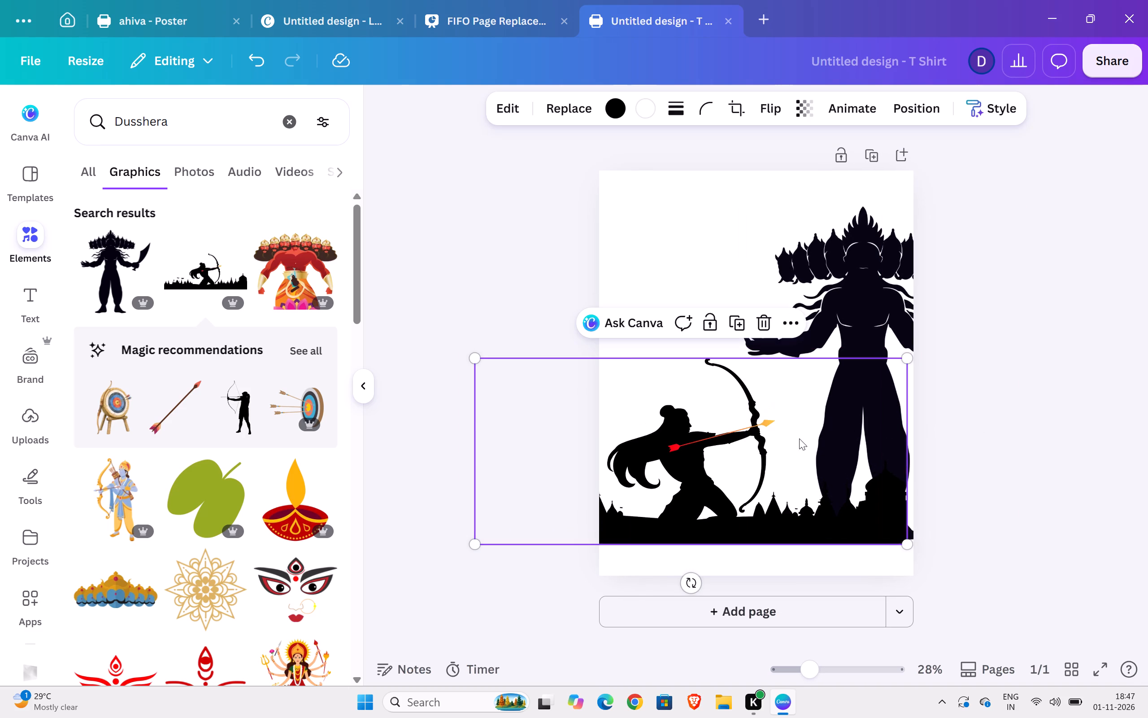
click(990, 391)
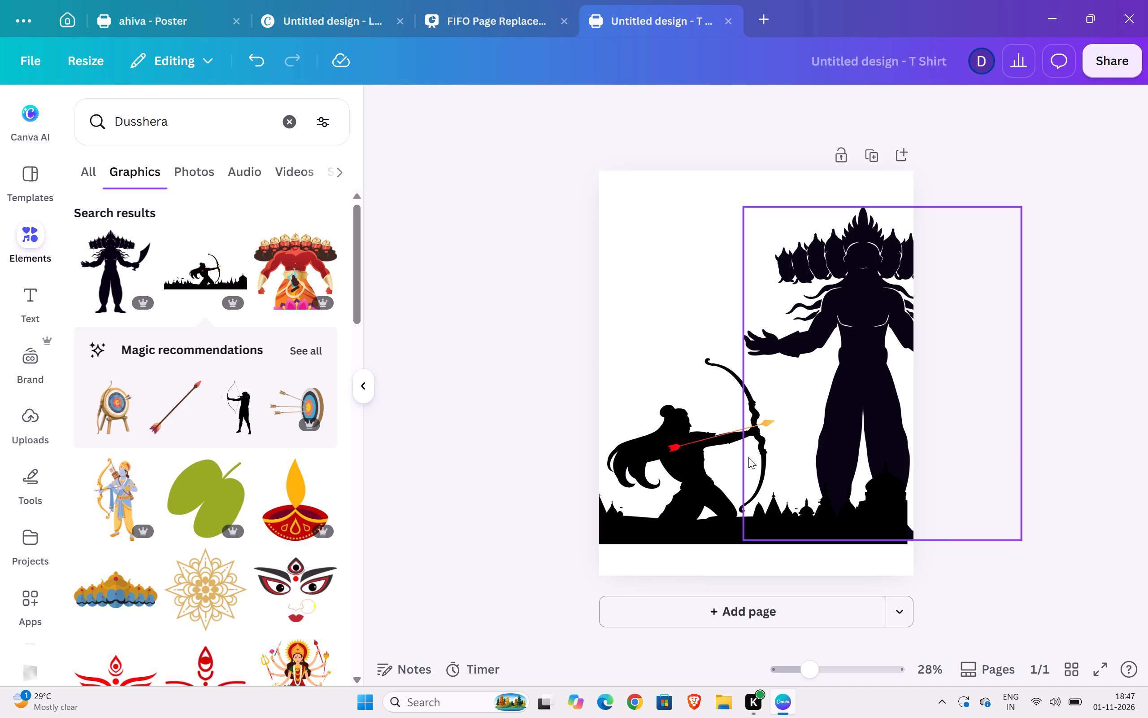
drag(748, 457, 746, 420)
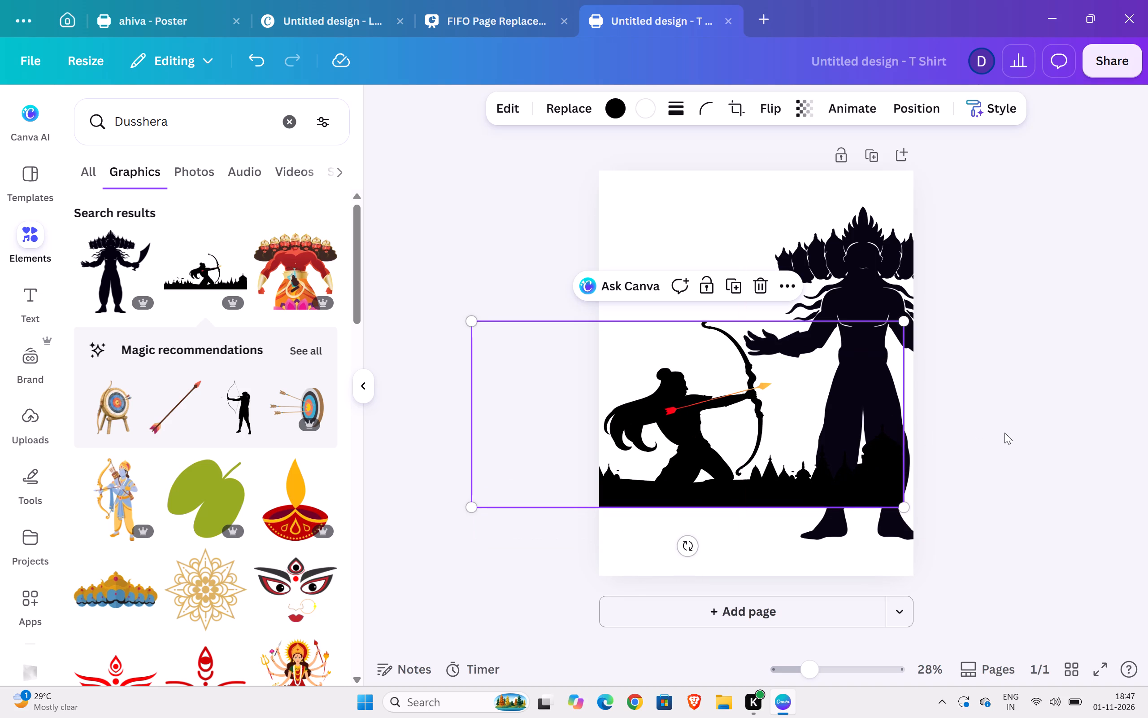
click(1004, 433)
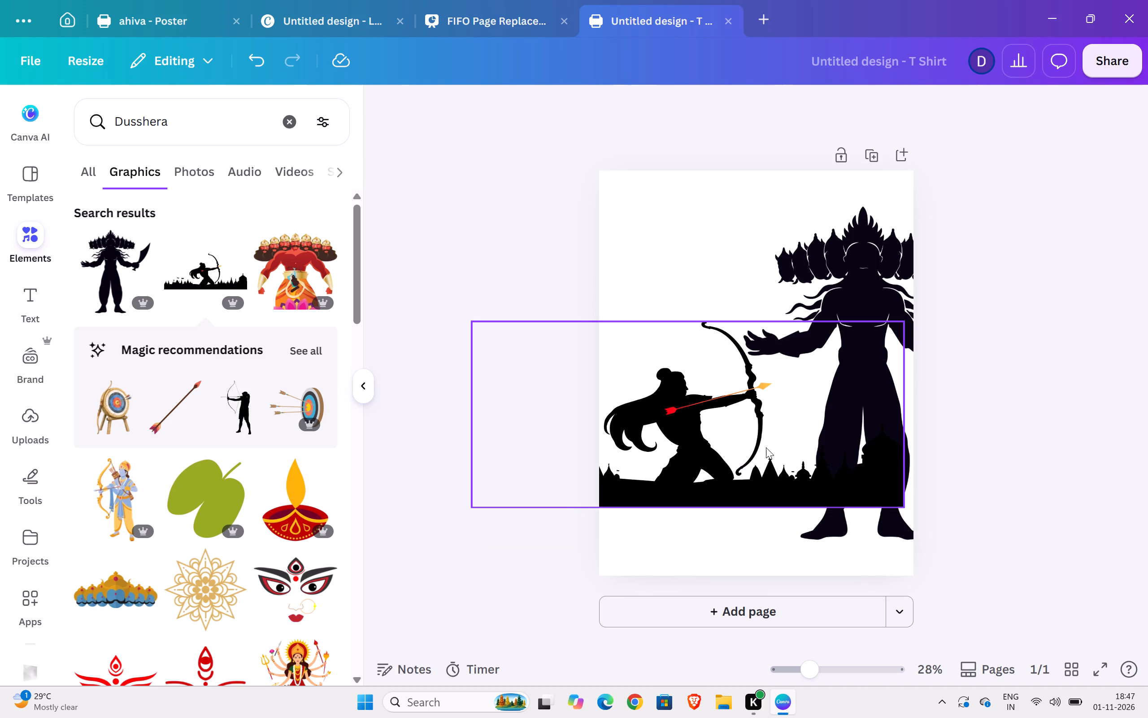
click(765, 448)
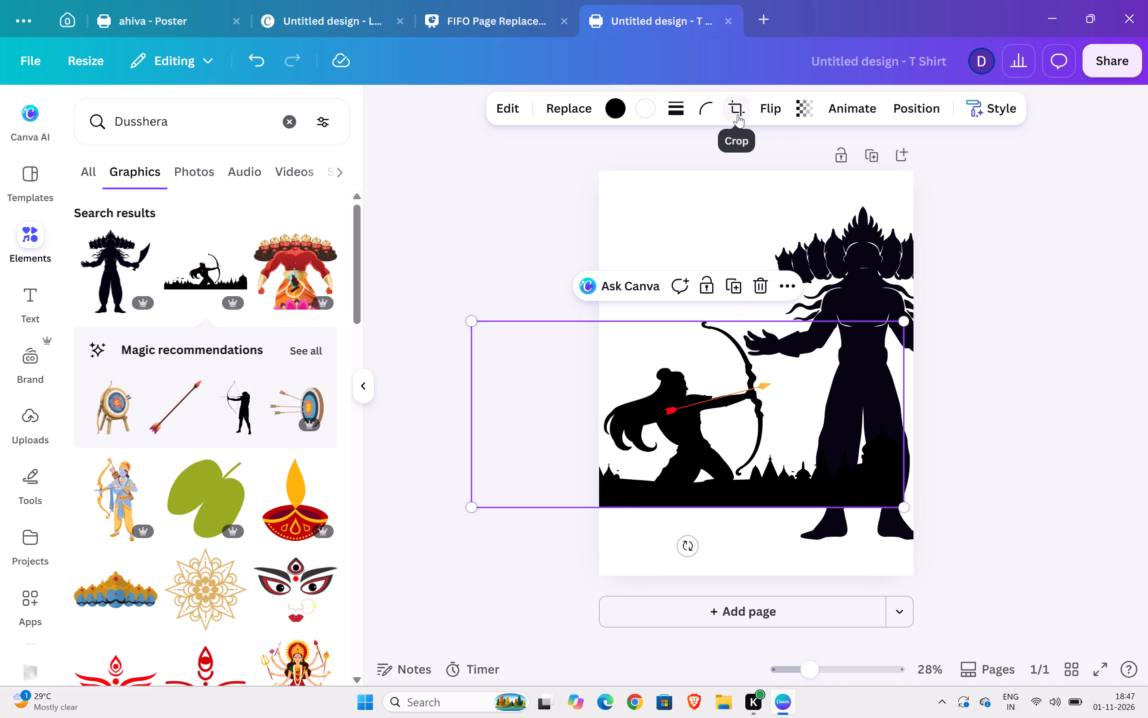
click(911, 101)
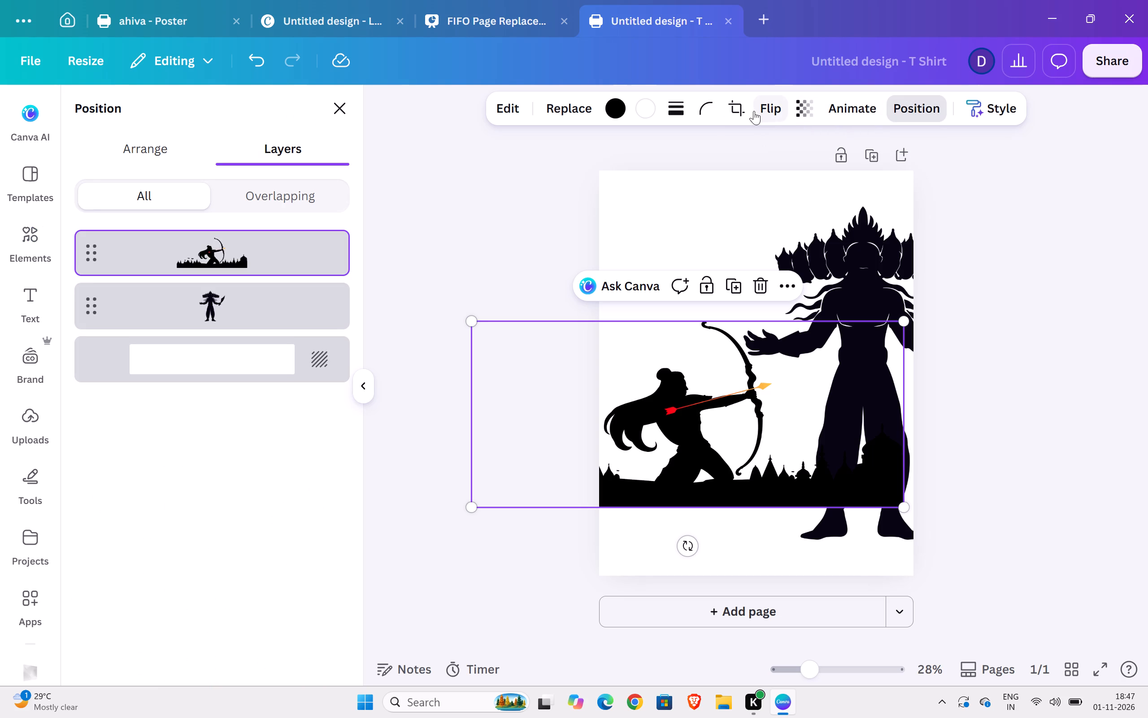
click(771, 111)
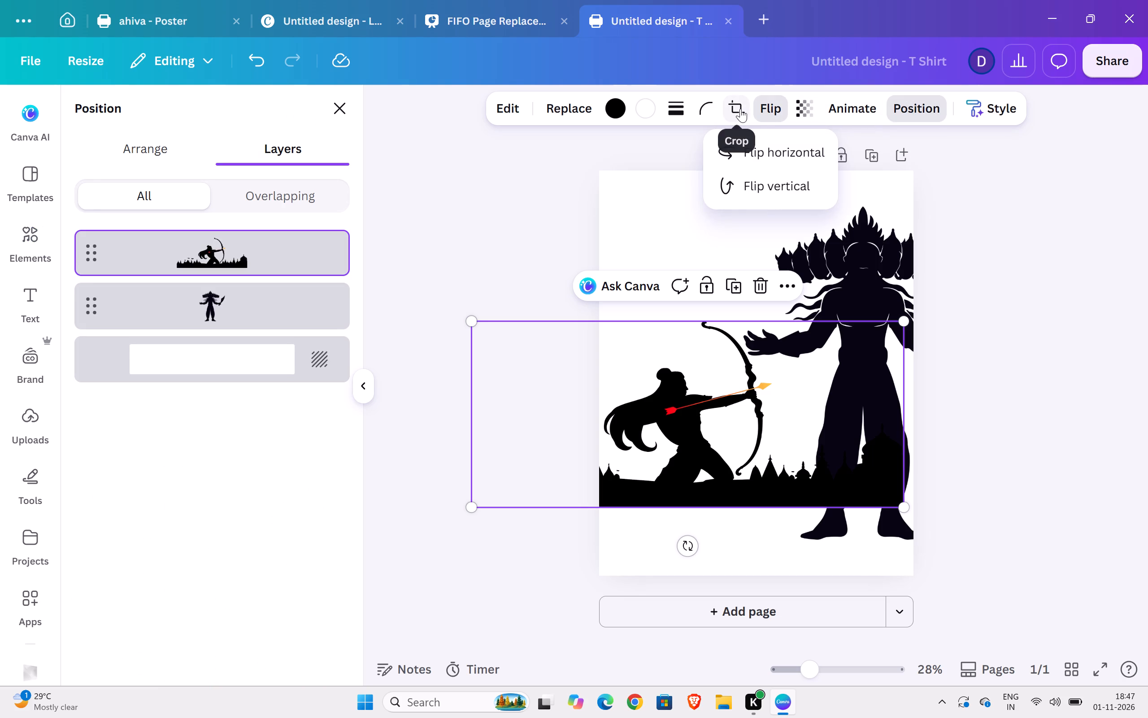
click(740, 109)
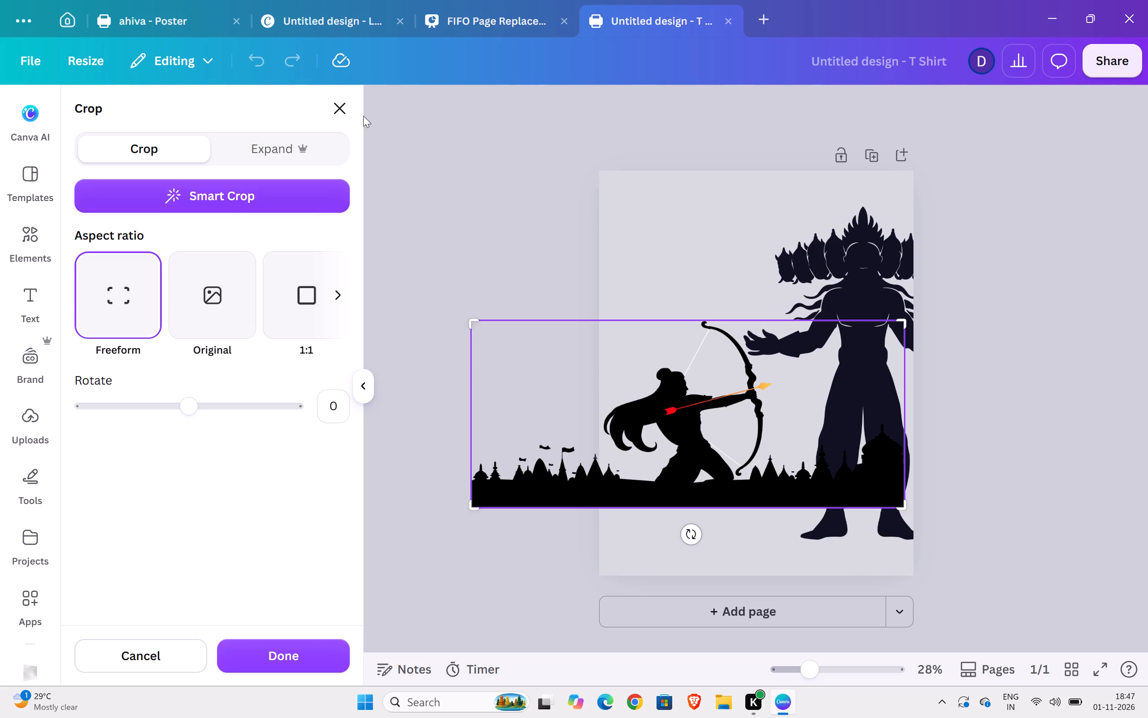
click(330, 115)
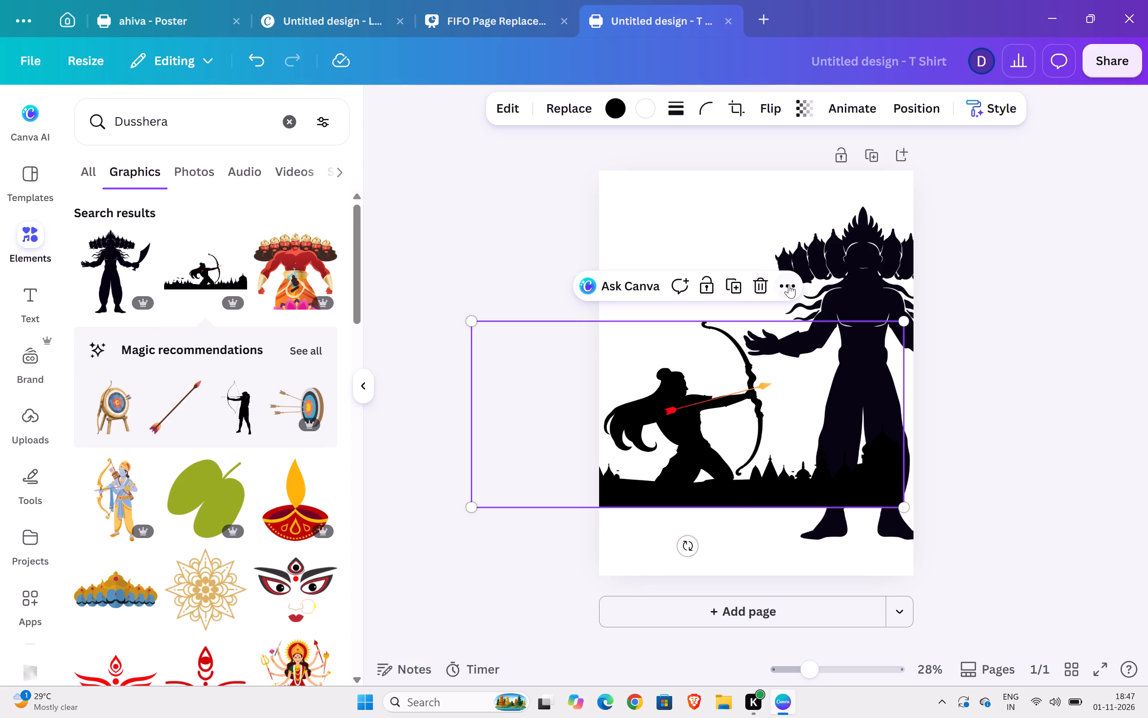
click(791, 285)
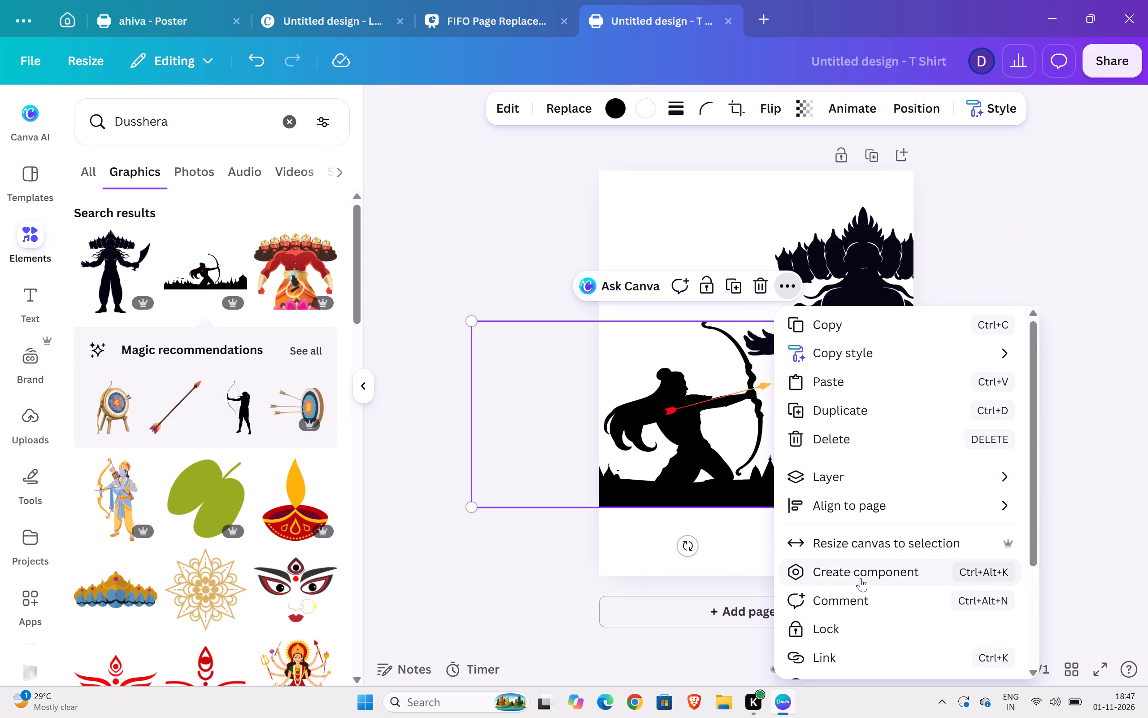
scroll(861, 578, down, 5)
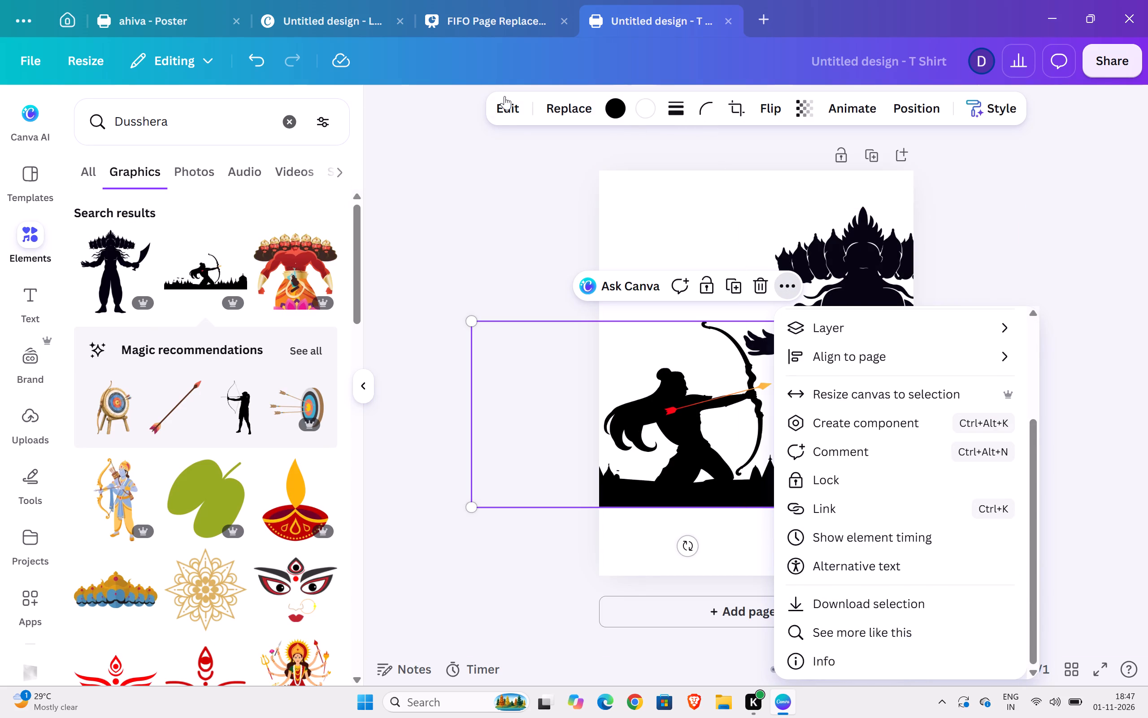
Apply the Drop shadow effect to the archer-and-skyline image.
click(504, 102)
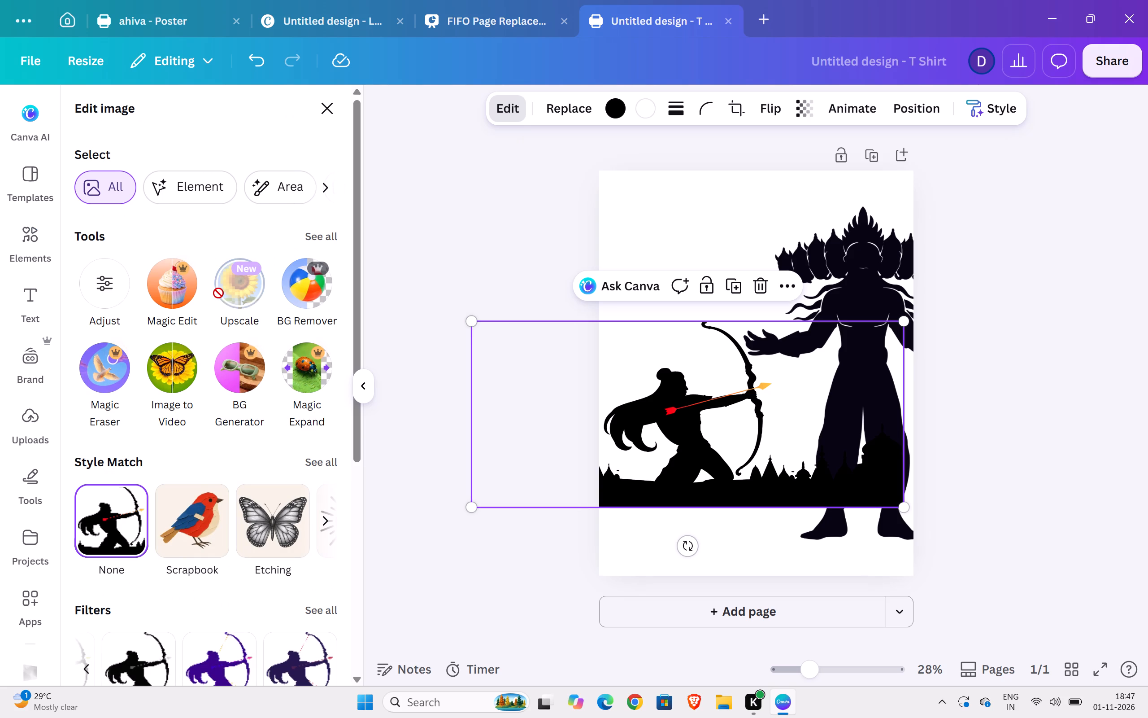
scroll(168, 558, down, 10)
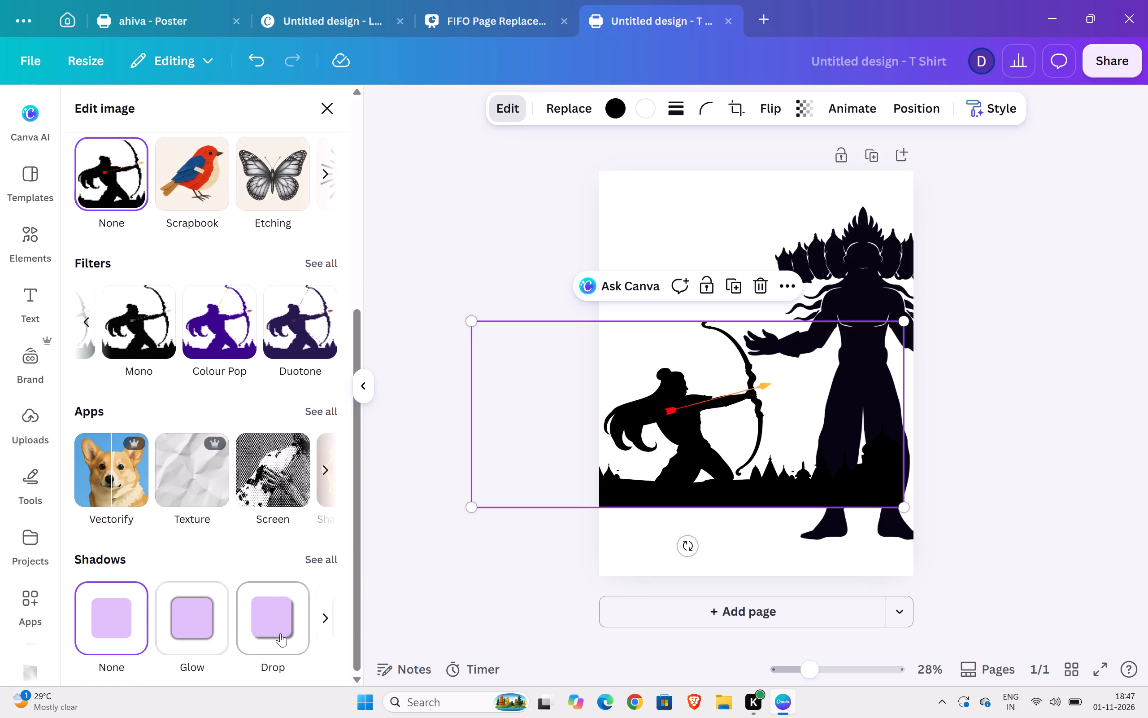
click(280, 633)
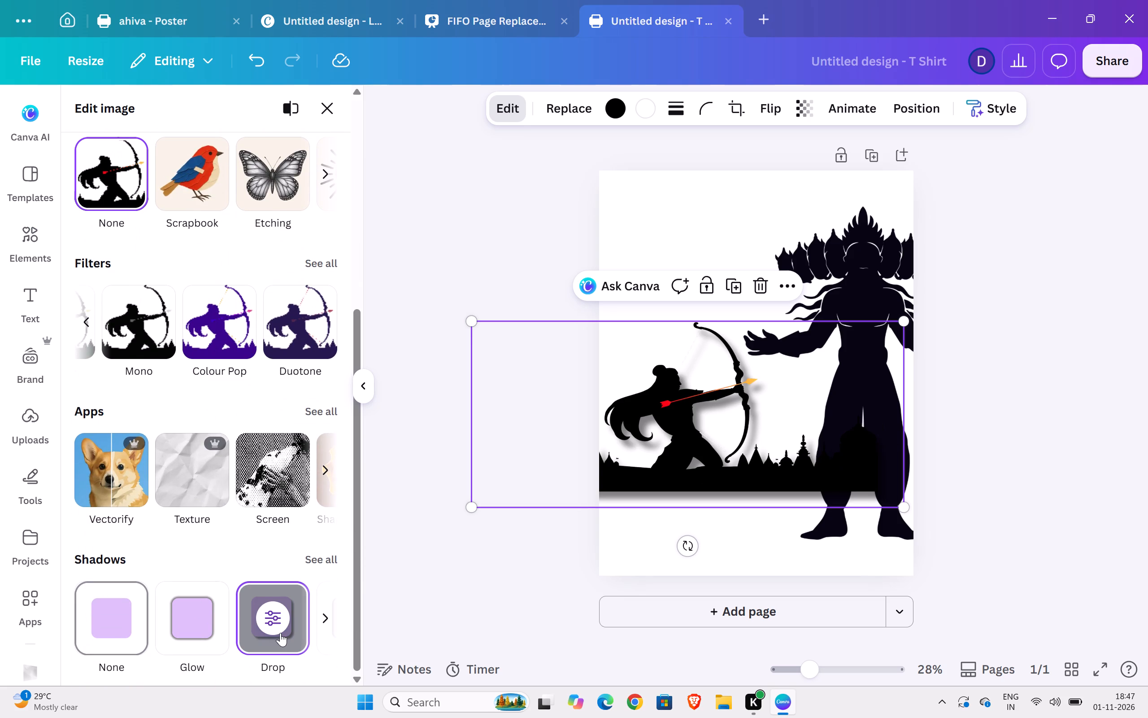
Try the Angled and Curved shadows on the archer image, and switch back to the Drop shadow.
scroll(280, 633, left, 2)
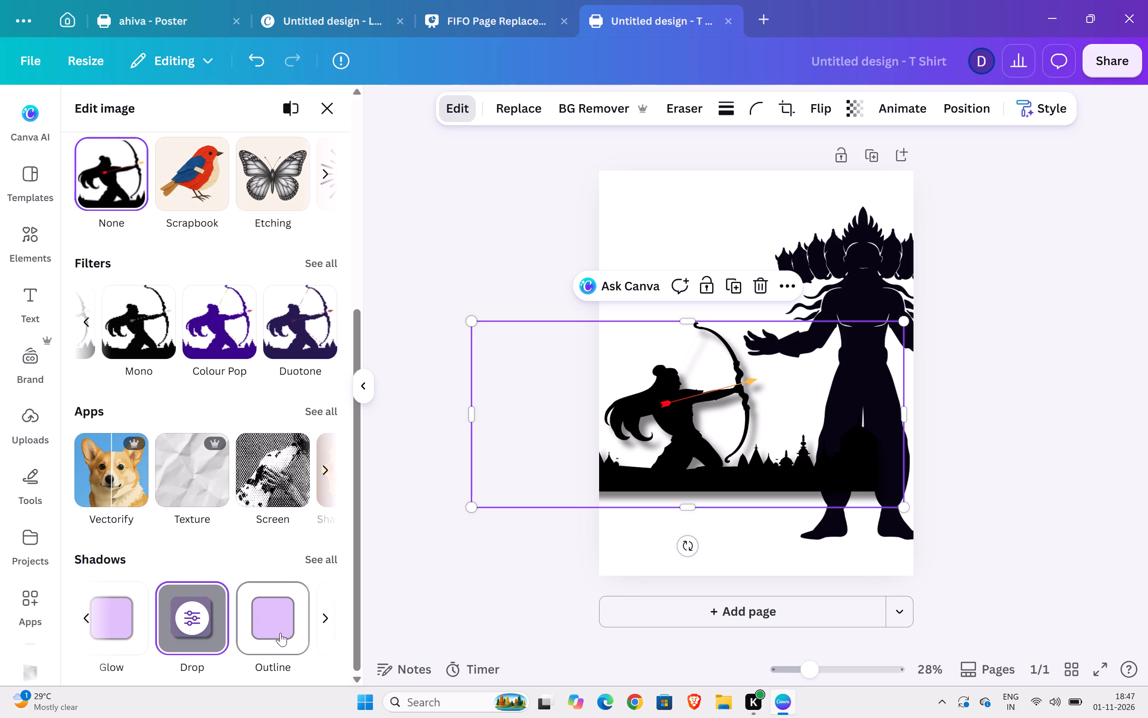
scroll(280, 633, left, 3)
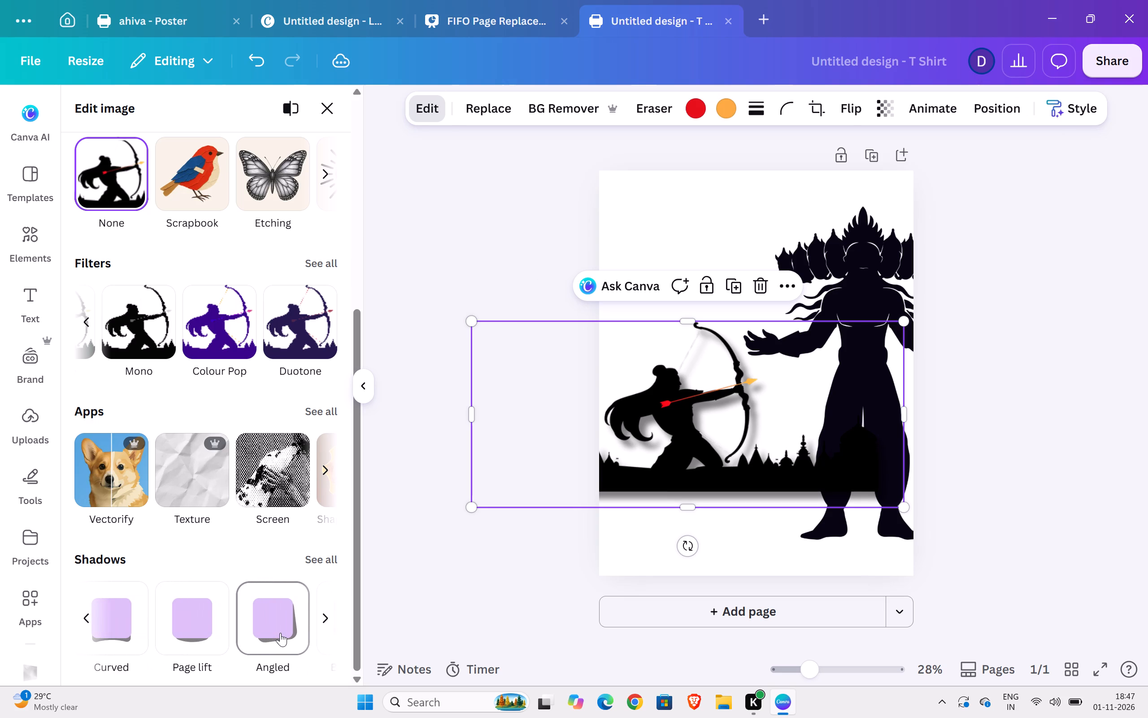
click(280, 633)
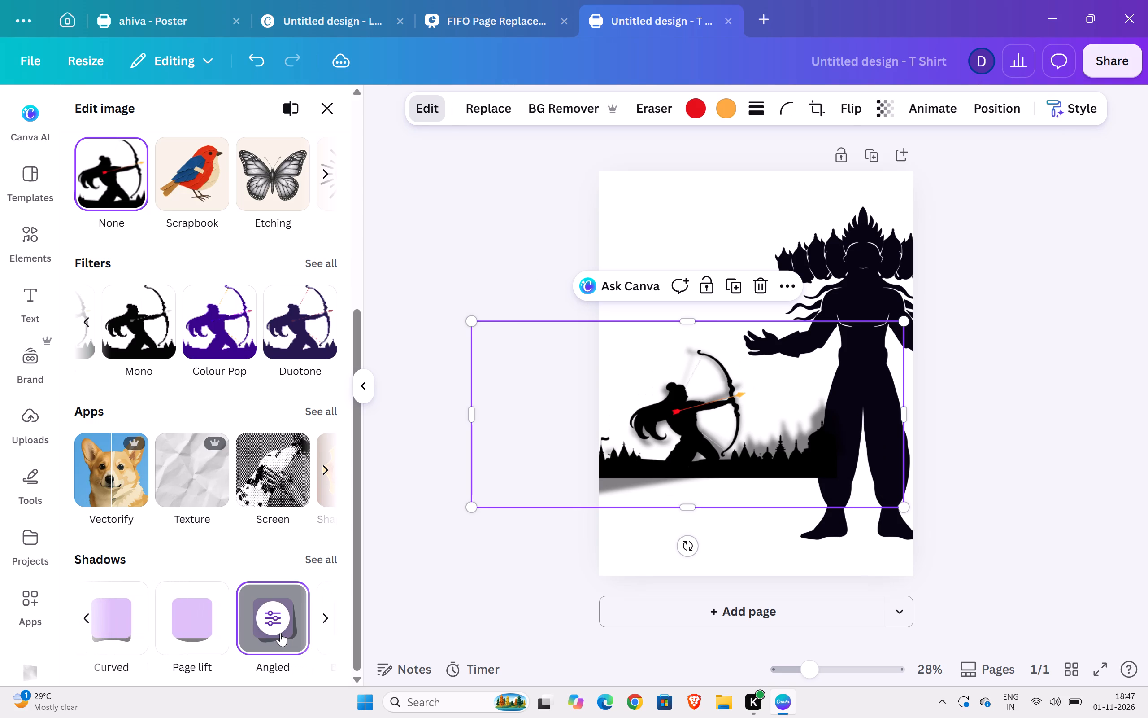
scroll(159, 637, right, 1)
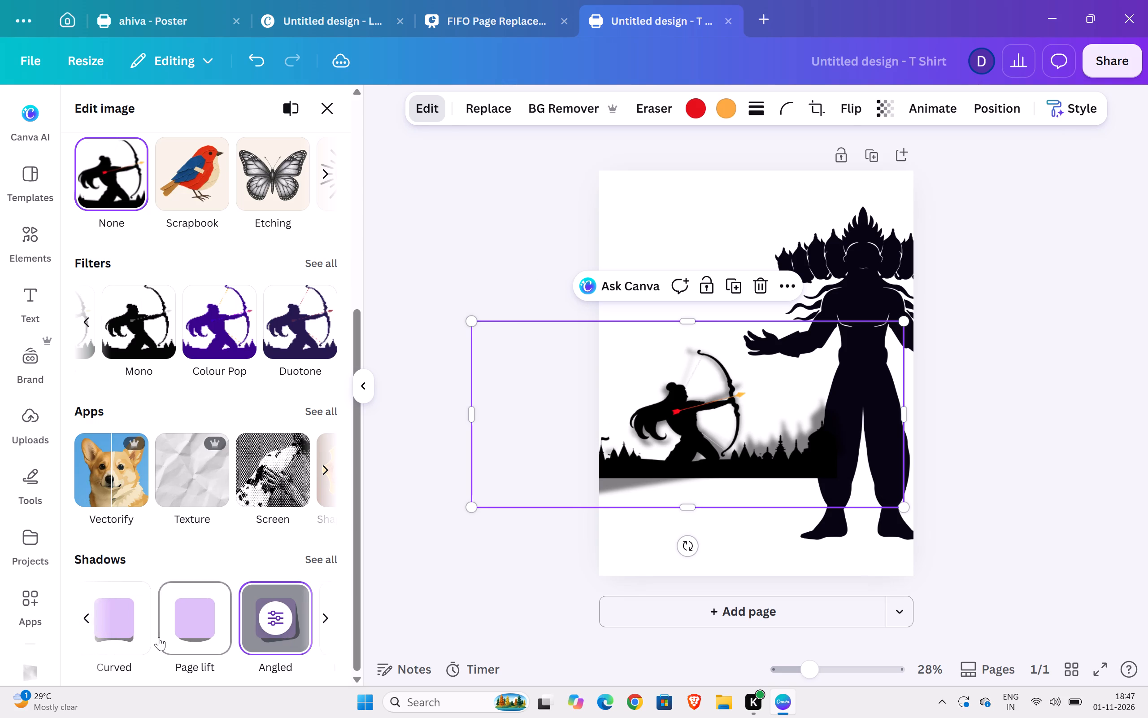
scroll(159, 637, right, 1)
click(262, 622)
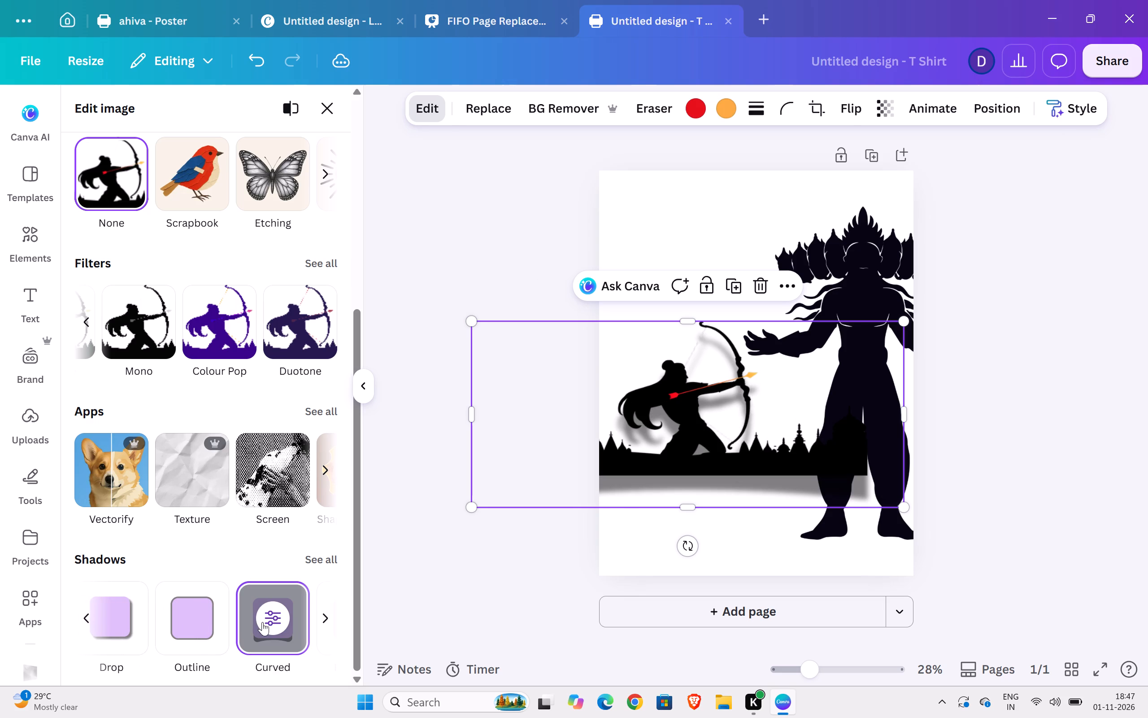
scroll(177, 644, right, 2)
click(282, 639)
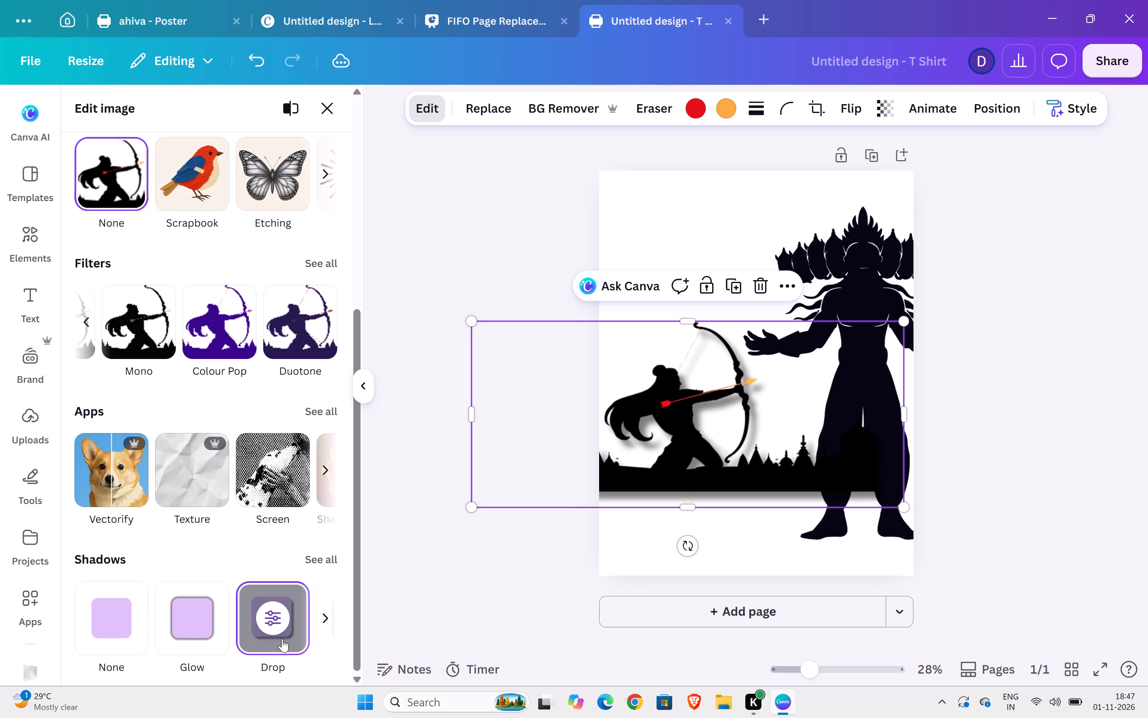
Try the Glow shadow on the archer image, and set its shadow to None.
click(186, 645)
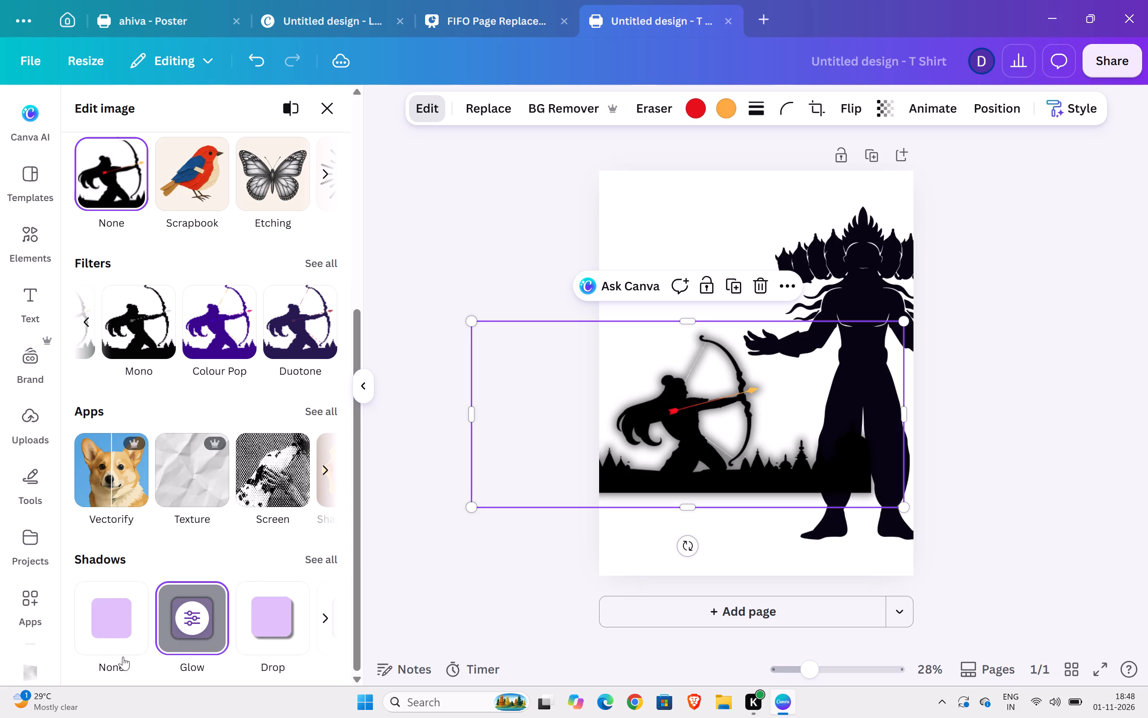
drag(115, 657, 122, 639)
click(122, 639)
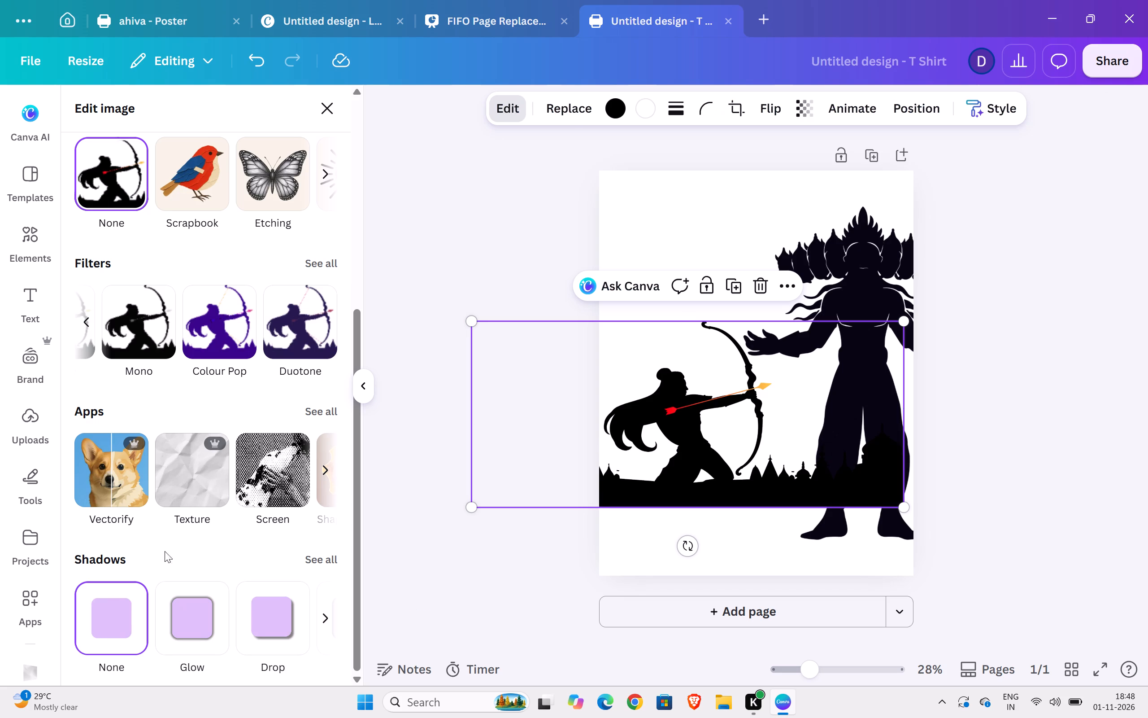
scroll(202, 503, left, 2)
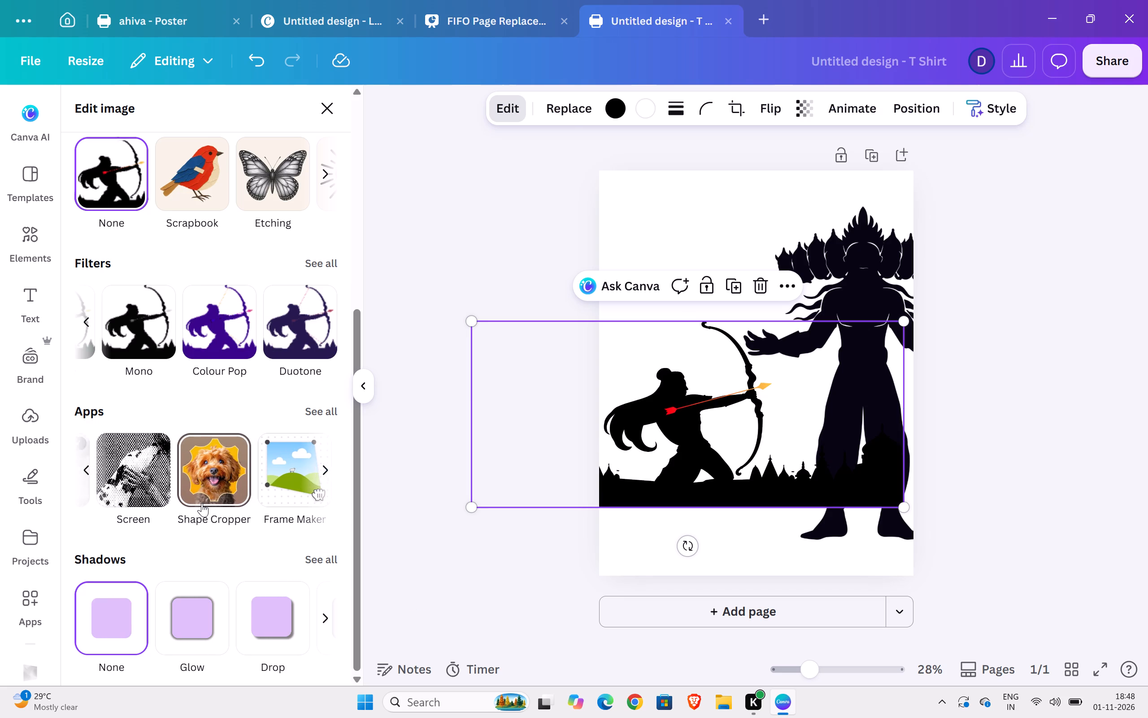
scroll(269, 317, right, 5)
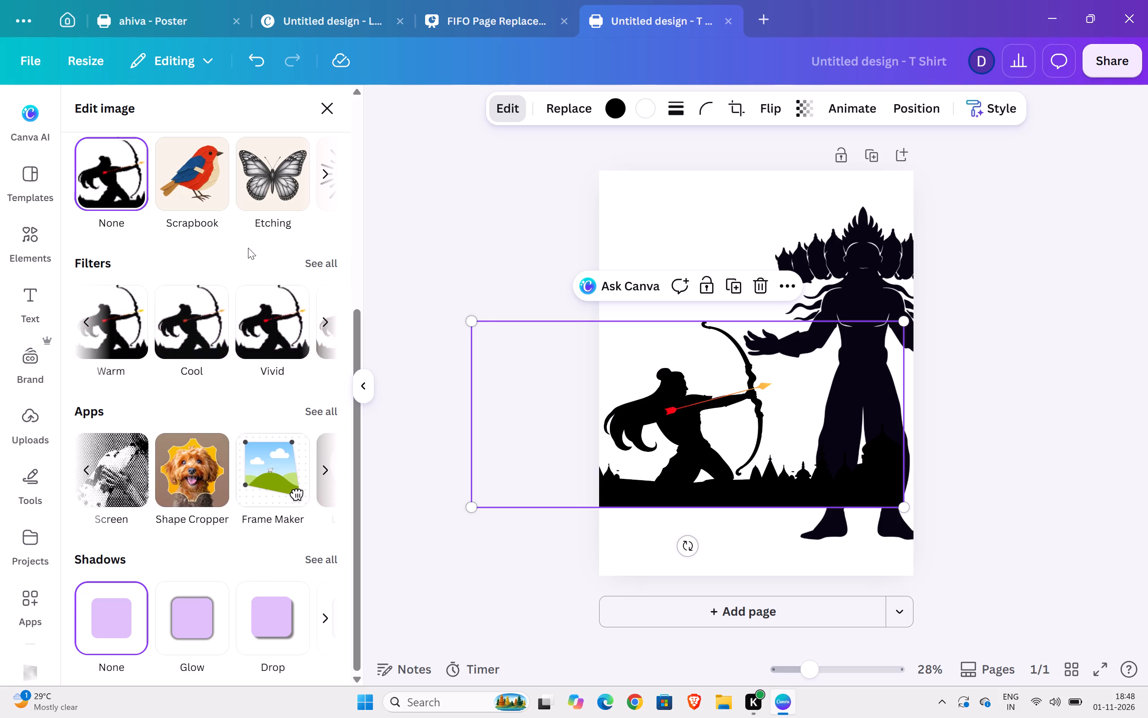
scroll(248, 248, up, 5)
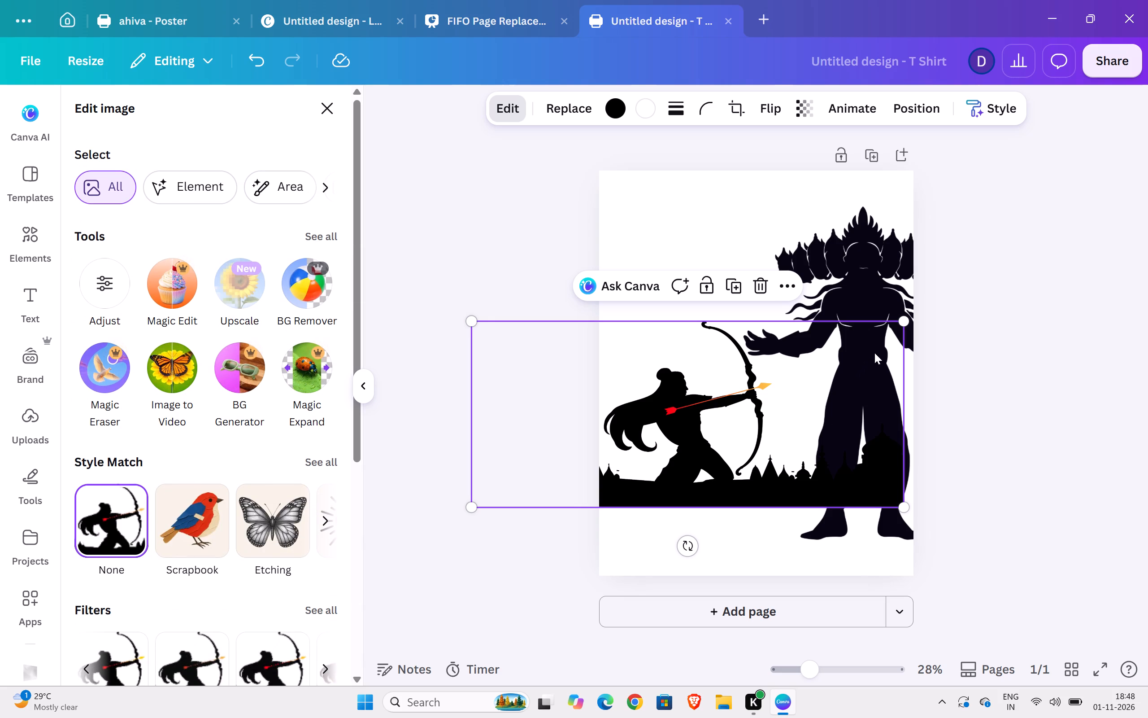
click(984, 351)
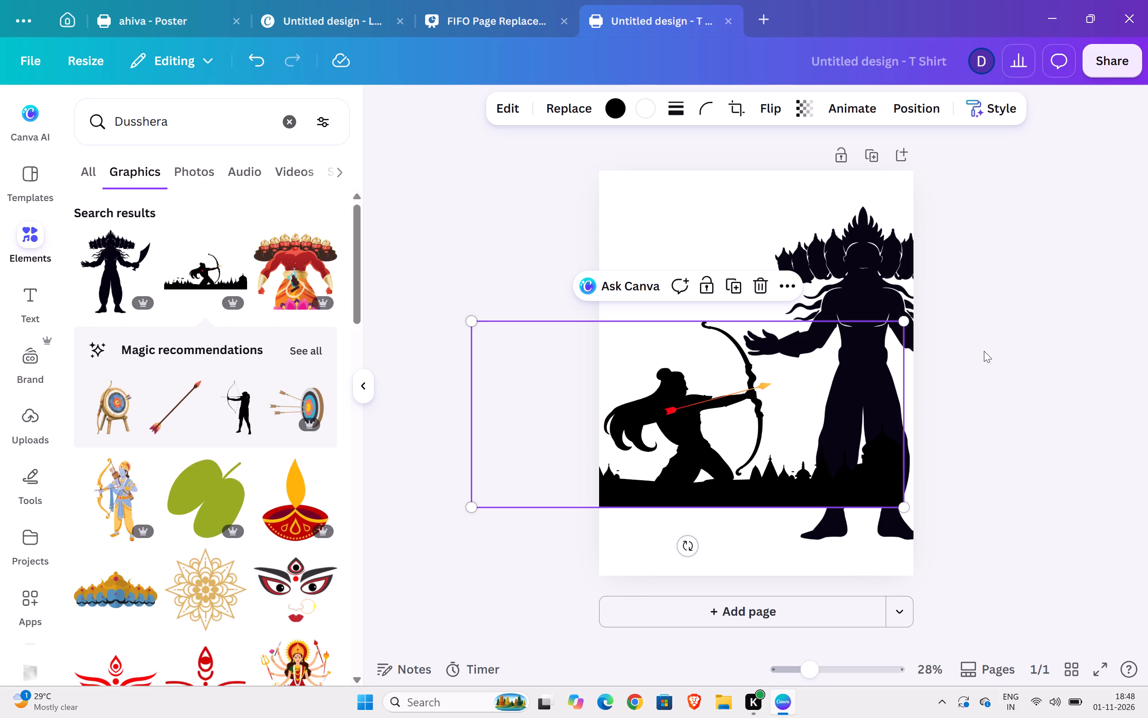
click(984, 351)
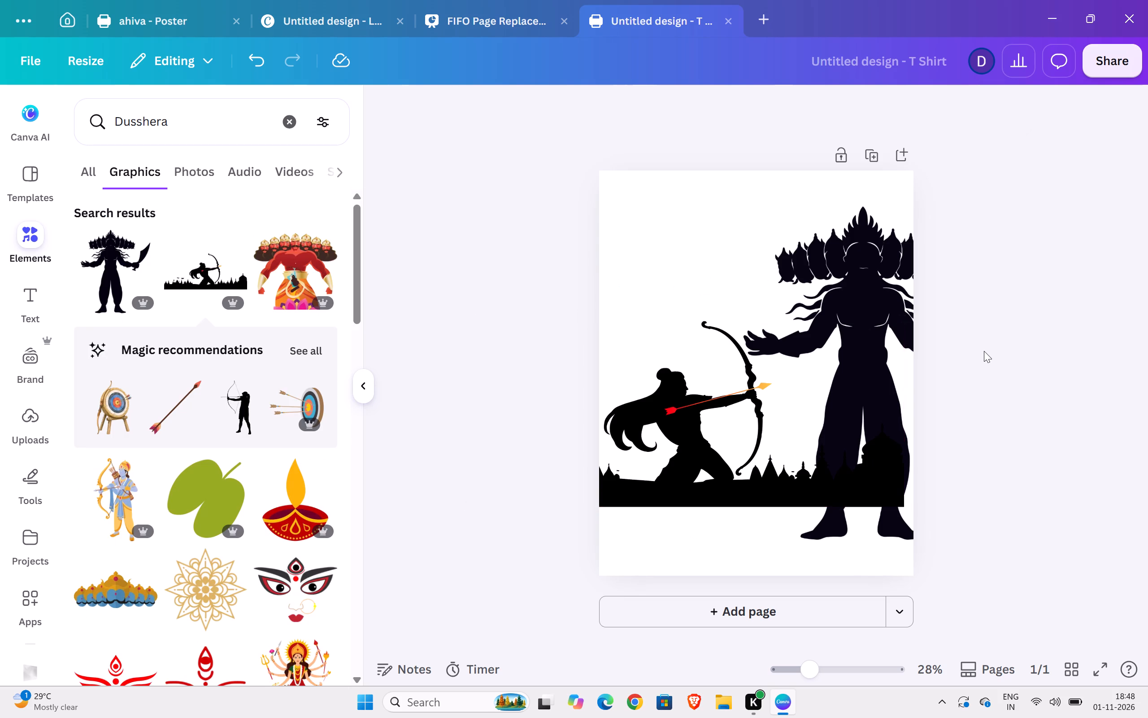
Move the Ravana silhouette up and slightly left so its crown sits just below the page's top edge.
drag(844, 272, 842, 242)
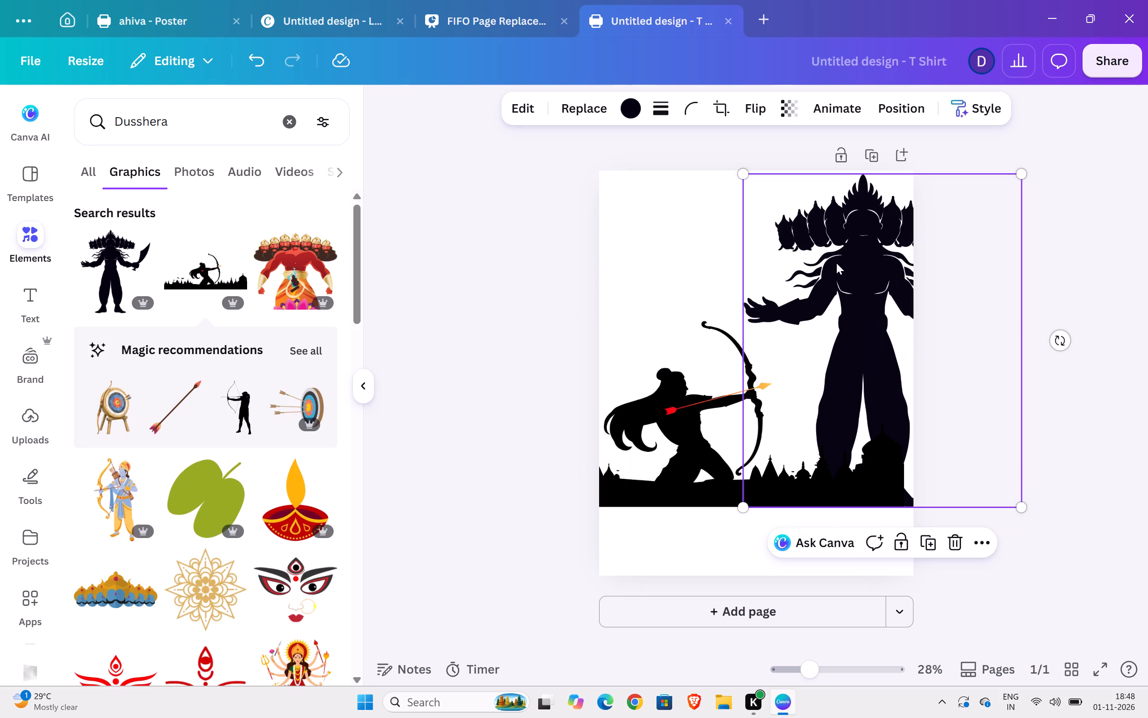
drag(849, 276, 859, 336)
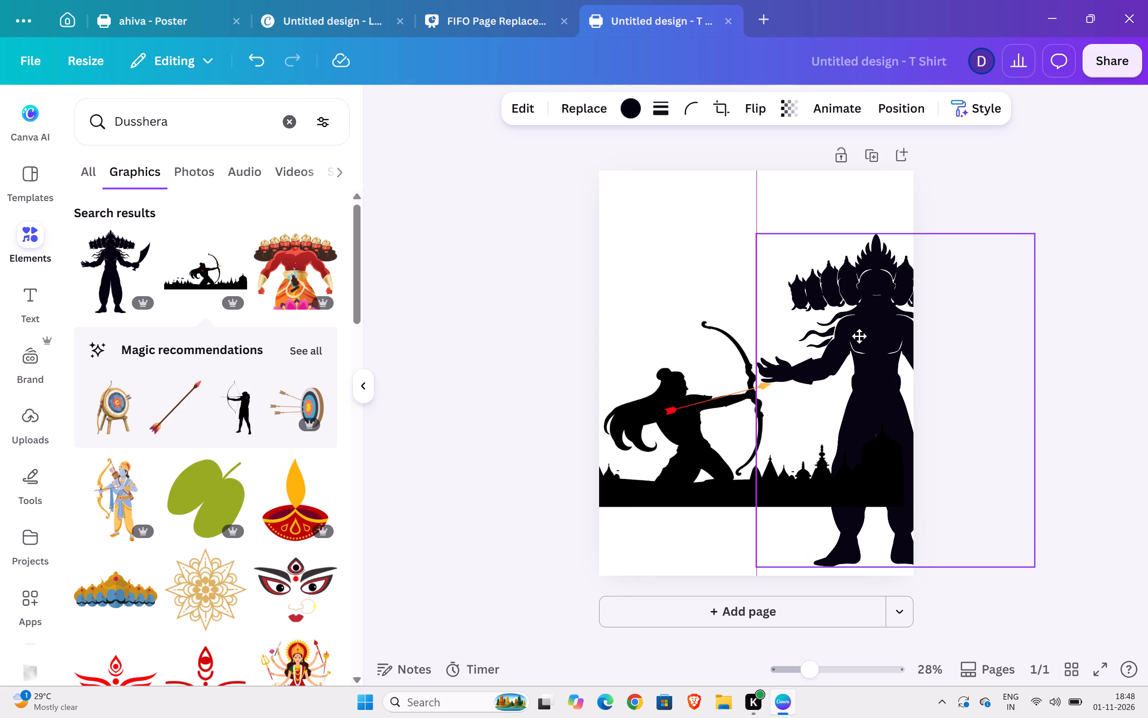
drag(859, 336, 838, 338)
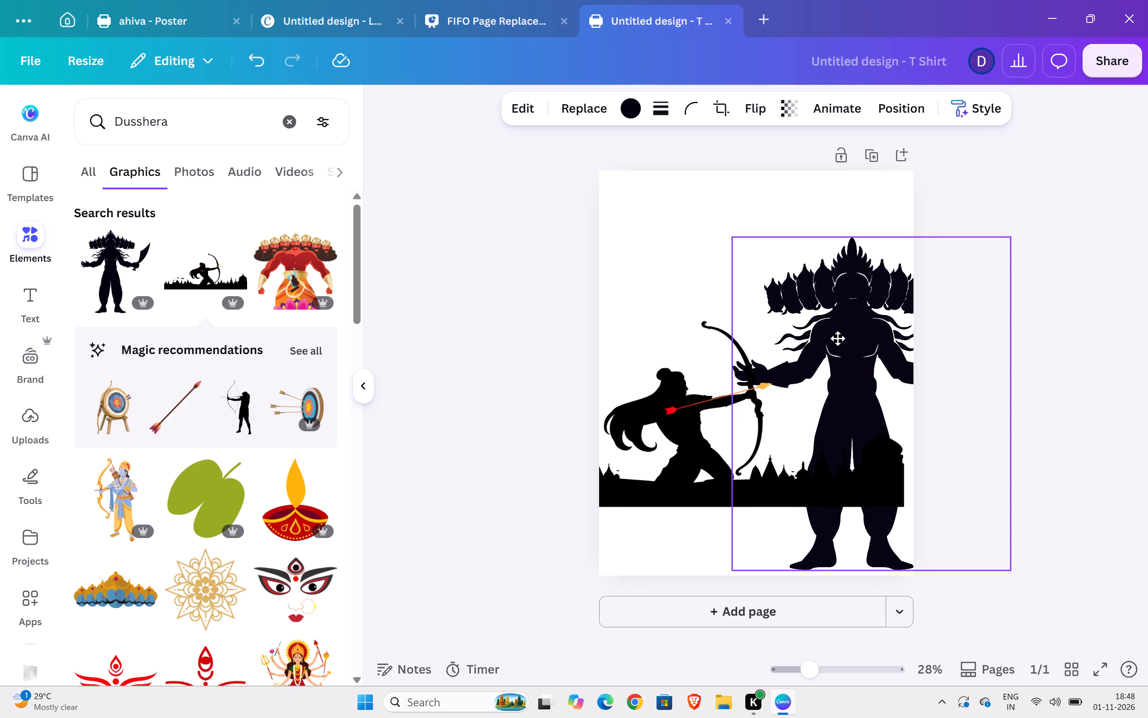
drag(838, 338, 835, 312)
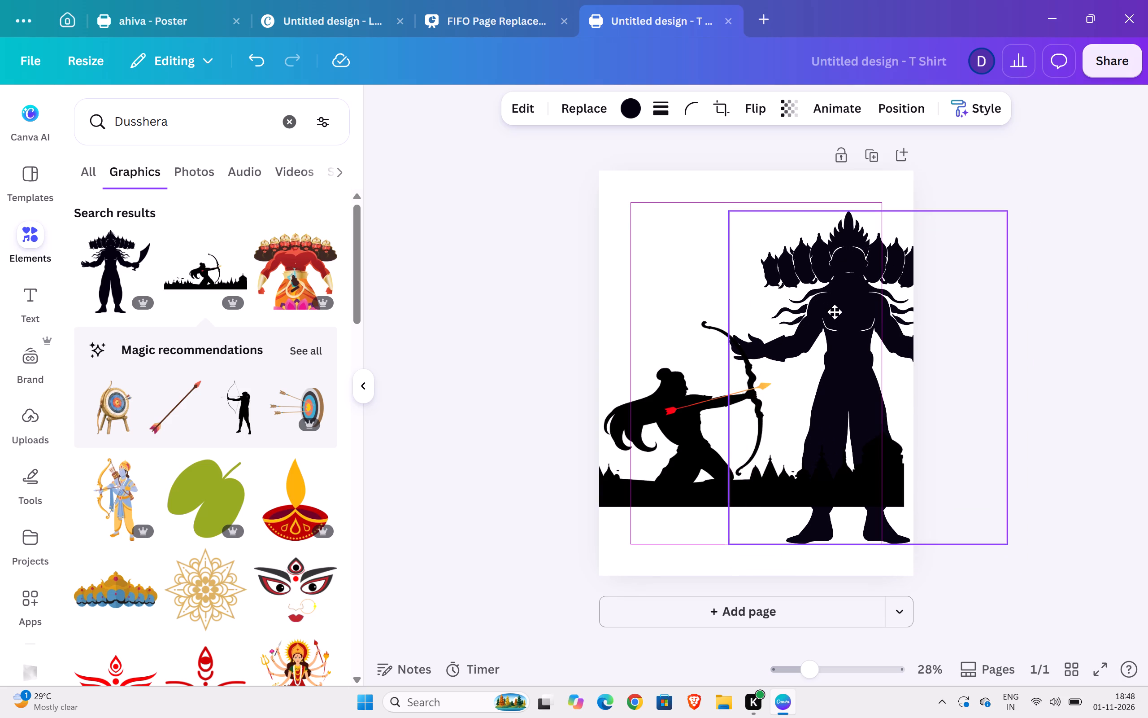
drag(835, 312, 834, 278)
Move the archer image up and left so the arrow tip meets Ravana's open hand and the hair runs off the page.
drag(700, 425, 682, 367)
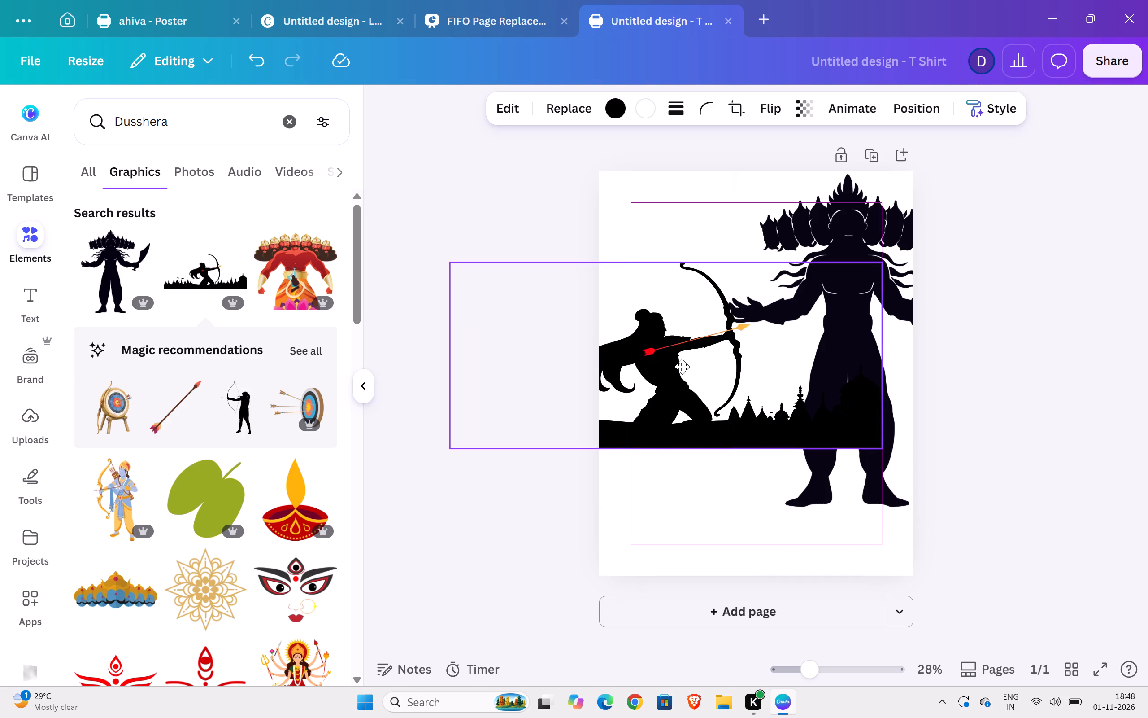
drag(682, 367, 682, 380)
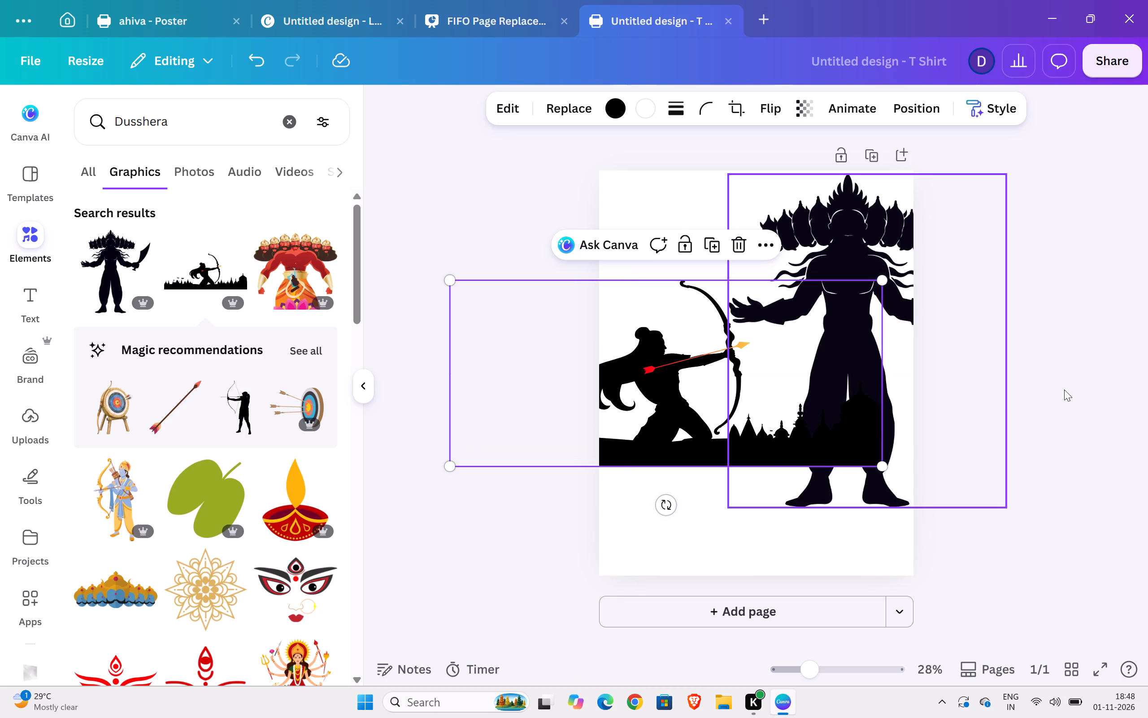
click(1064, 390)
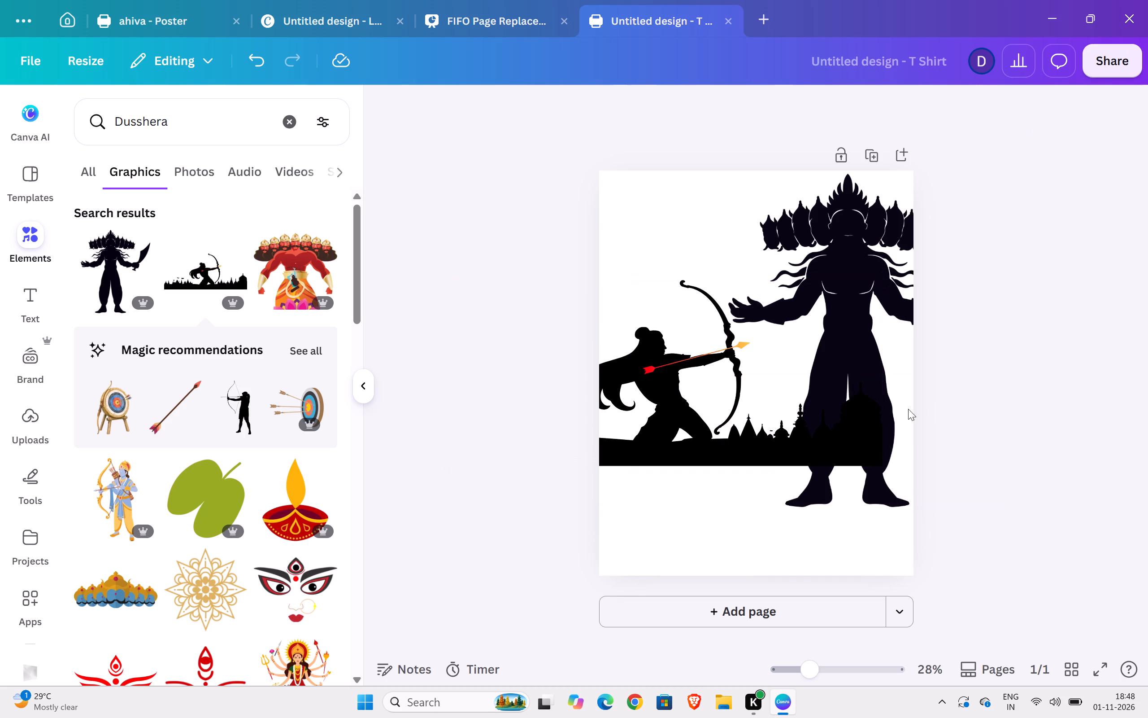
Crop the archer image from its right side to just past the bow, cutting away the skyline over Ravana's legs.
click(804, 429)
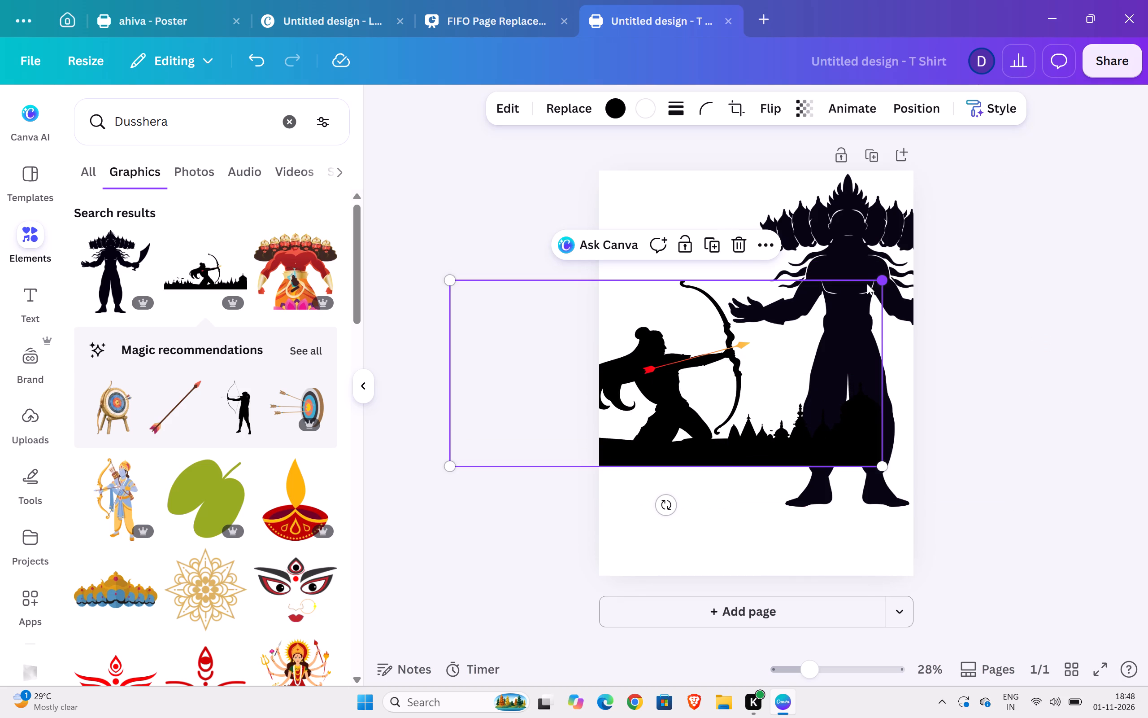
click(736, 104)
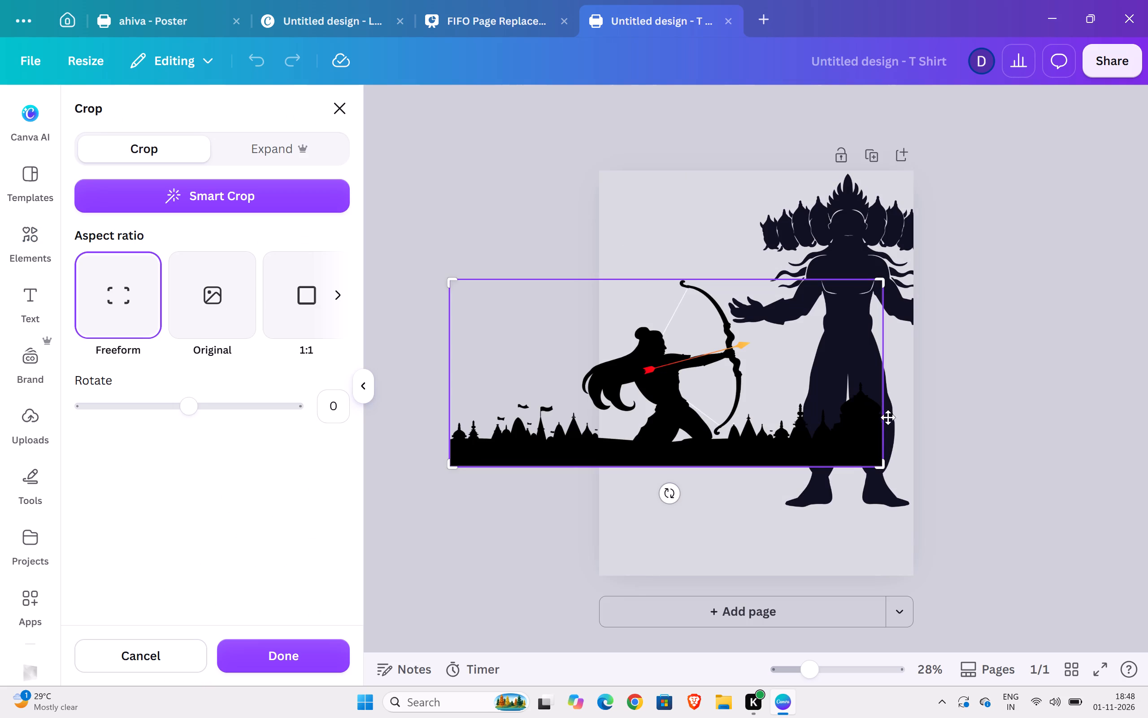
drag(887, 459, 766, 477)
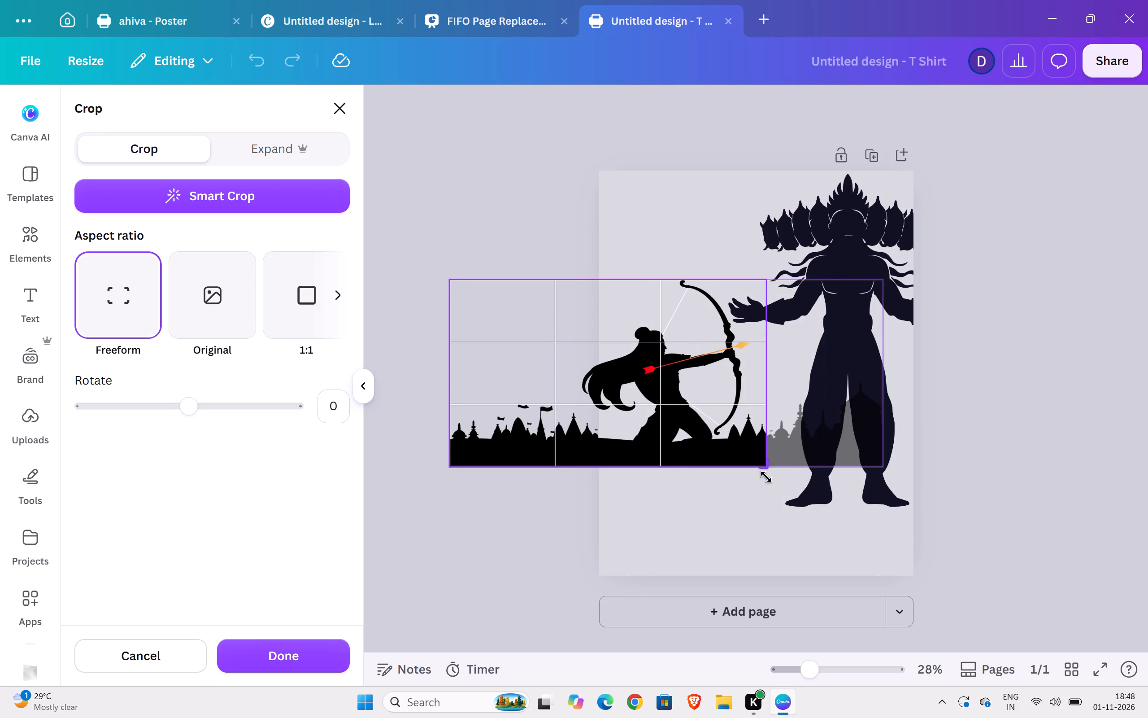
drag(766, 477, 758, 479)
click(758, 479)
click(1037, 457)
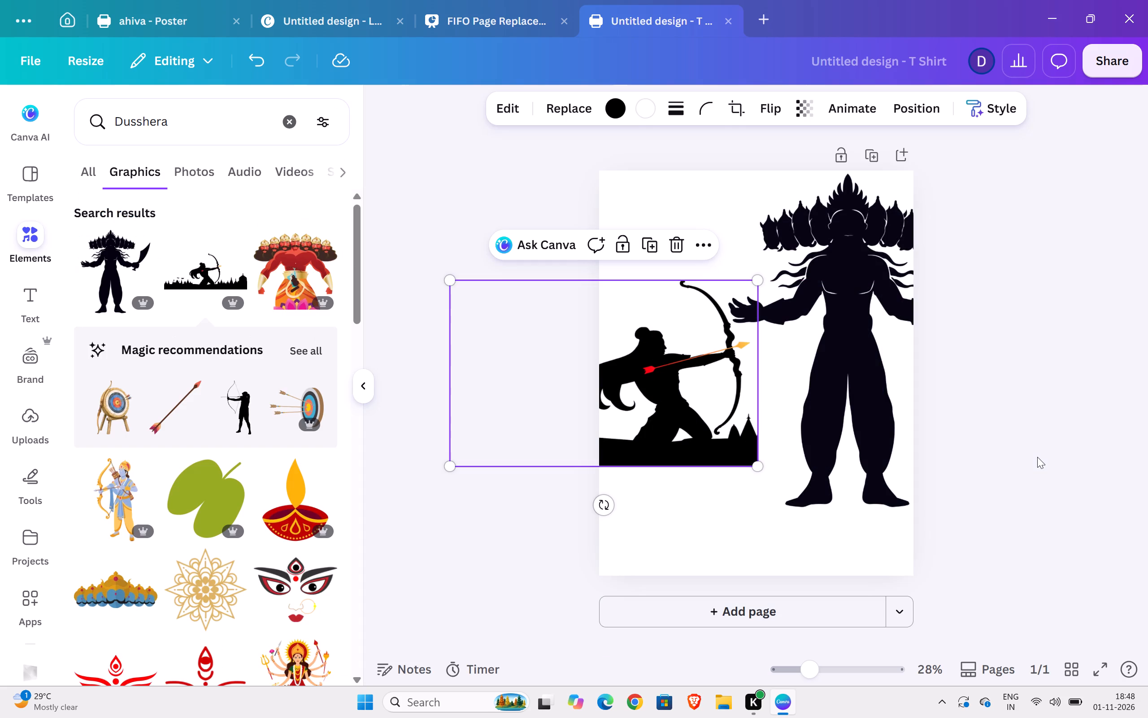
Nudge the cropped archer image slightly down and right, keeping the arrow tip near Ravana's hand.
drag(709, 404, 717, 429)
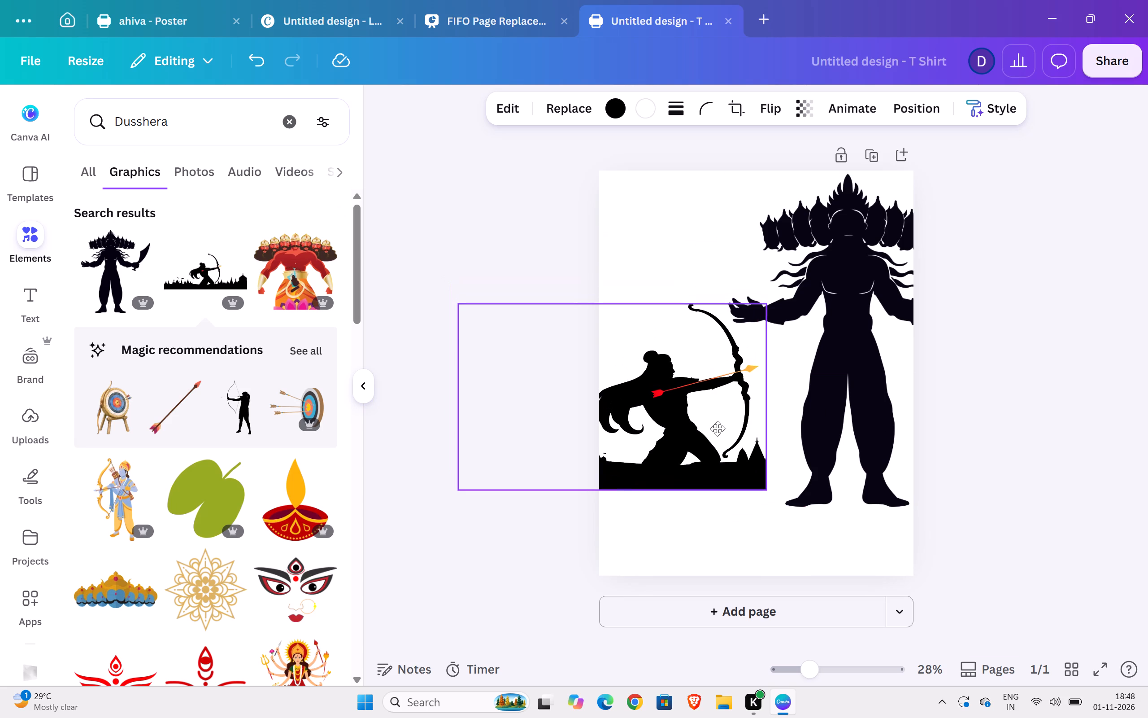
drag(717, 429, 714, 412)
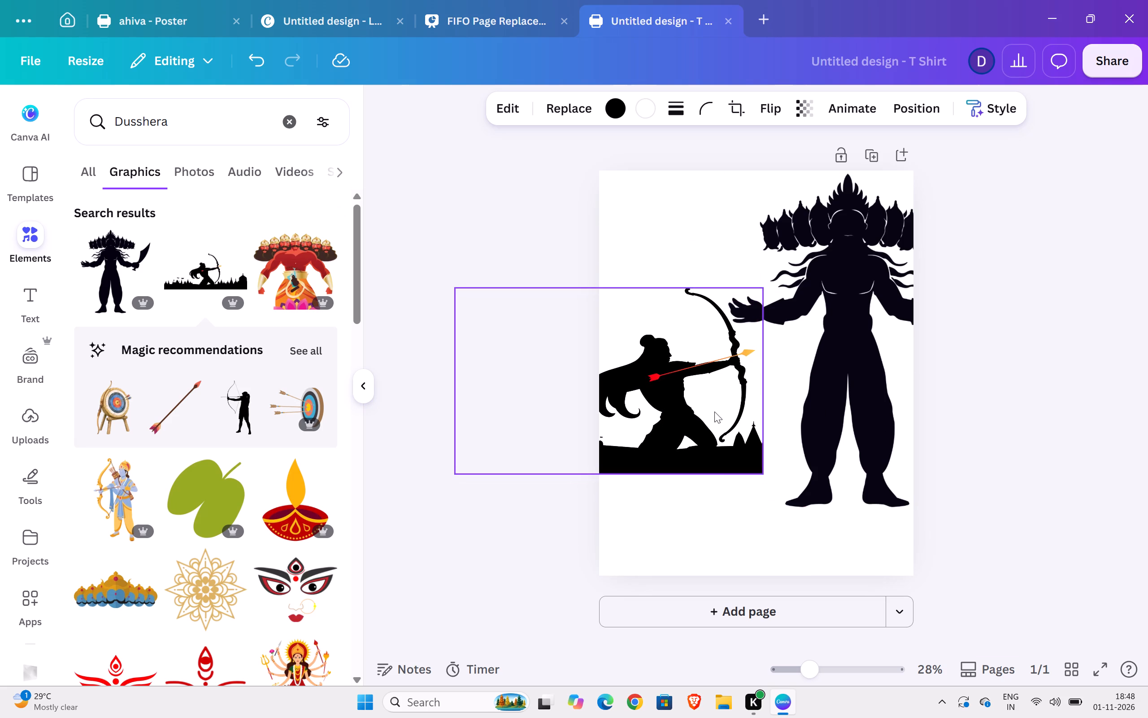
click(1058, 359)
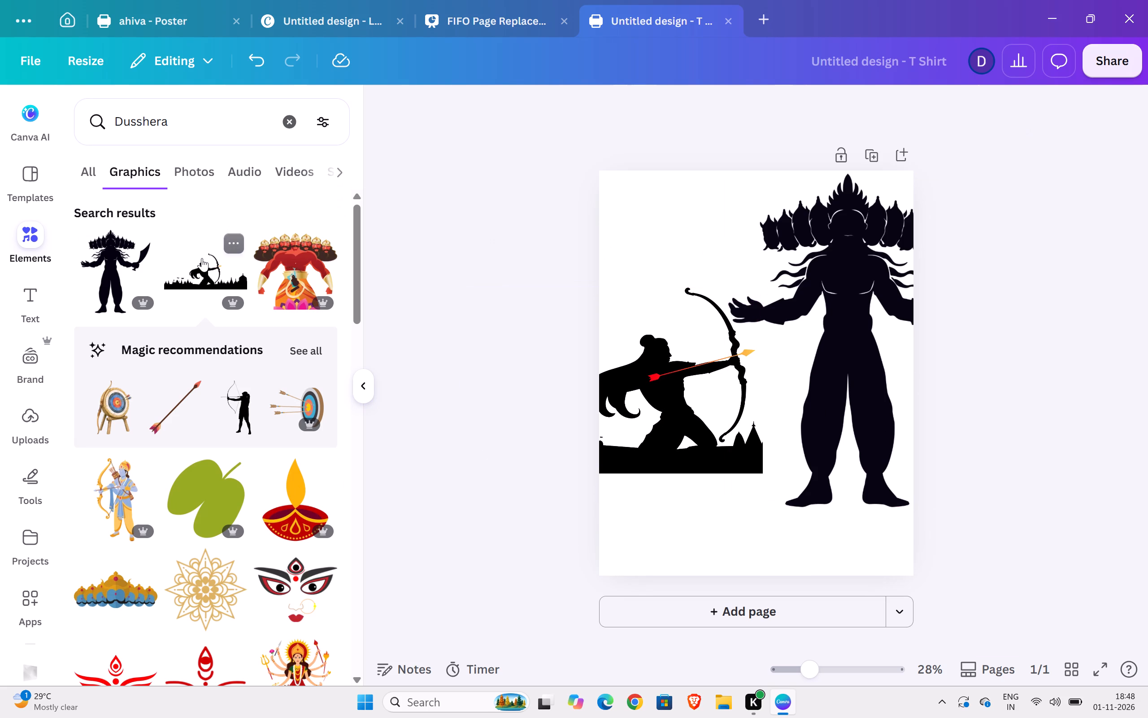
Replace the Dusshera element search with a search for "golden yellow background".
click(86, 167)
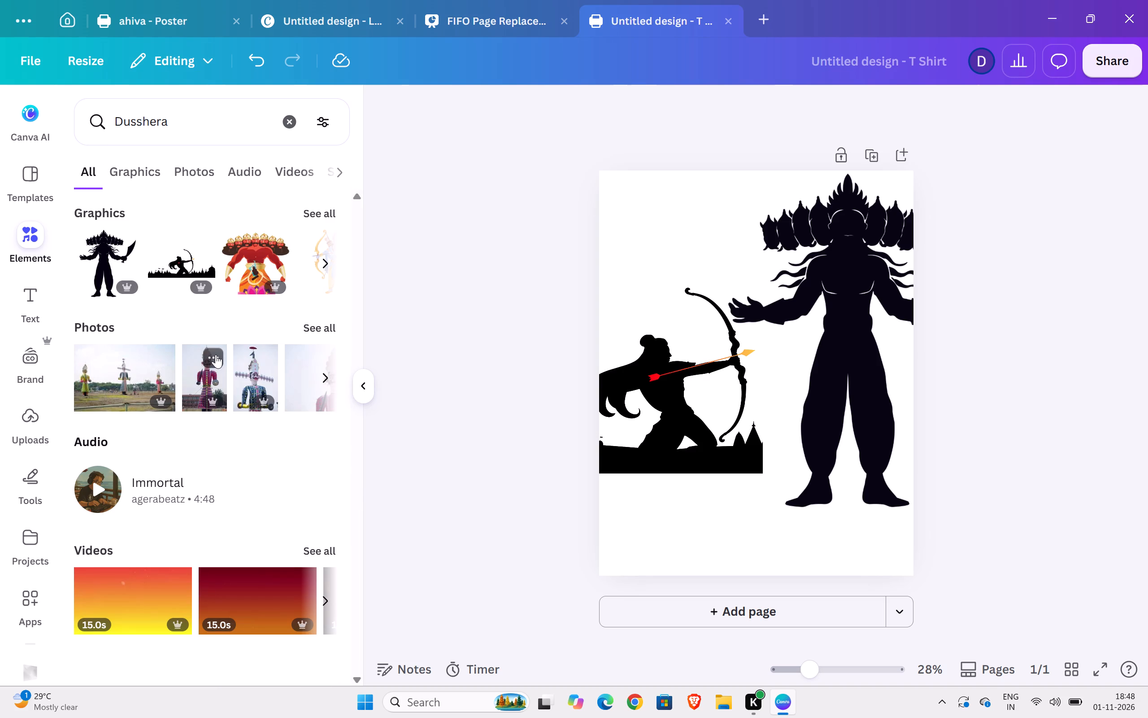
scroll(213, 581, down, 3)
click(283, 127)
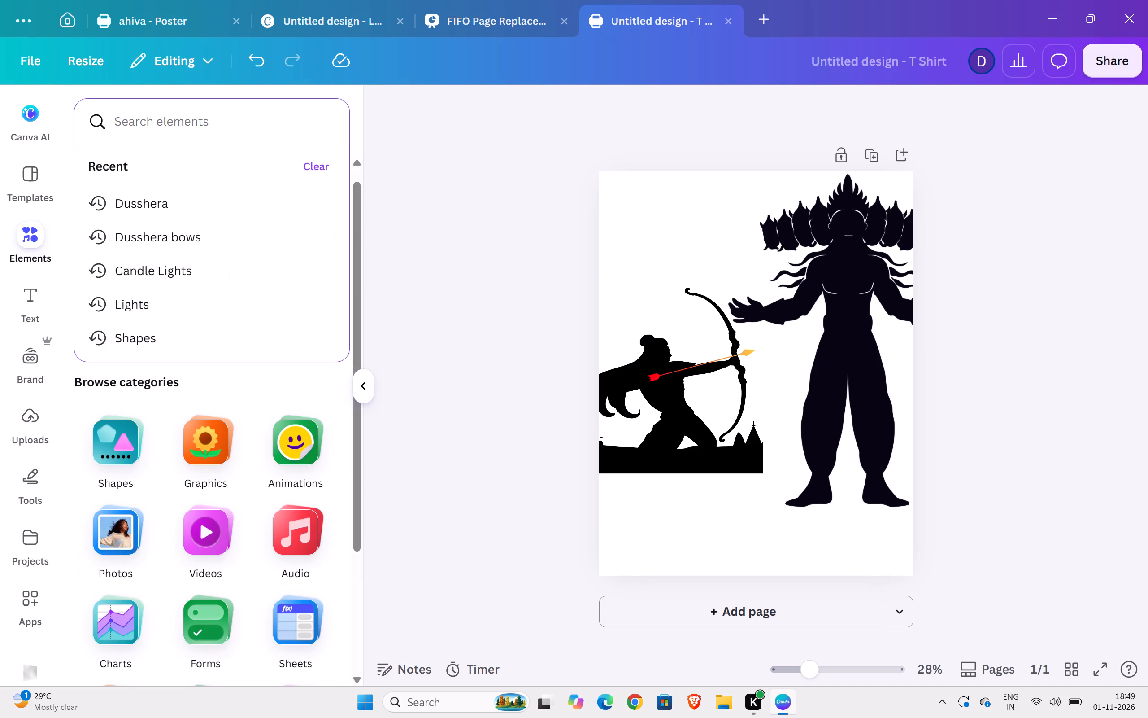
text(golden)
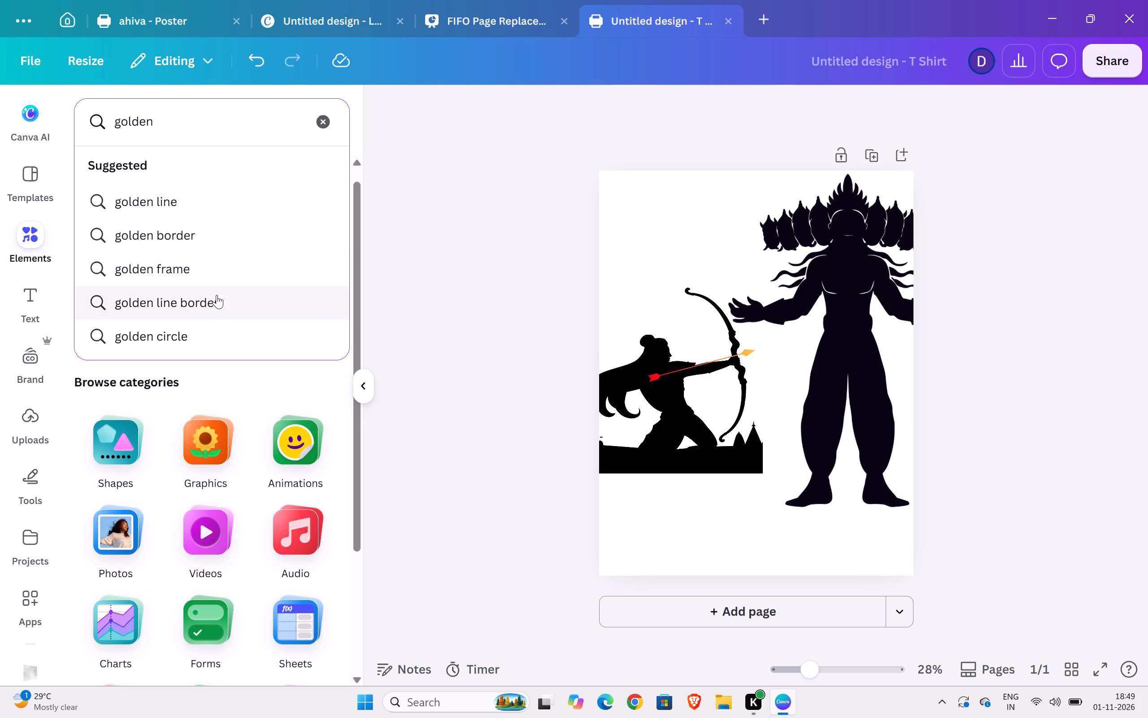
key(space)
text(yellow)
key(space)
text(back)
click(252, 208)
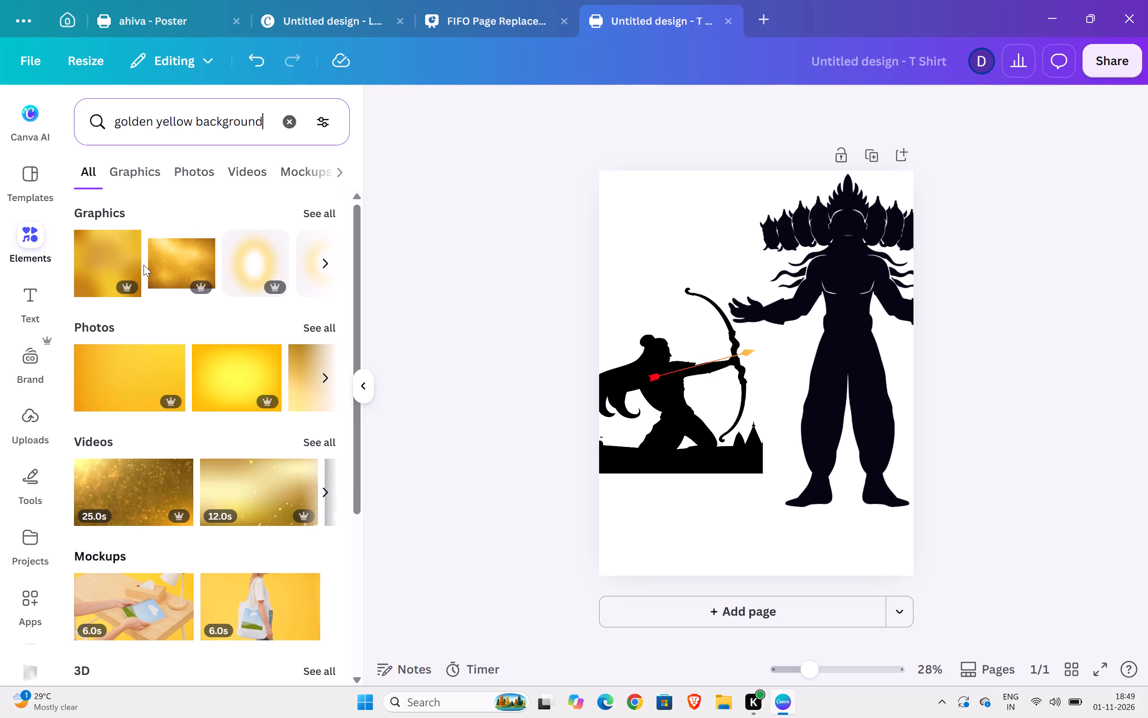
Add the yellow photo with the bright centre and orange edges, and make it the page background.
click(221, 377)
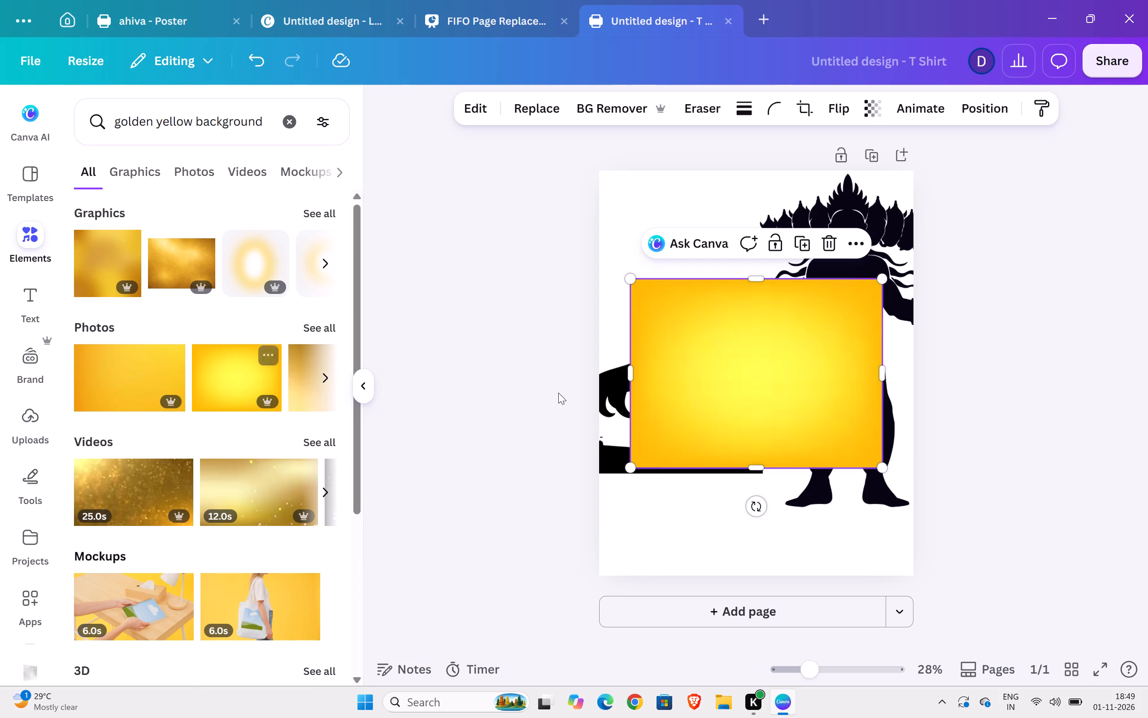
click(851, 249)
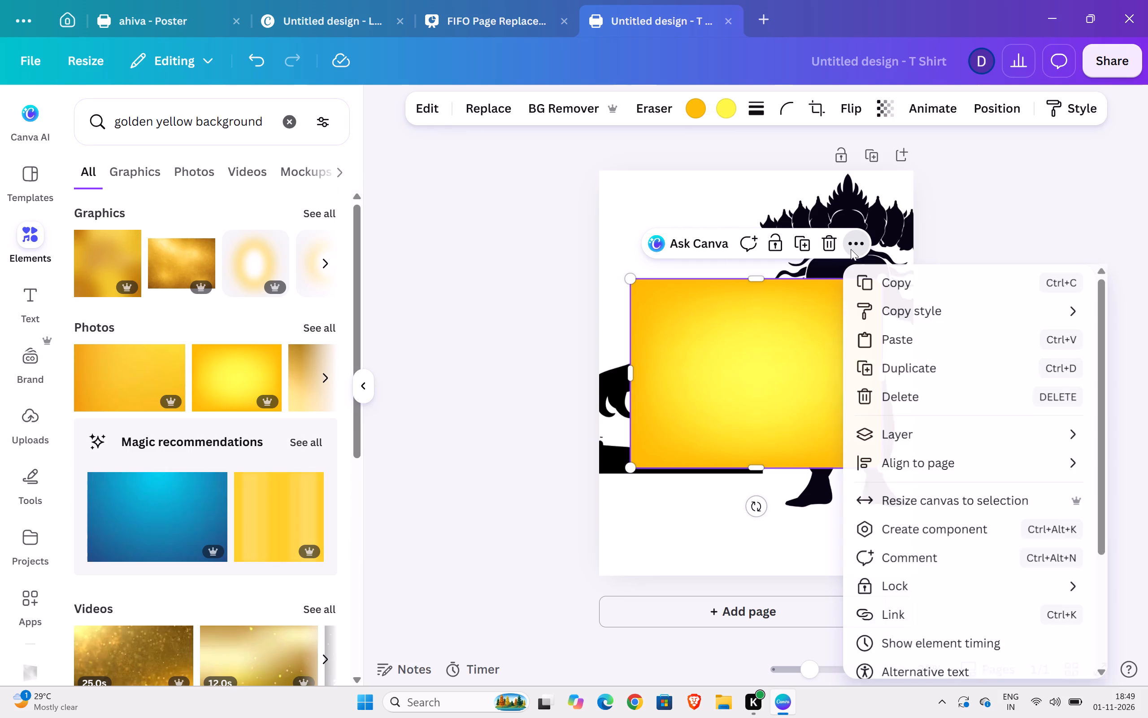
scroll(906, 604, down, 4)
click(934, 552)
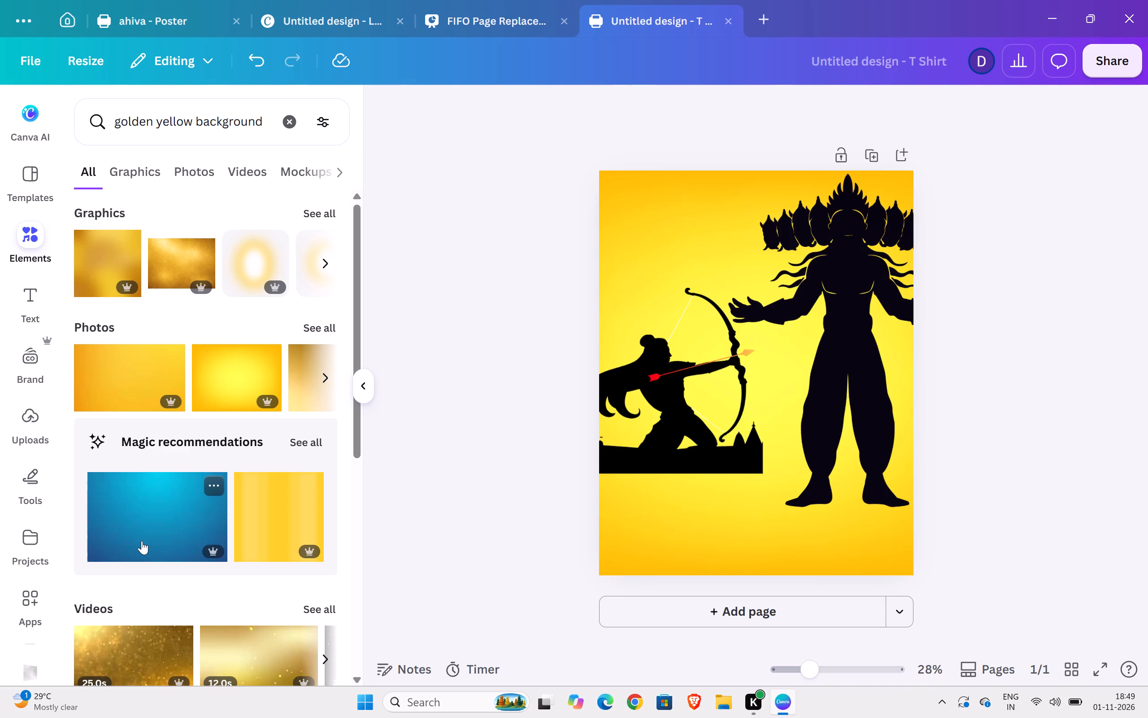
Pick the plain orange gradient photo from the yellow photo's Magic recommendations and make it the page background.
click(299, 442)
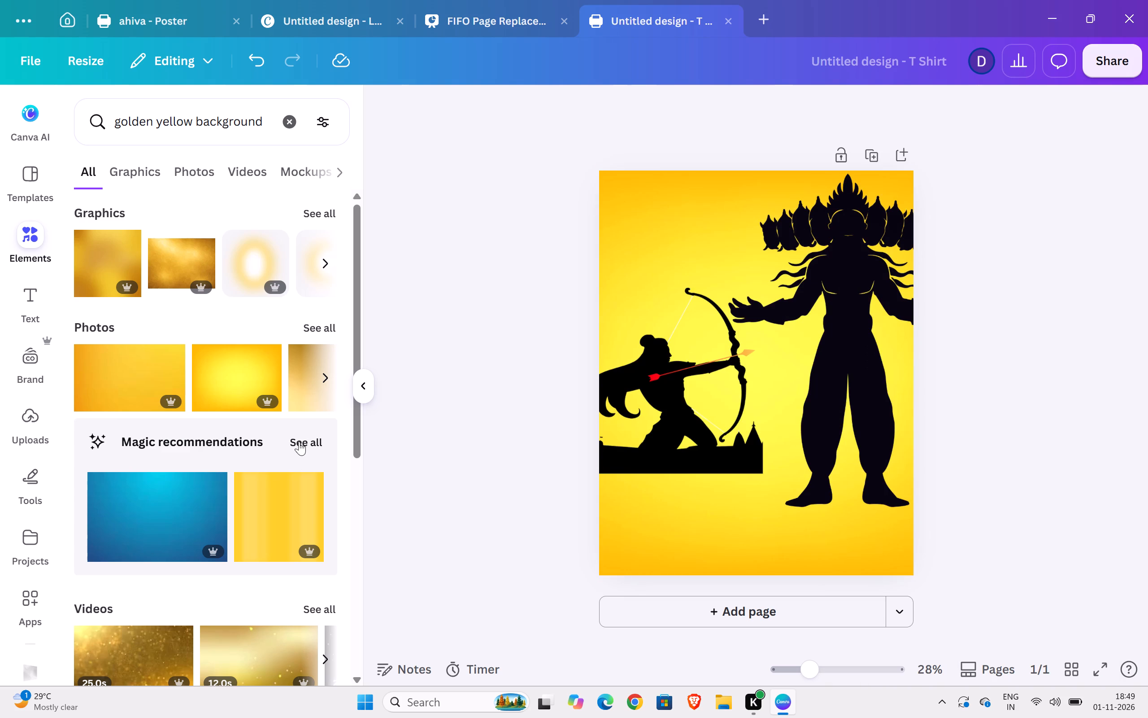
scroll(137, 505, down, 6)
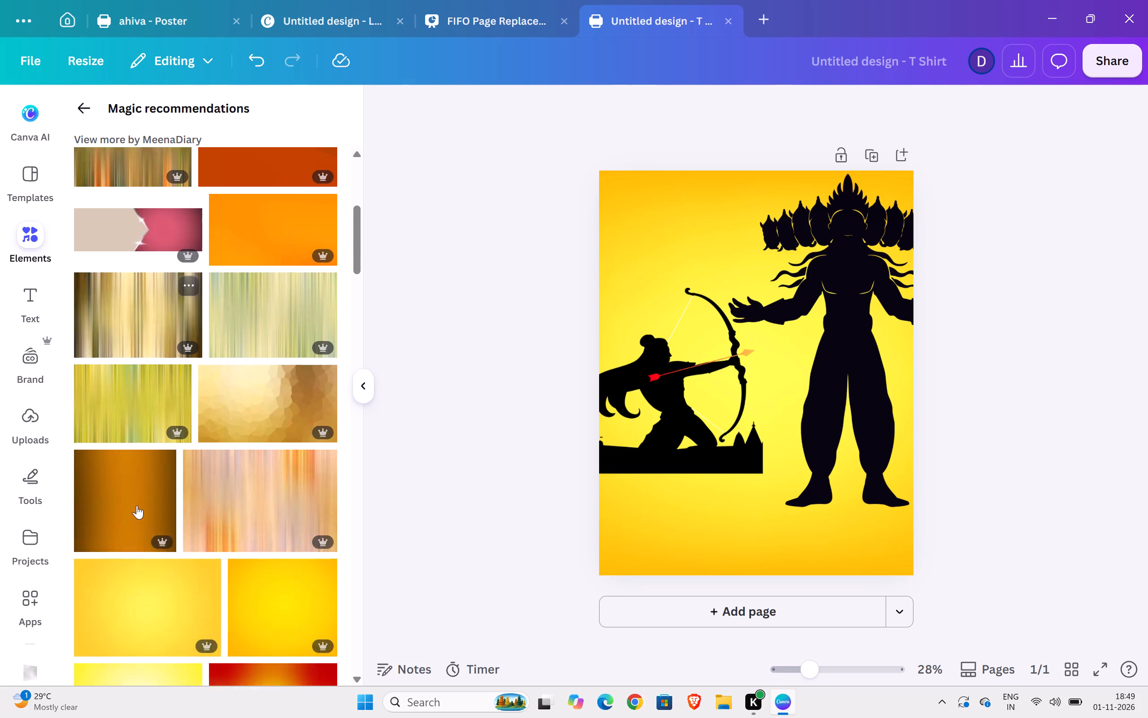
scroll(137, 505, down, 4)
scroll(137, 505, up, 2)
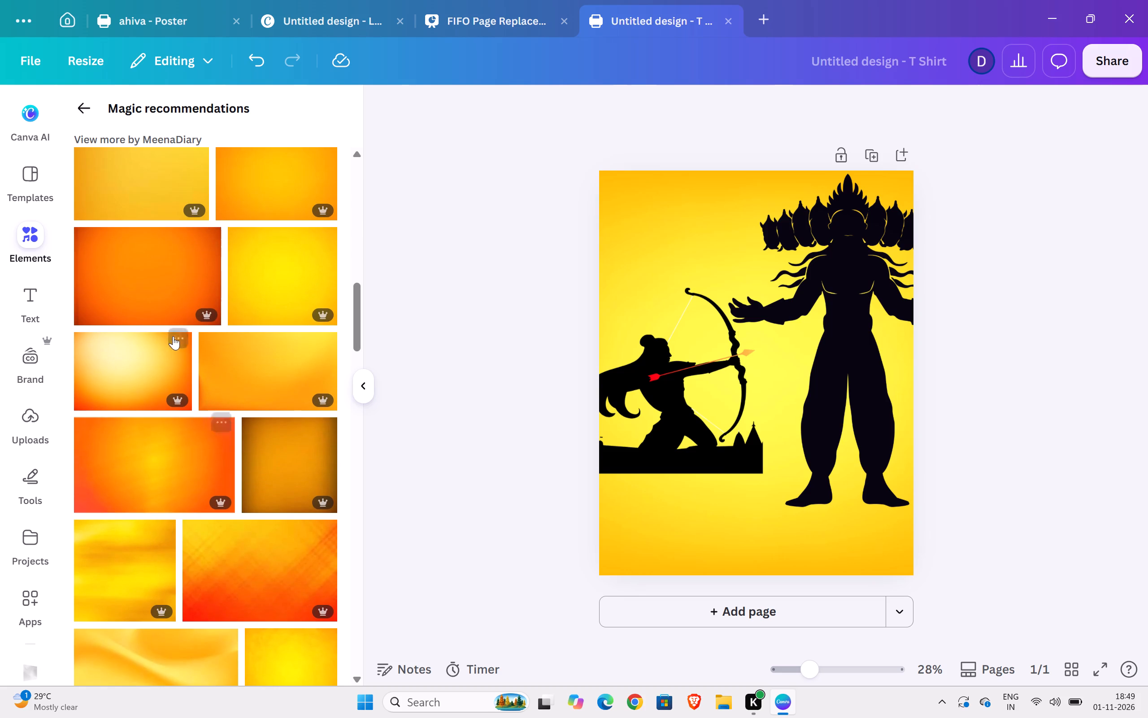
click(176, 304)
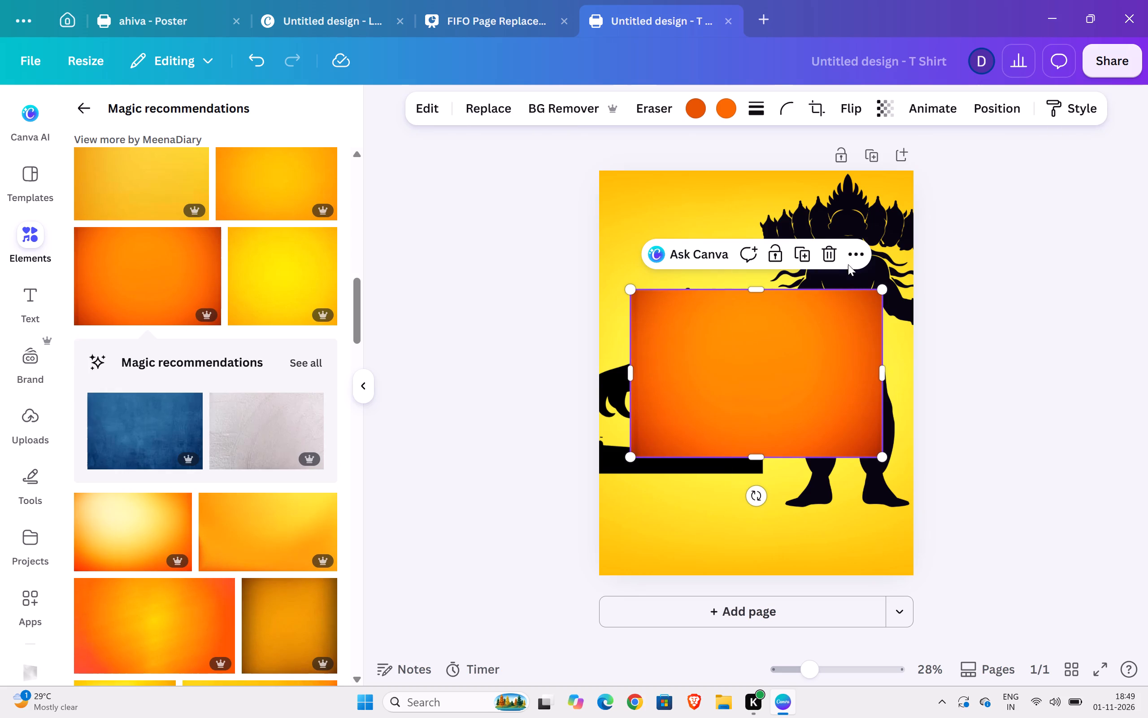
click(853, 256)
scroll(918, 626, down, 6)
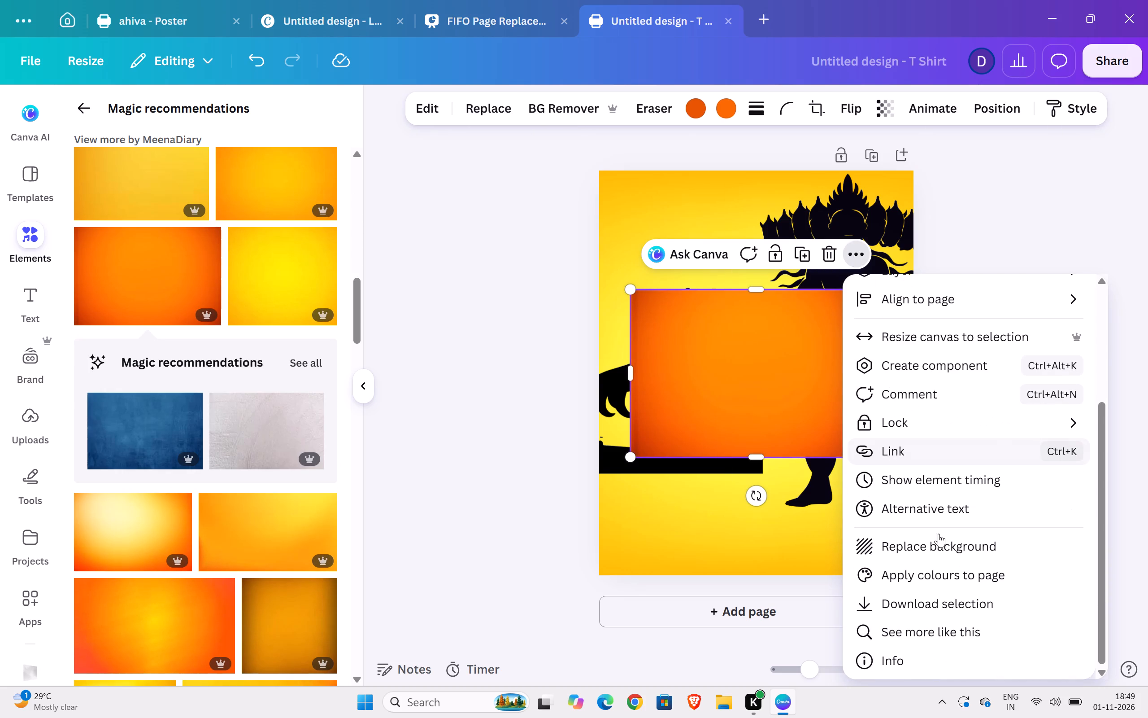
click(934, 548)
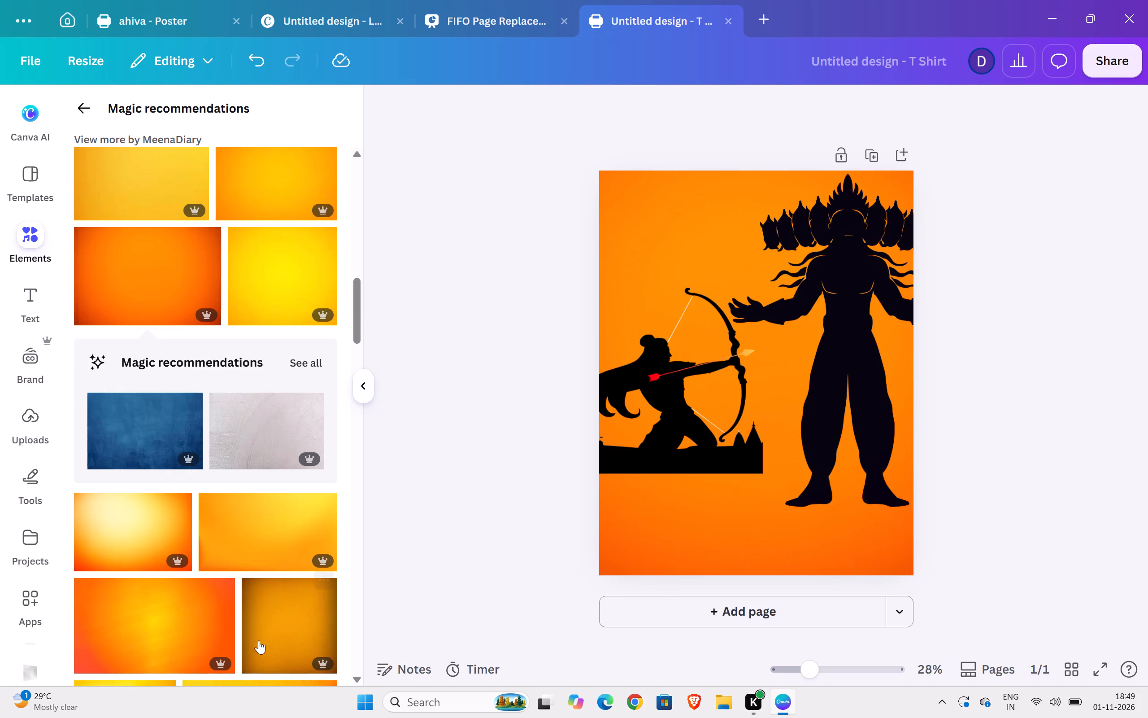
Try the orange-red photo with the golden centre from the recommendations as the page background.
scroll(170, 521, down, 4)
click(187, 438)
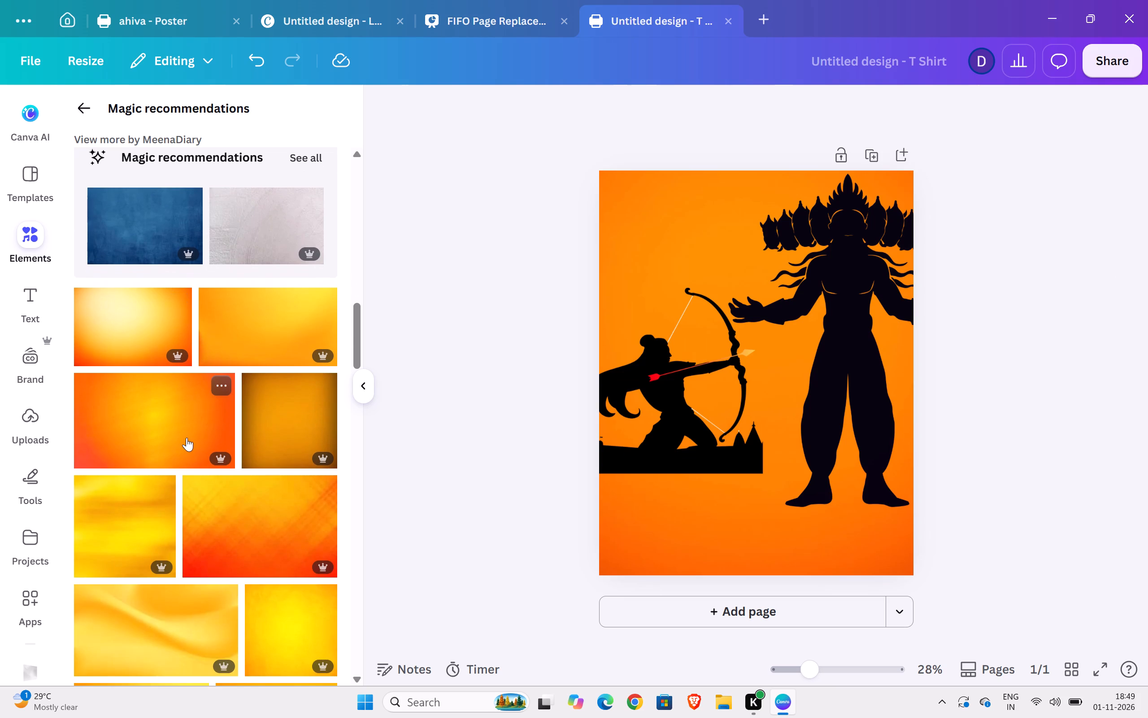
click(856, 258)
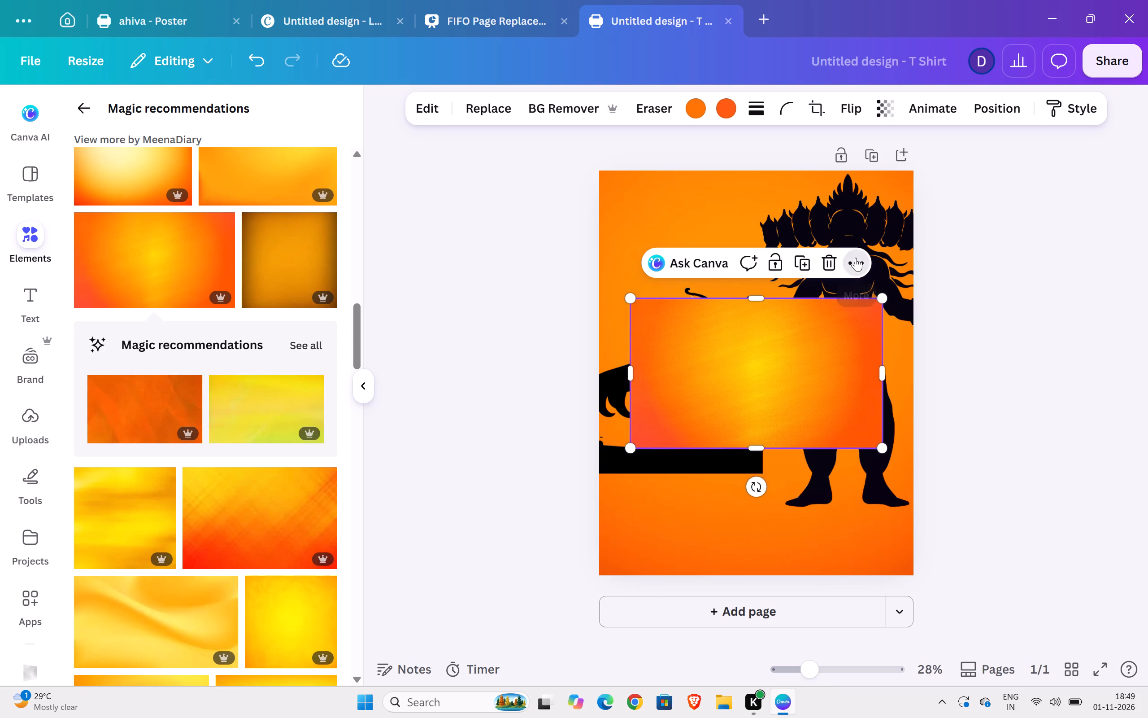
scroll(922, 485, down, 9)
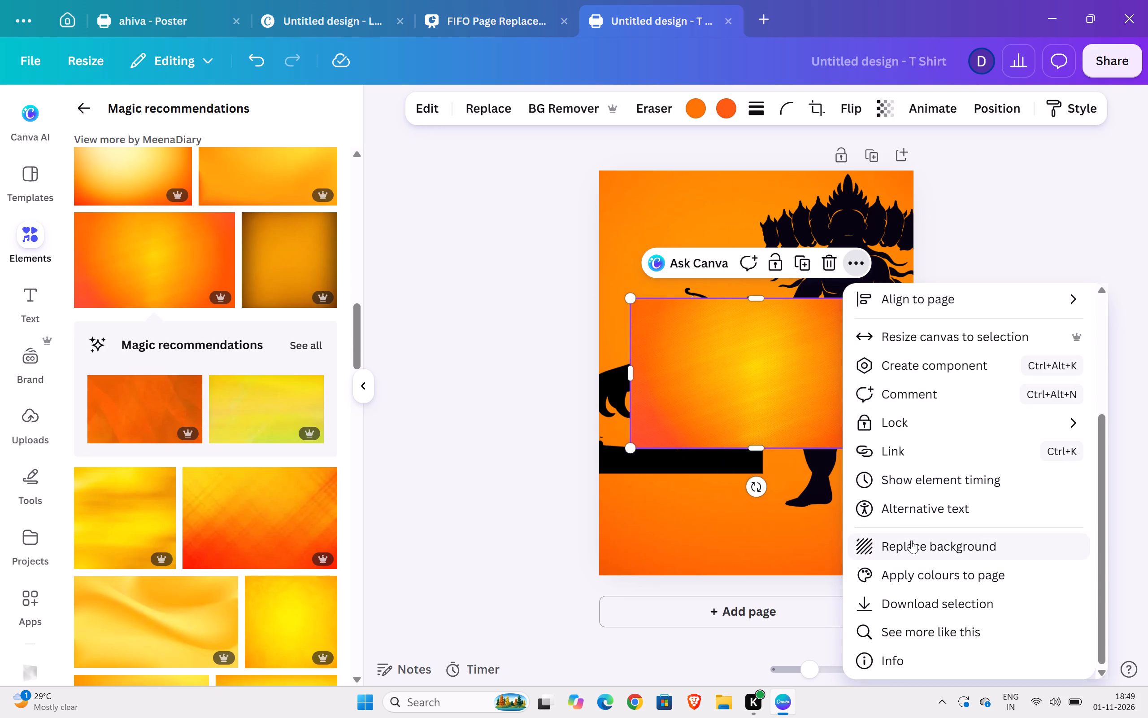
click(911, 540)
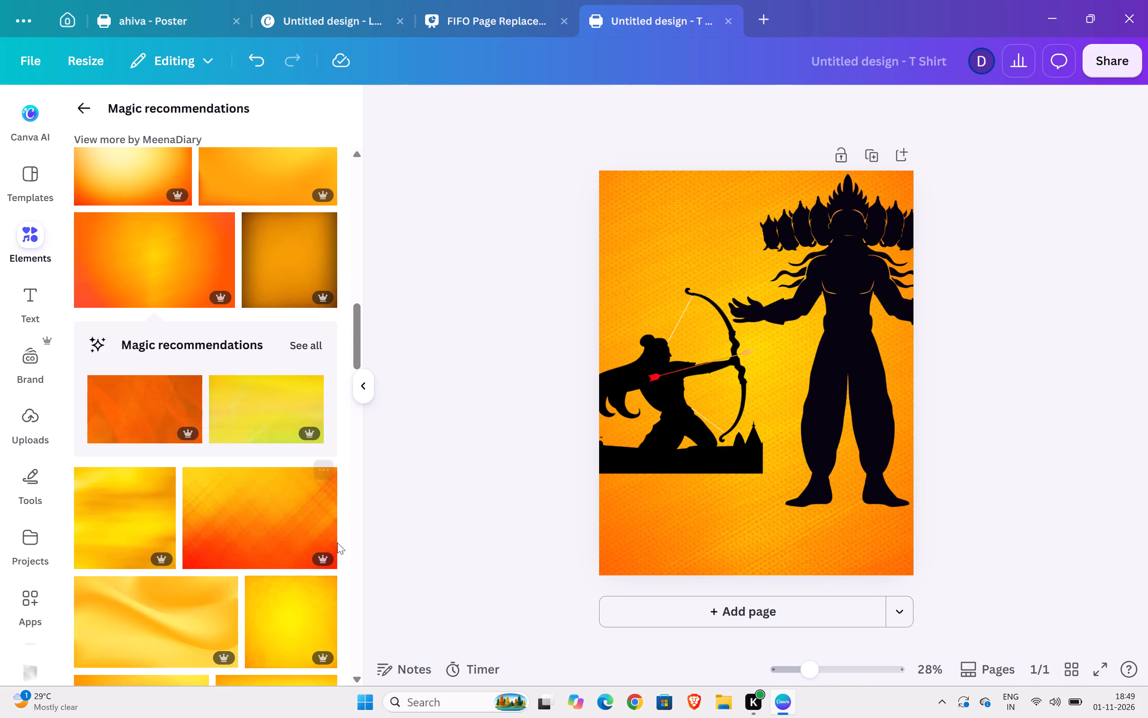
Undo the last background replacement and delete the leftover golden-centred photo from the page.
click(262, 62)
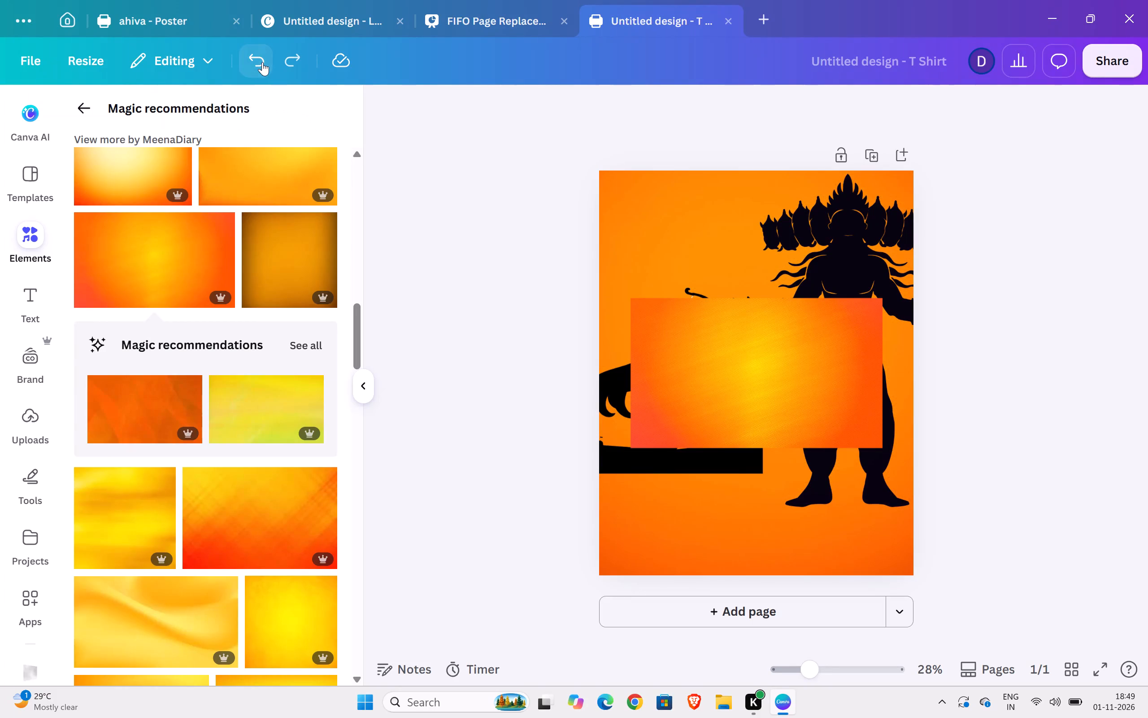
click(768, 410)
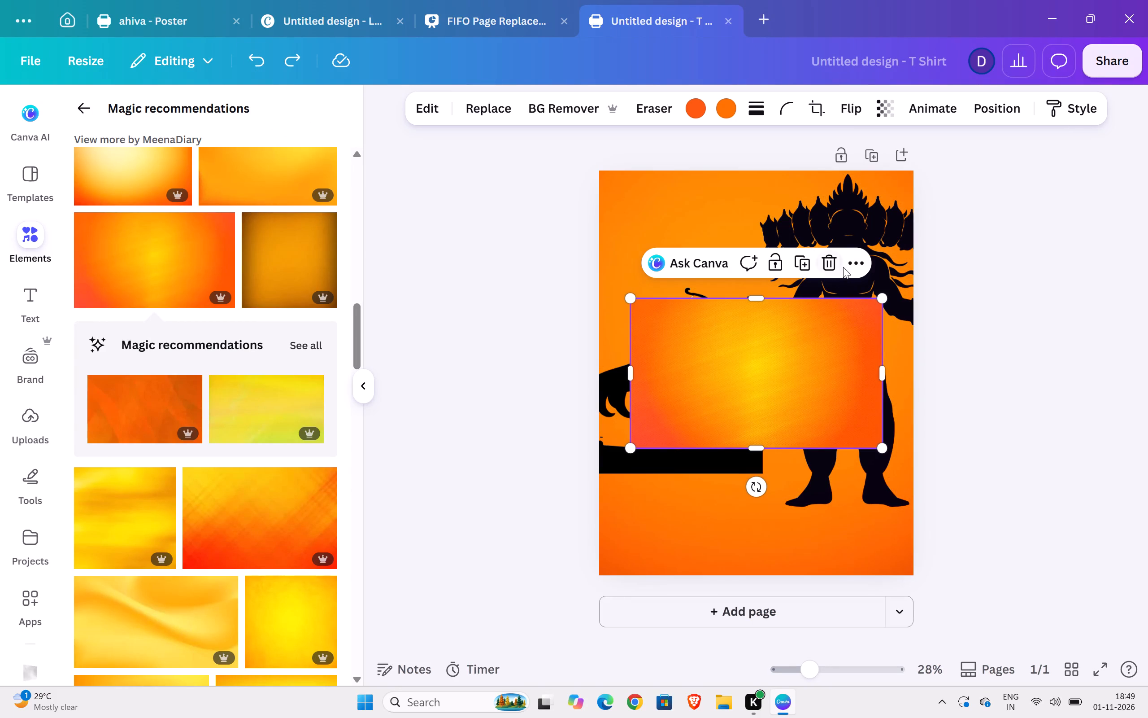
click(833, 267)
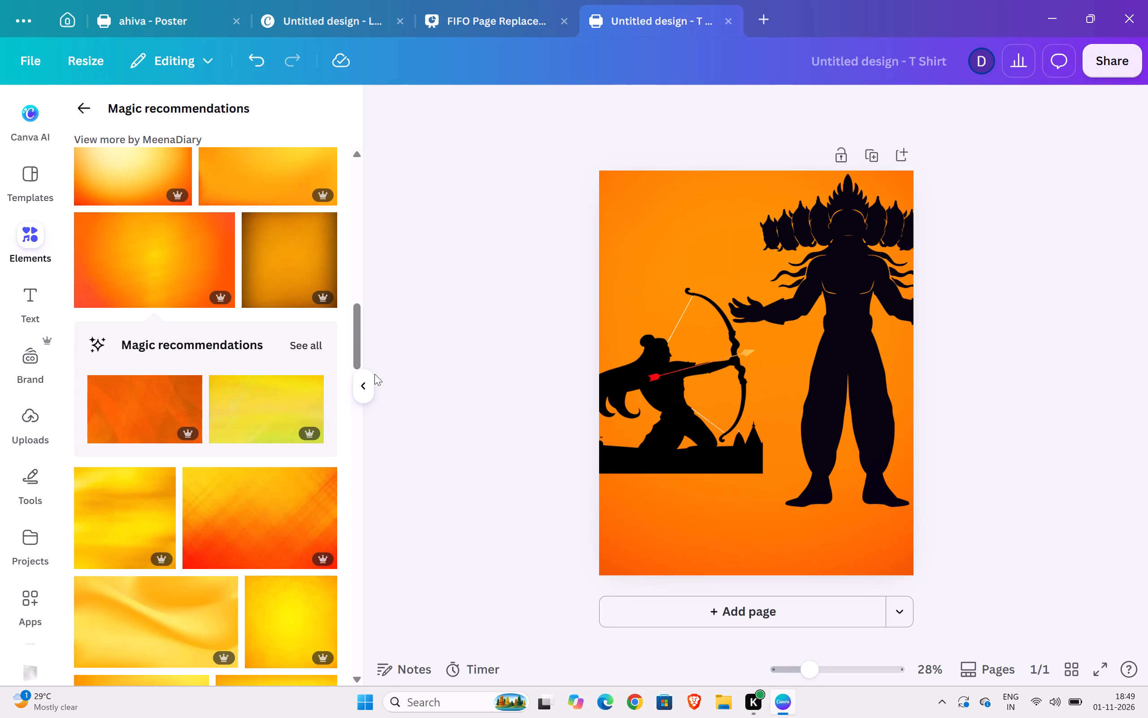
Search the elements for "Dusshera" again and look through the graphics for more festive artwork.
click(86, 105)
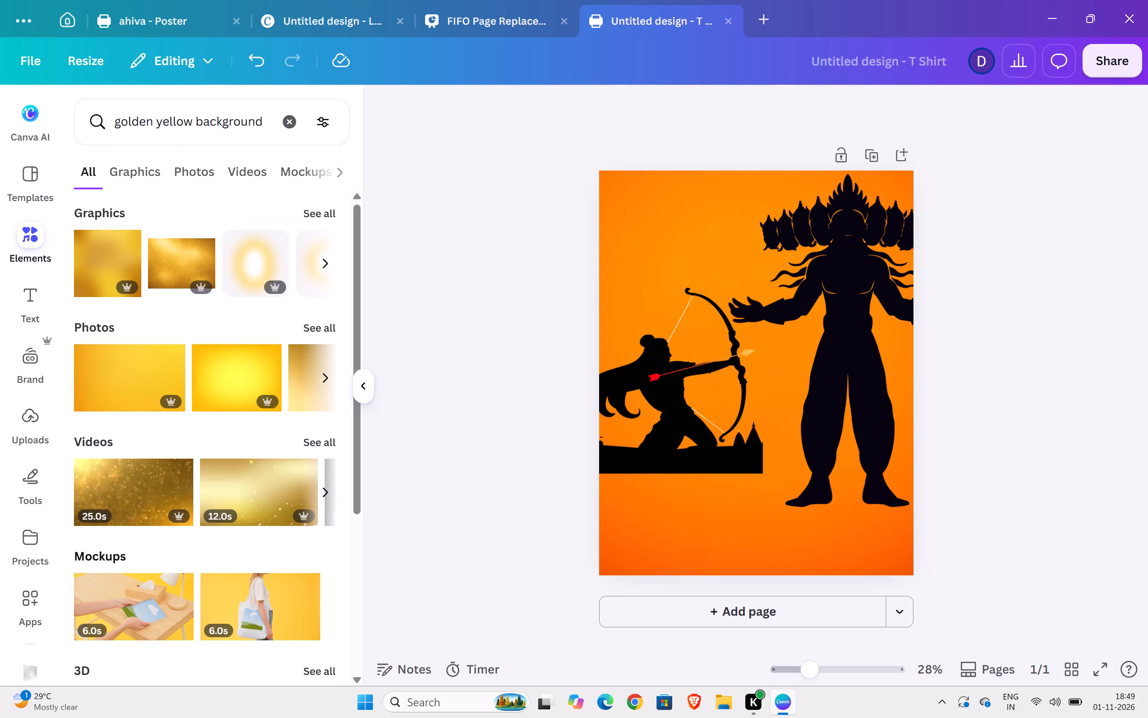
click(289, 125)
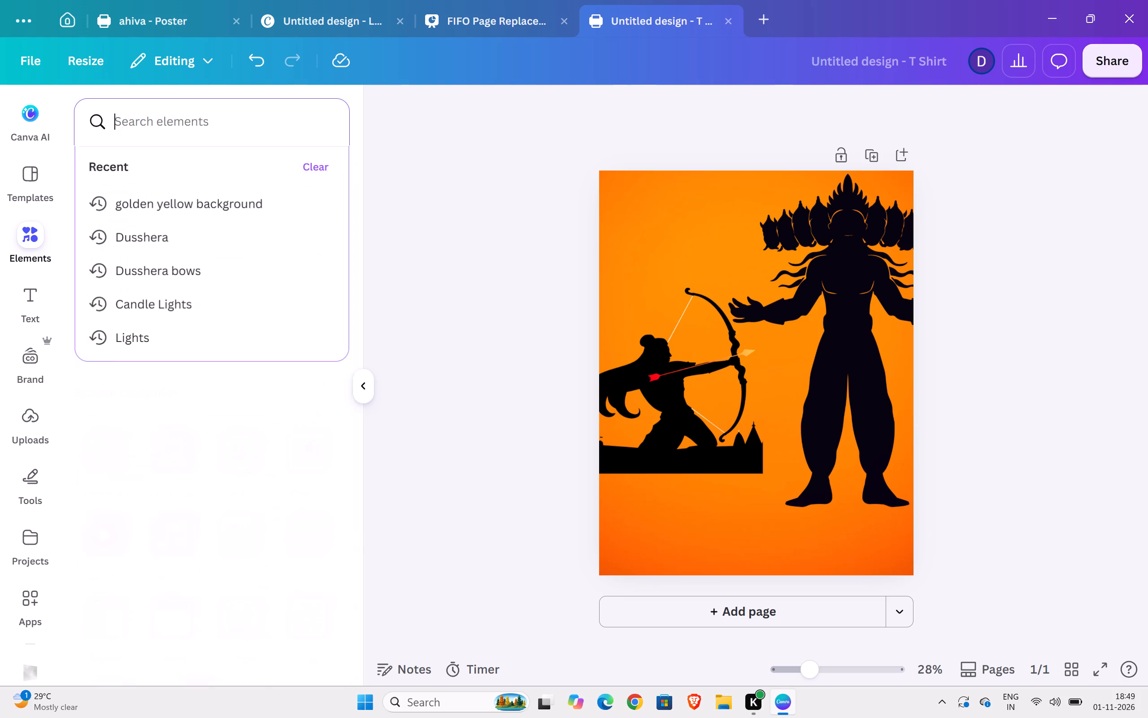
click(195, 236)
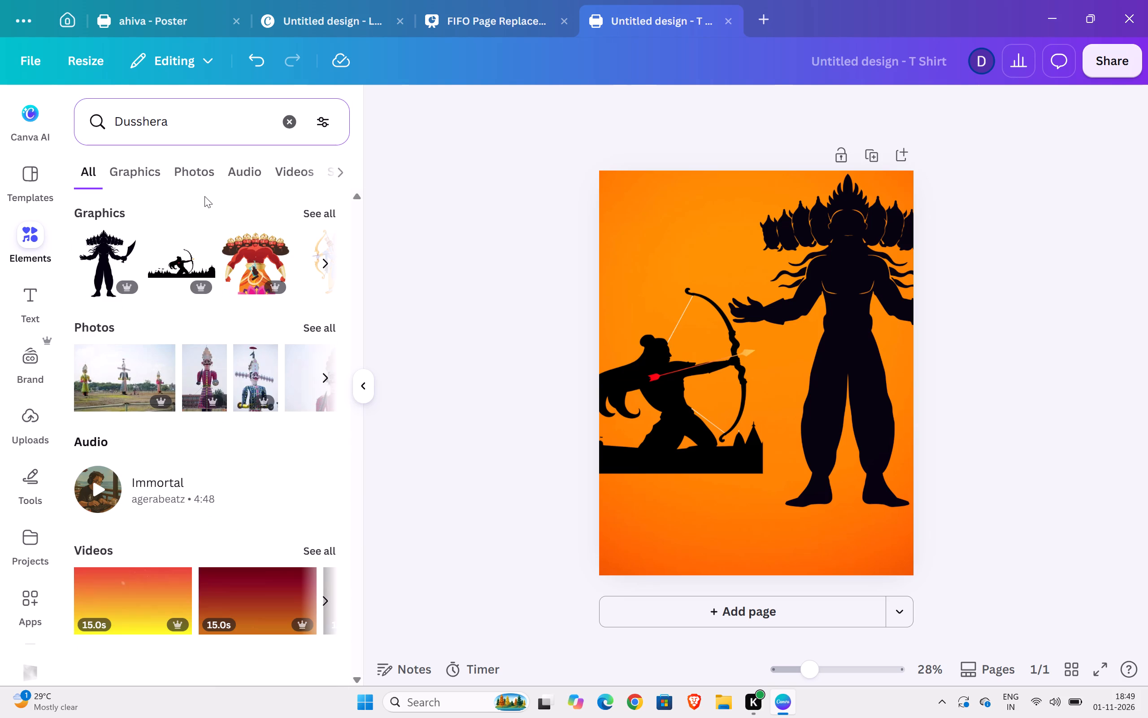
click(137, 166)
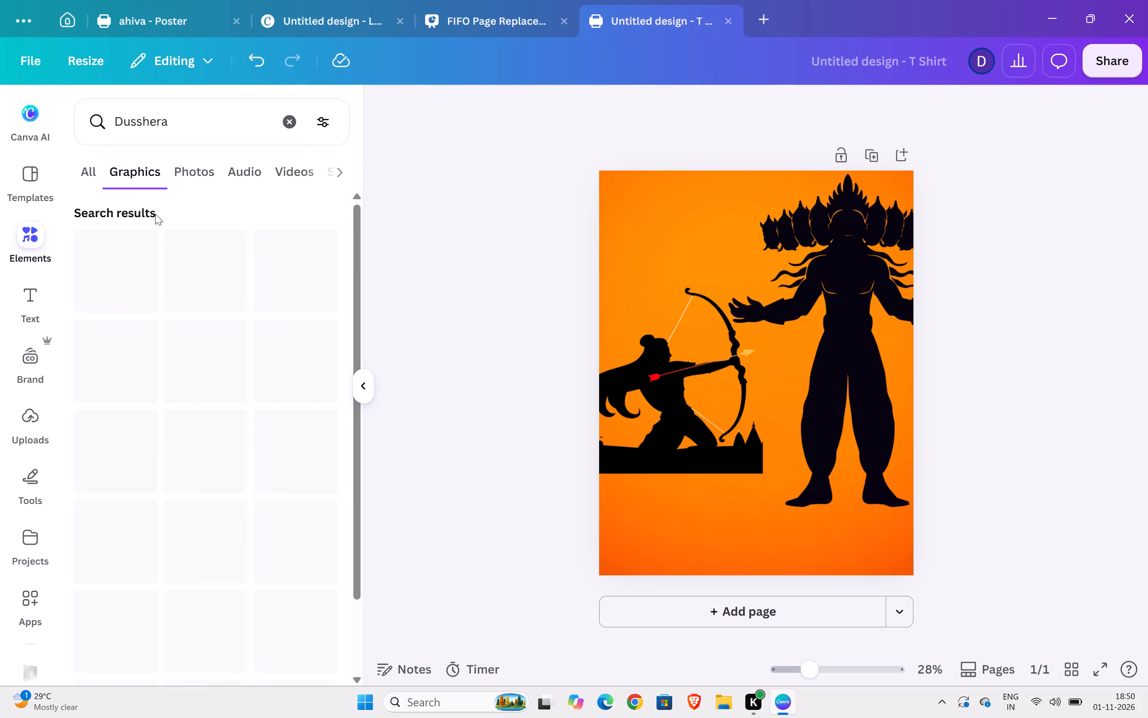
scroll(216, 334, down, 7)
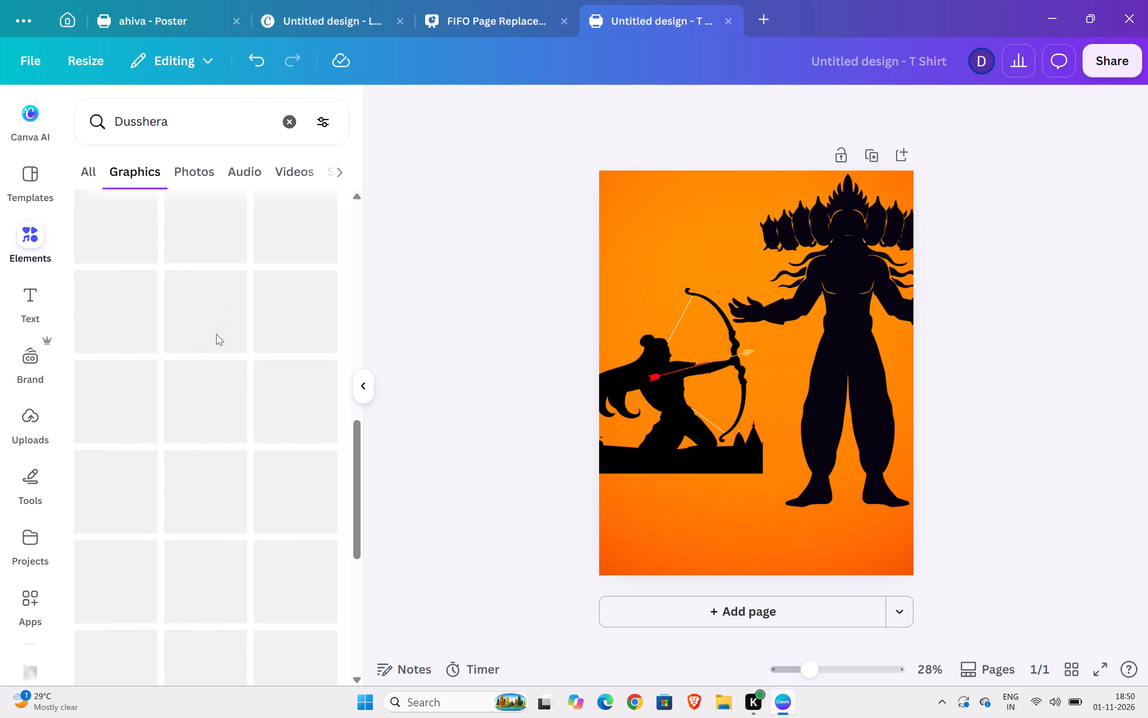
scroll(216, 334, up, 8)
scroll(216, 334, down, 3)
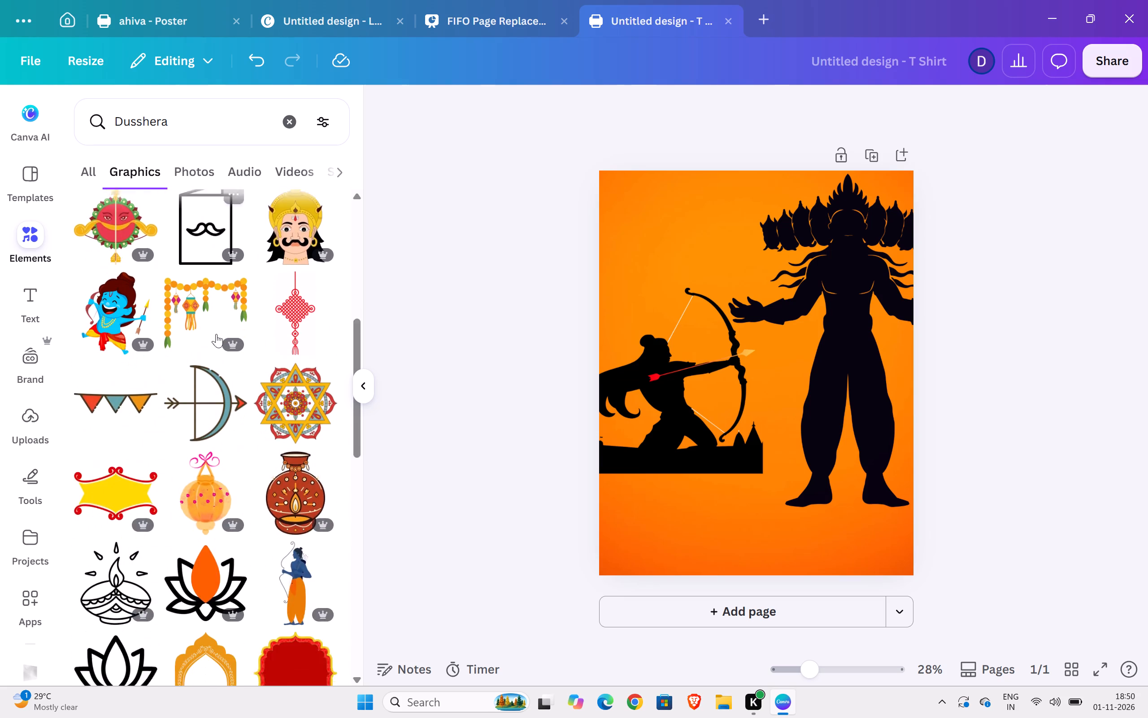
scroll(216, 334, down, 5)
scroll(216, 334, up, 1)
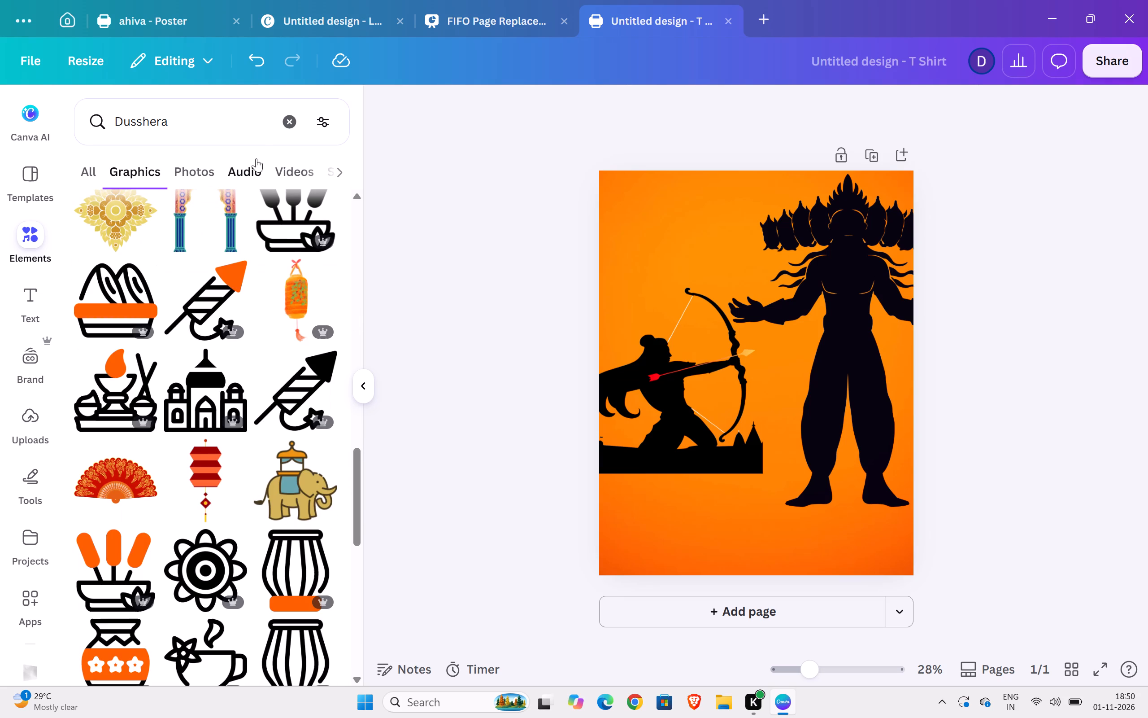
Change the graphics search to "Happy Dusshera".
click(115, 121)
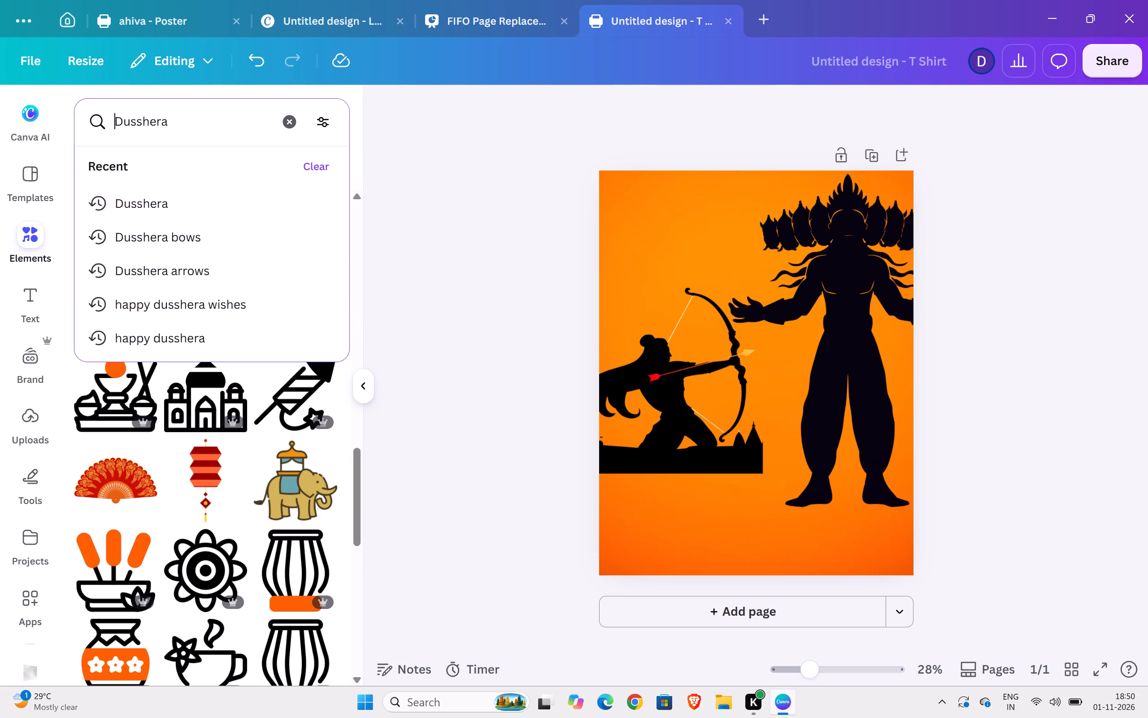
text(Happy)
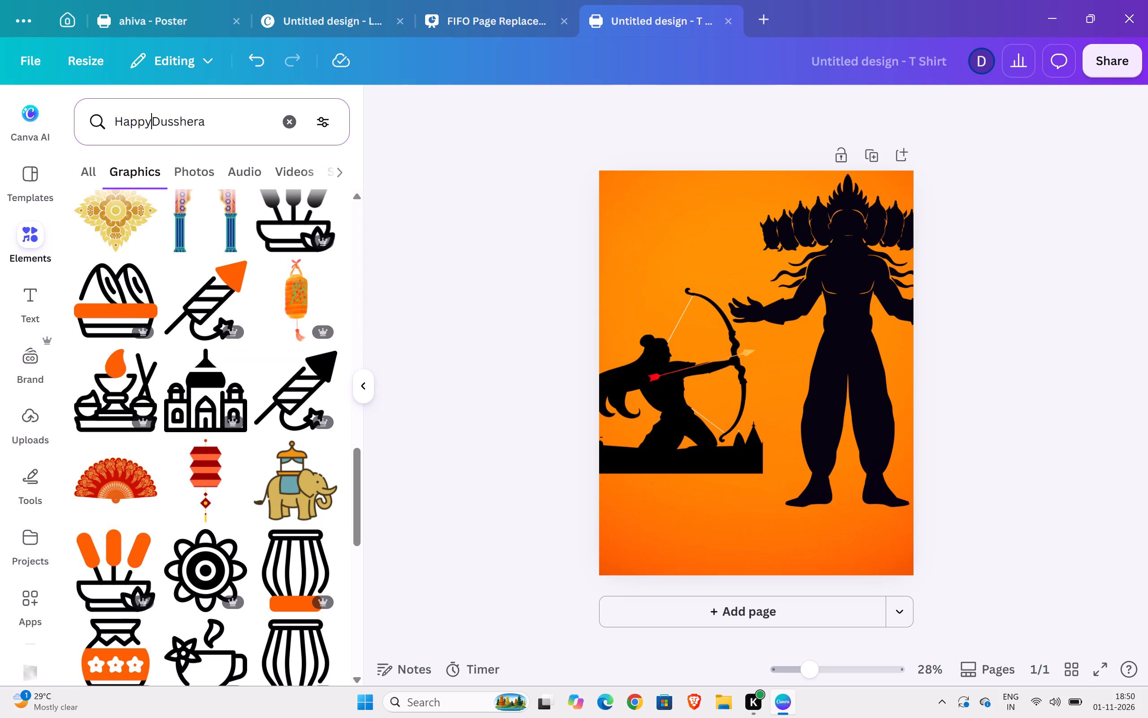
key(space)
key(Return)
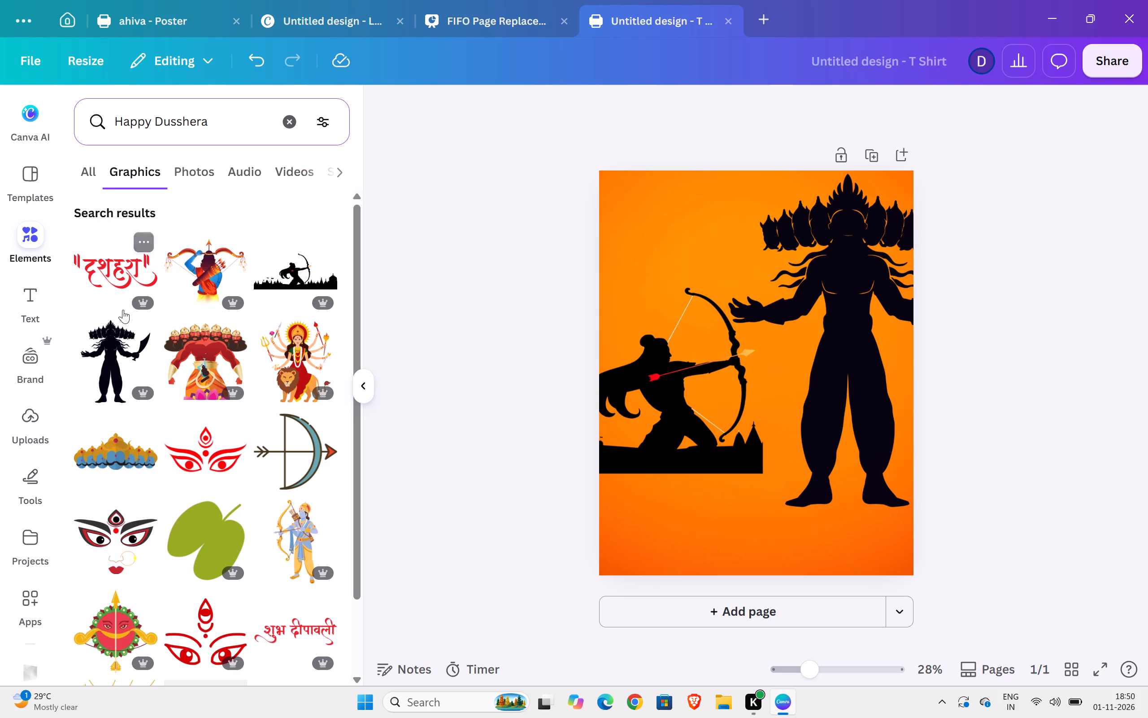
Add the red Hindi "दशहरा" lettering graphic and place it above the archer, beside Ravana's heads.
scroll(187, 367, down, 7)
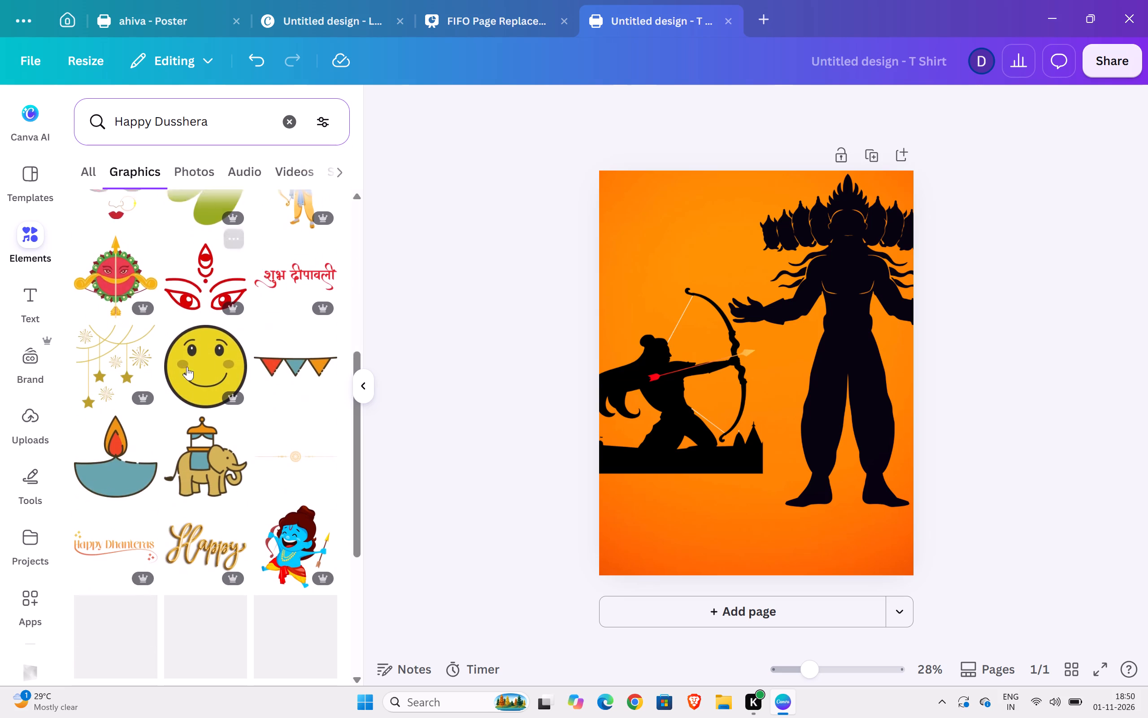
scroll(187, 367, down, 3)
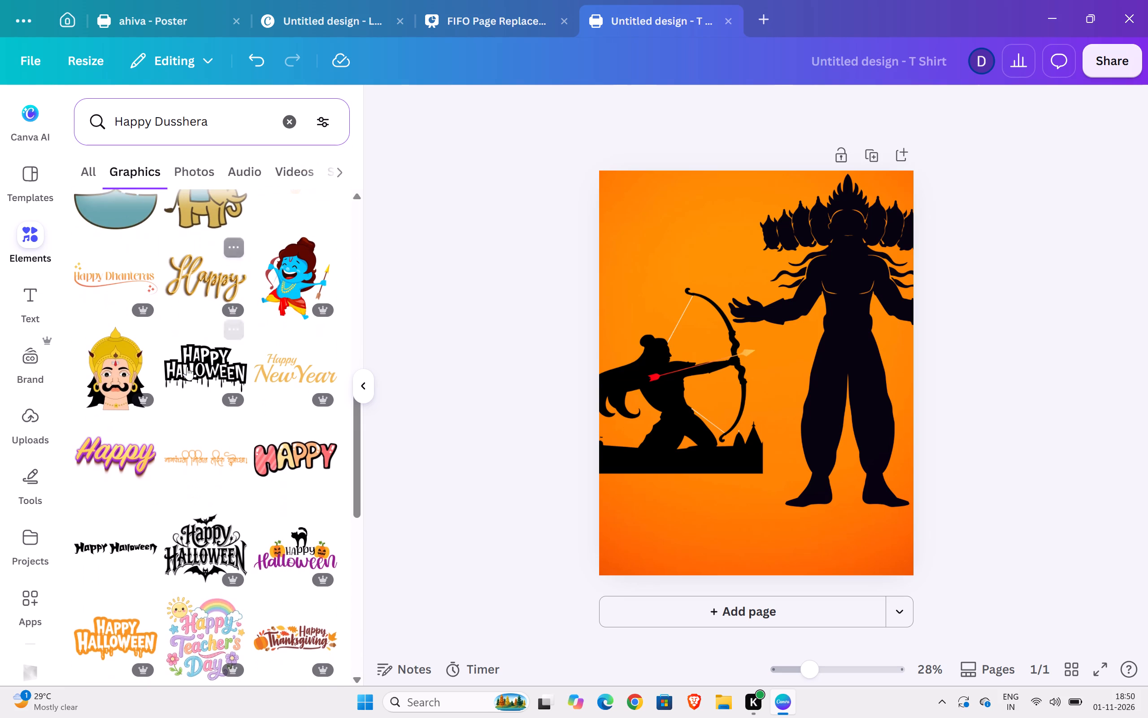
scroll(187, 367, down, 1)
scroll(187, 367, up, 5)
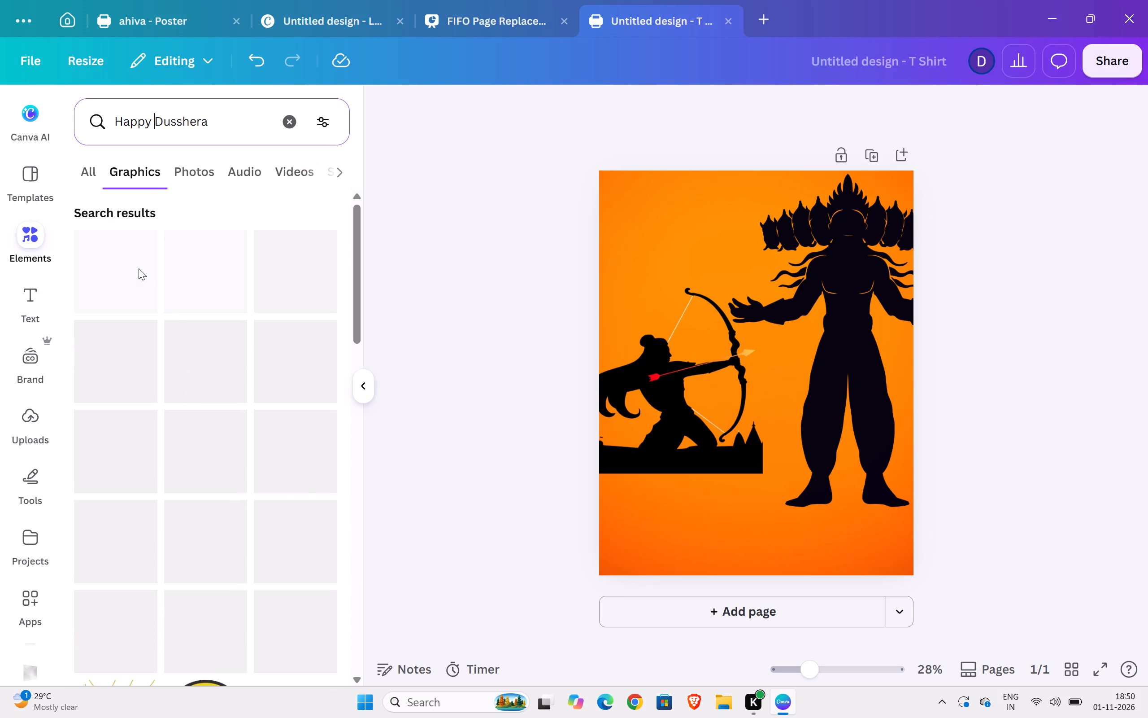
click(118, 258)
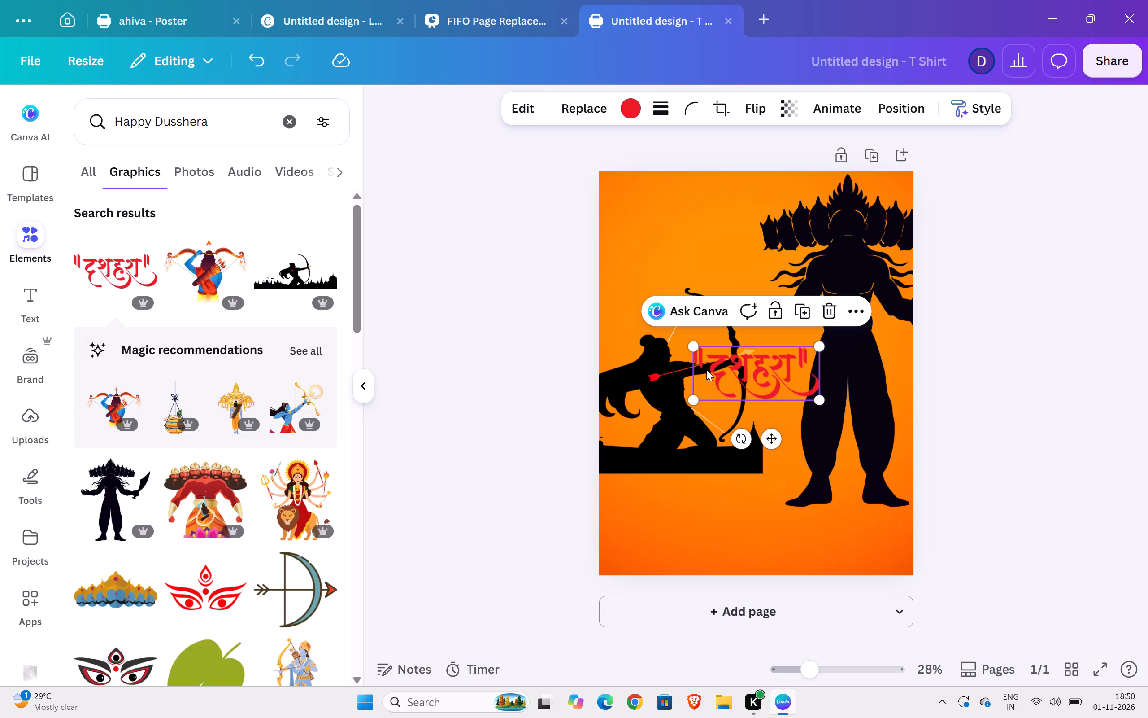
drag(753, 360, 692, 215)
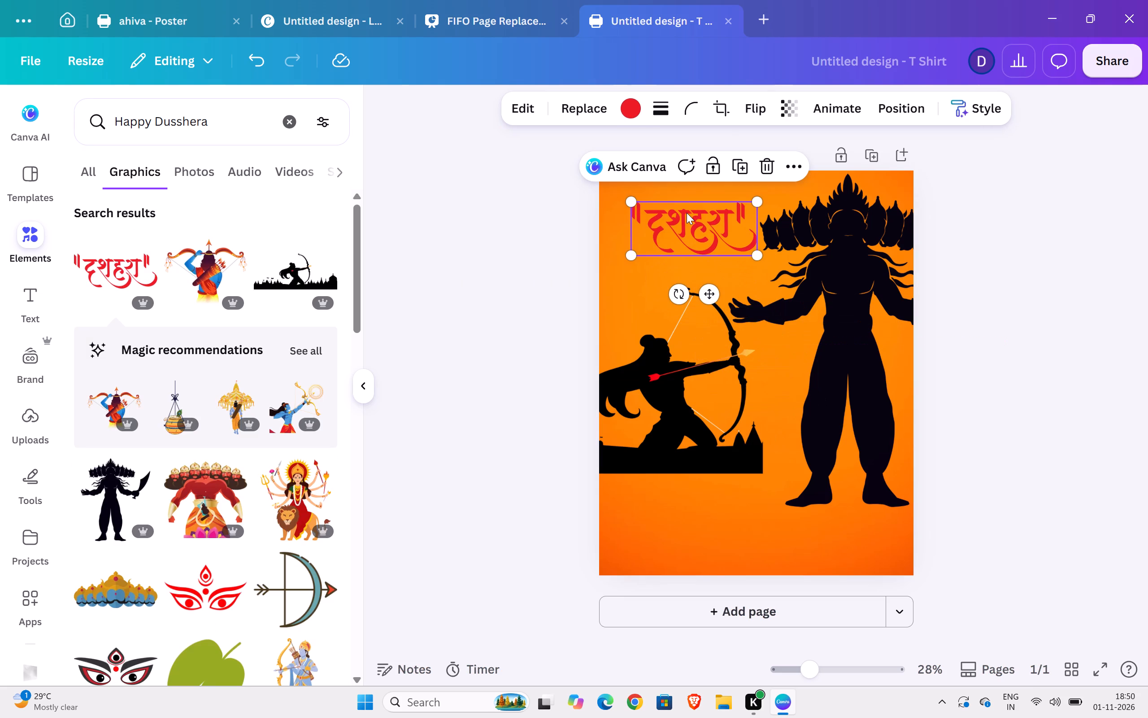
drag(695, 224, 681, 221)
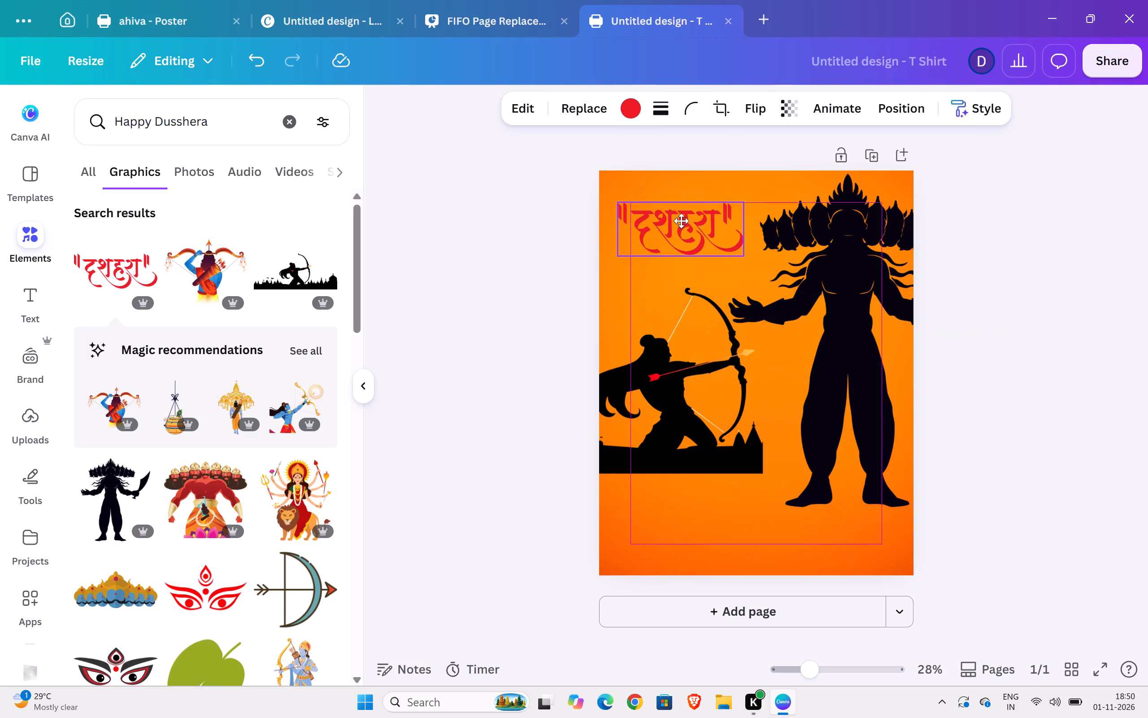
drag(681, 221, 681, 221)
click(1022, 305)
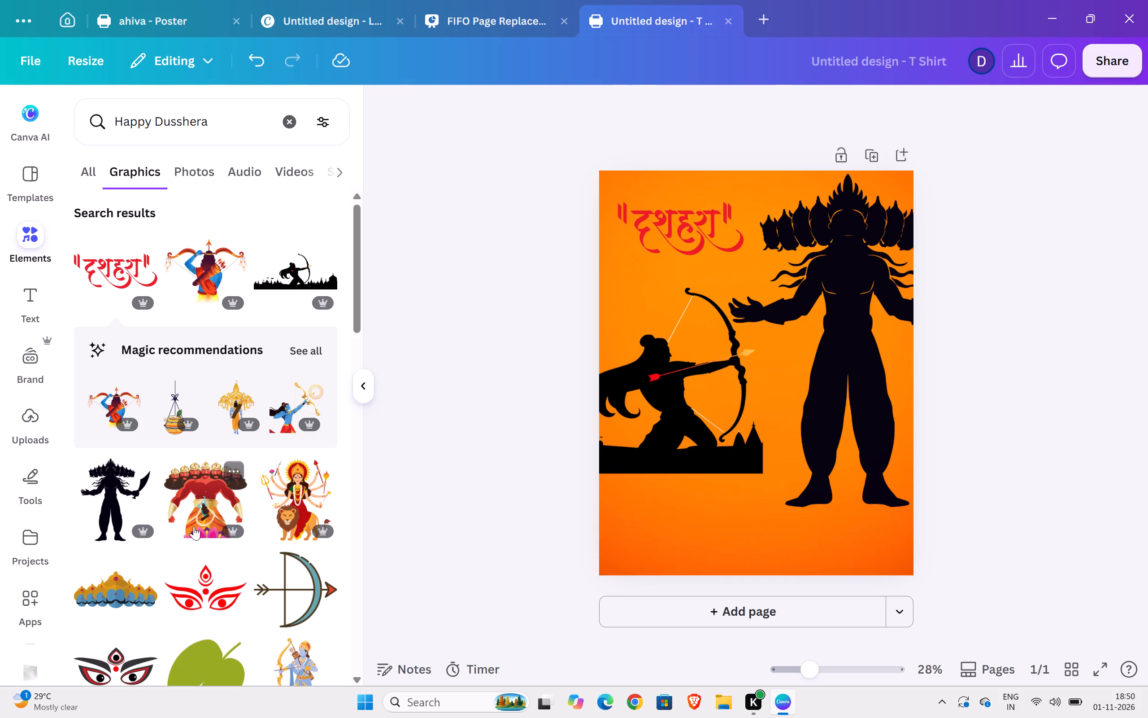
Look through the rest of the "Happy Dusshera" graphics for further greeting text or decorations.
scroll(194, 526, down, 7)
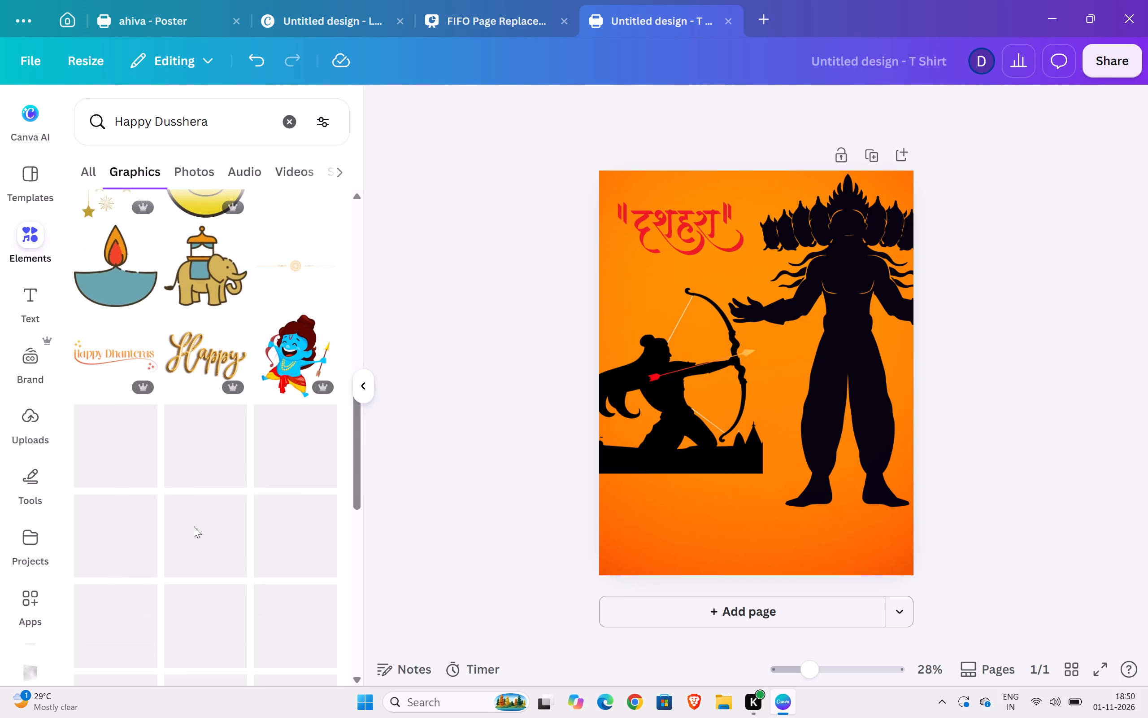
scroll(194, 526, up, 4)
scroll(101, 578, up, 1)
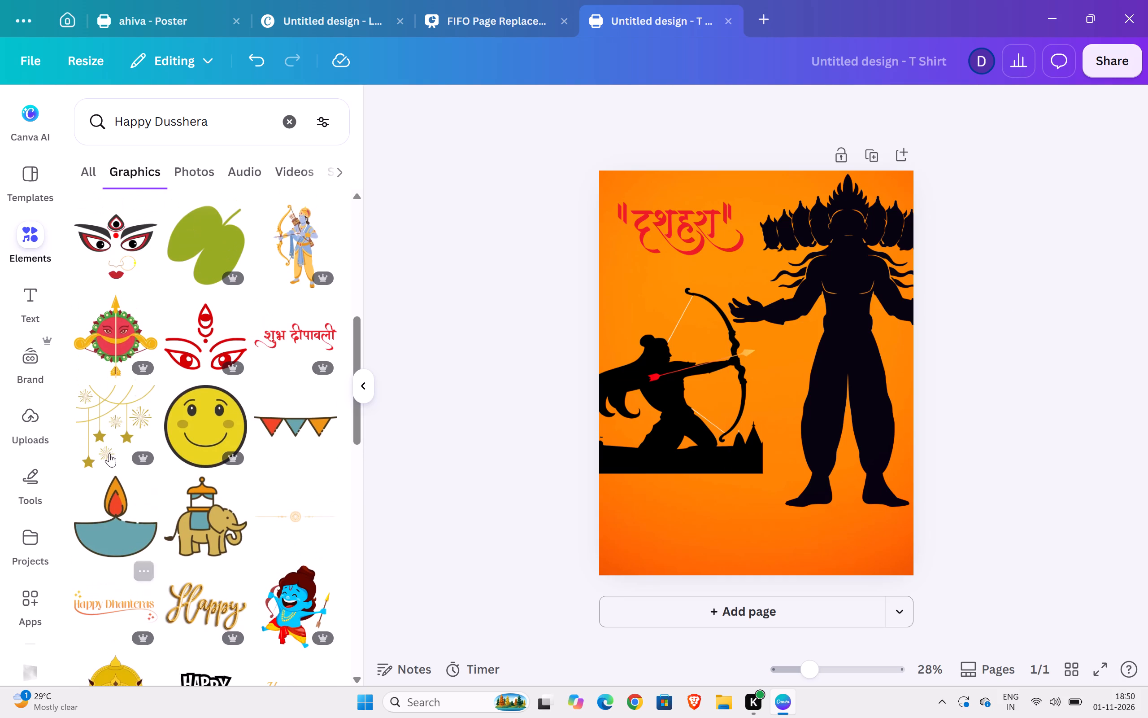
scroll(136, 429, down, 9)
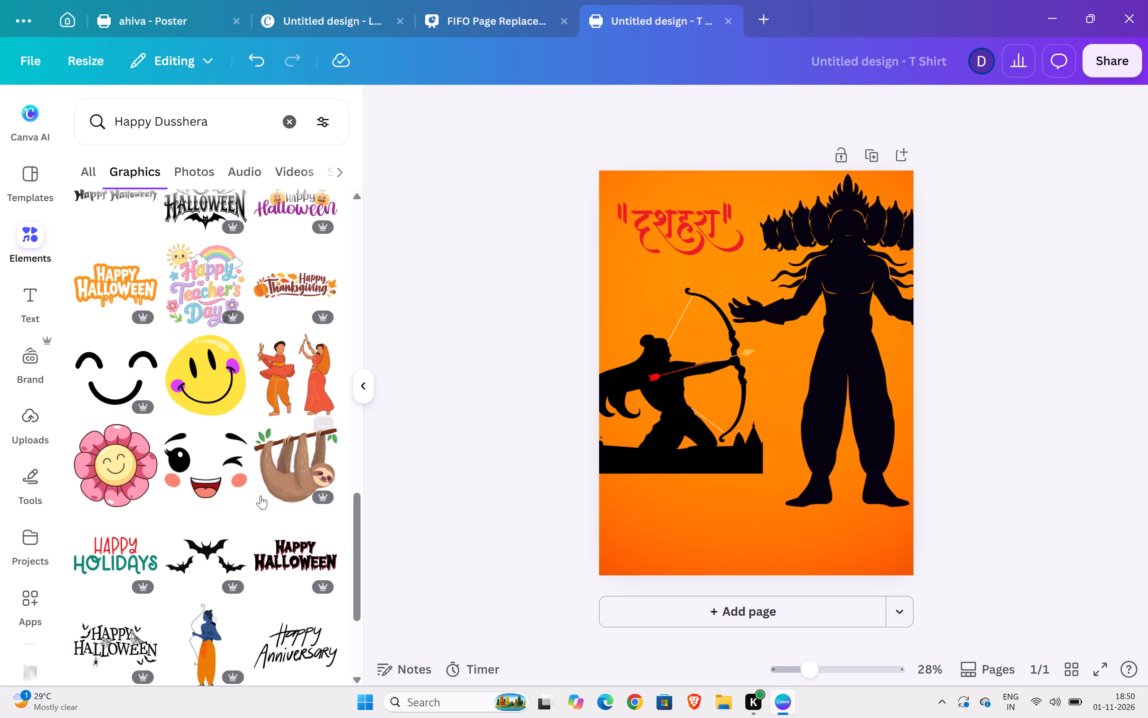
scroll(261, 495, down, 7)
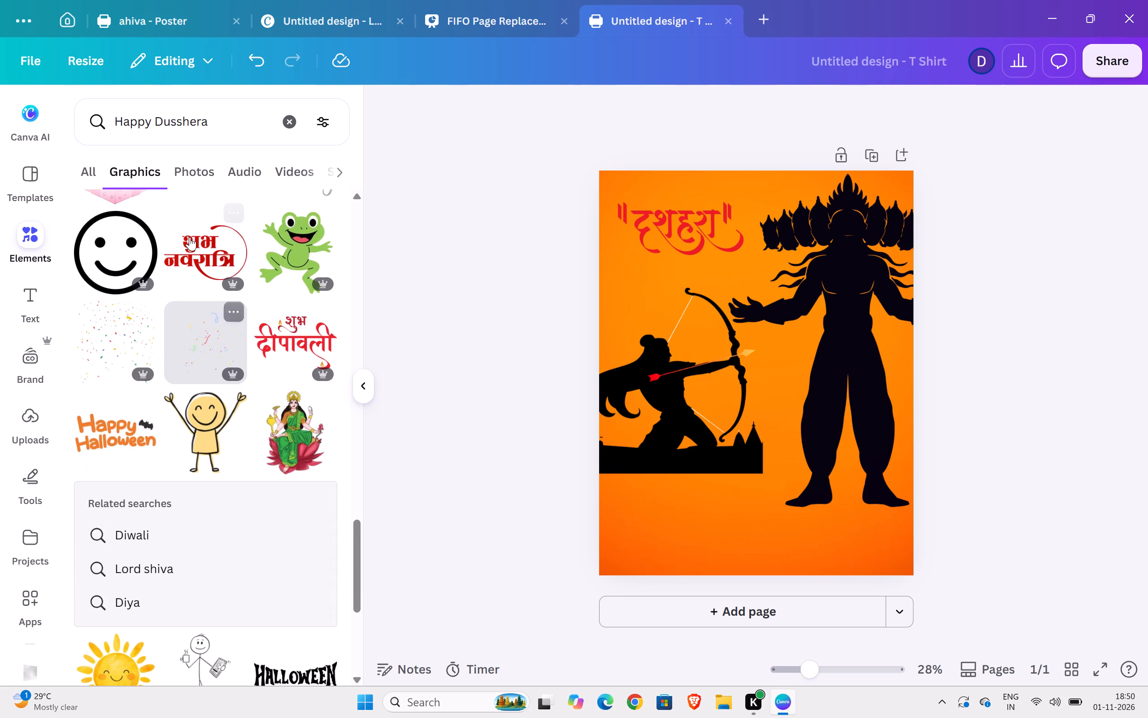
Shorten the graphics search back to "Dusshera".
click(153, 118)
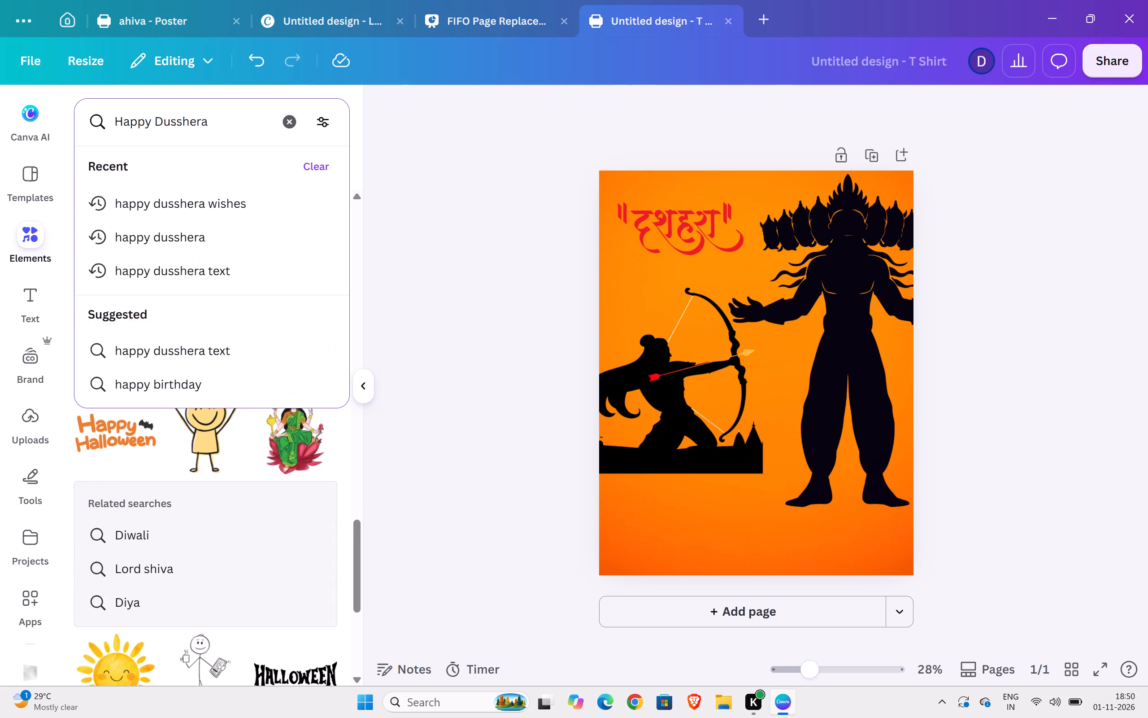
key(BackSpace)
key(BackSpace)
key(BackSpace)
key(BackSpace)
key(BackSpace)
key(BackSpace)
key(BackSpace)
key(BackSpace)
key(BackSpace)
key(BackSpace)
key(BackSpace)
key(BackSpace)
key(BackSpace)
key(BackSpace)
key(Return)
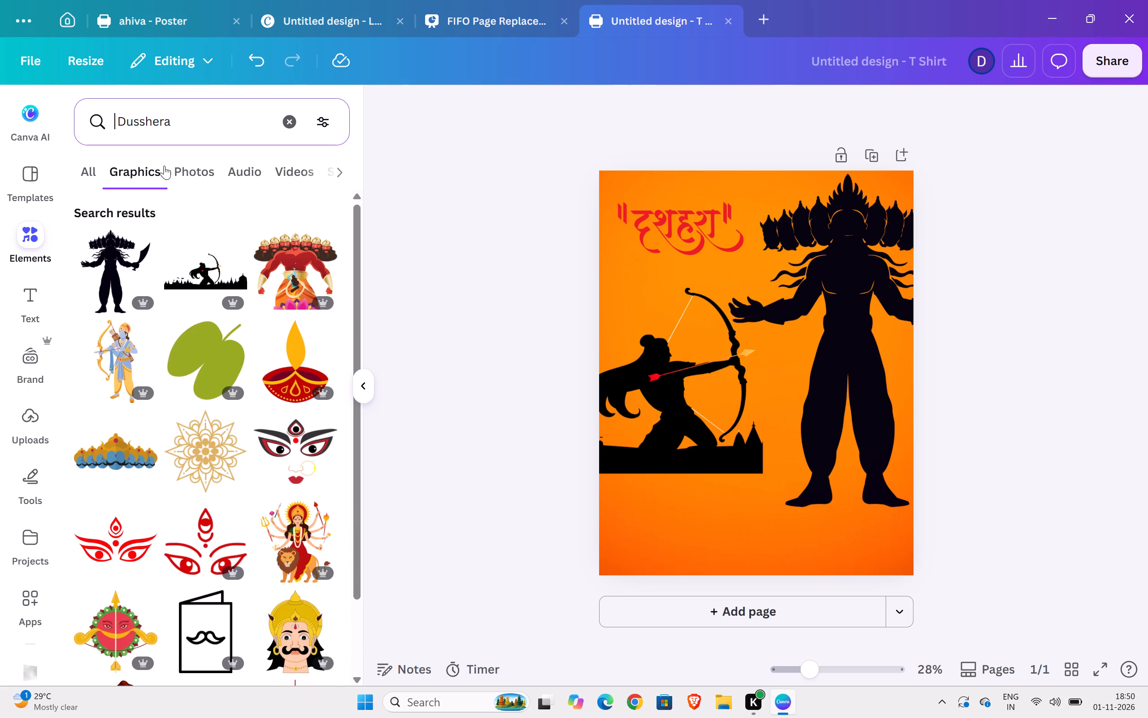
Add the marigold garland graphic with hanging lanterns and place it in the page's top-left corner.
scroll(198, 383, down, 7)
scroll(198, 383, up, 6)
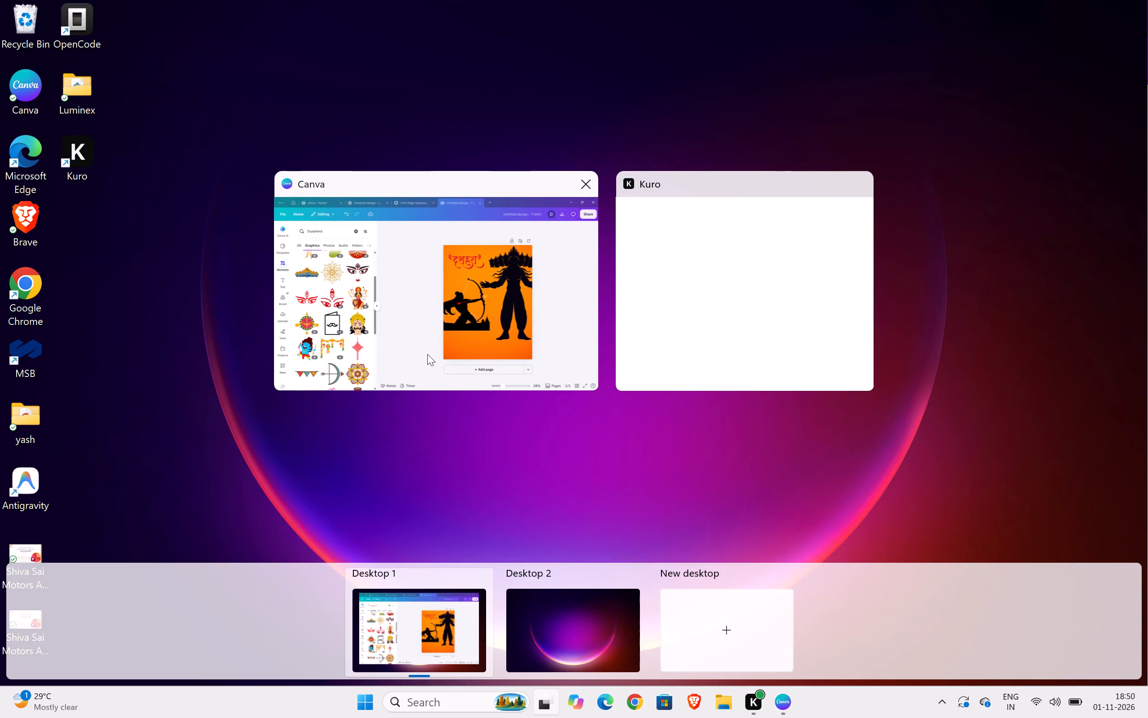
click(427, 354)
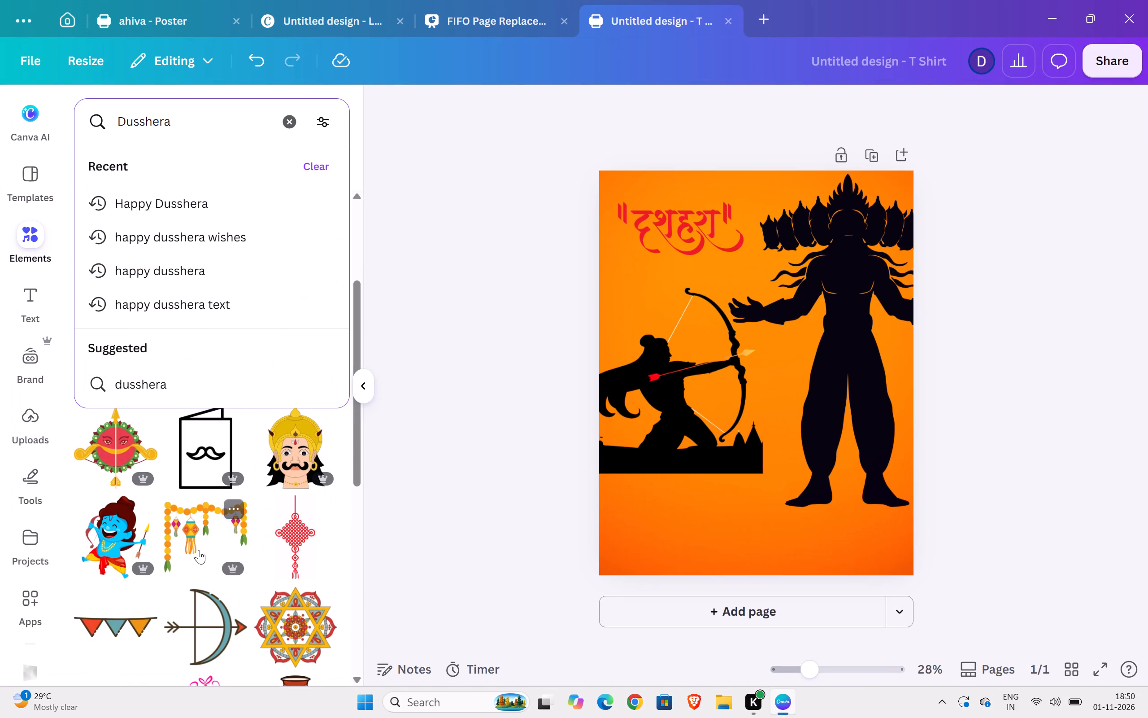
click(199, 550)
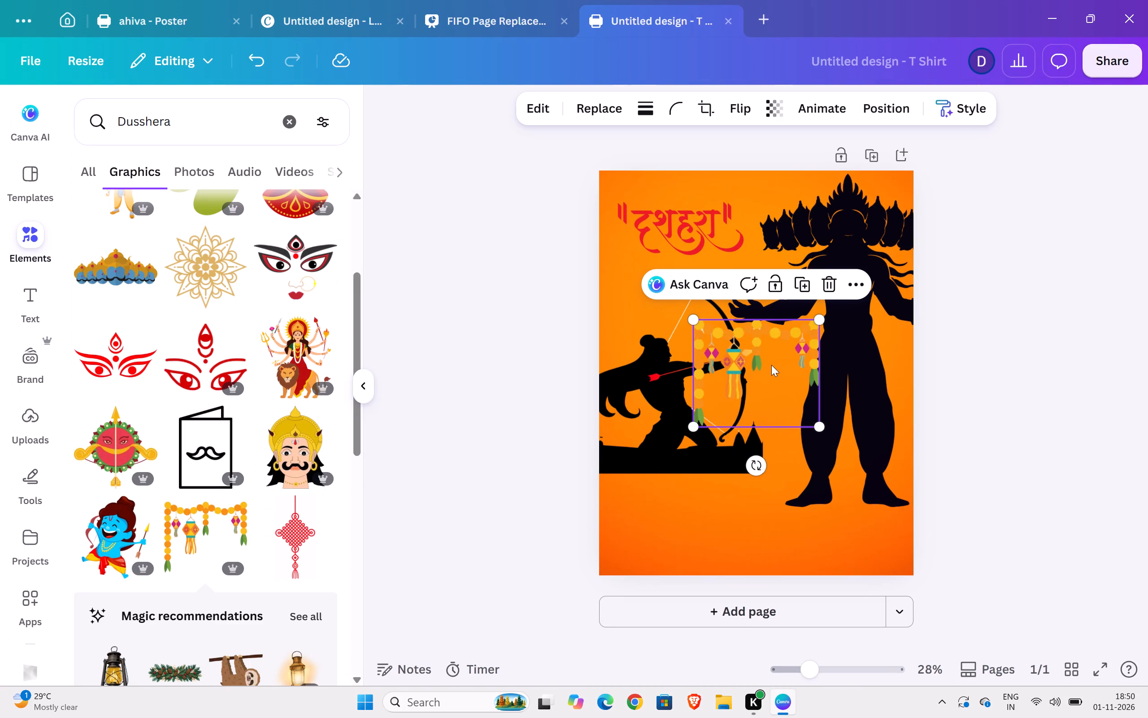
drag(752, 377, 661, 236)
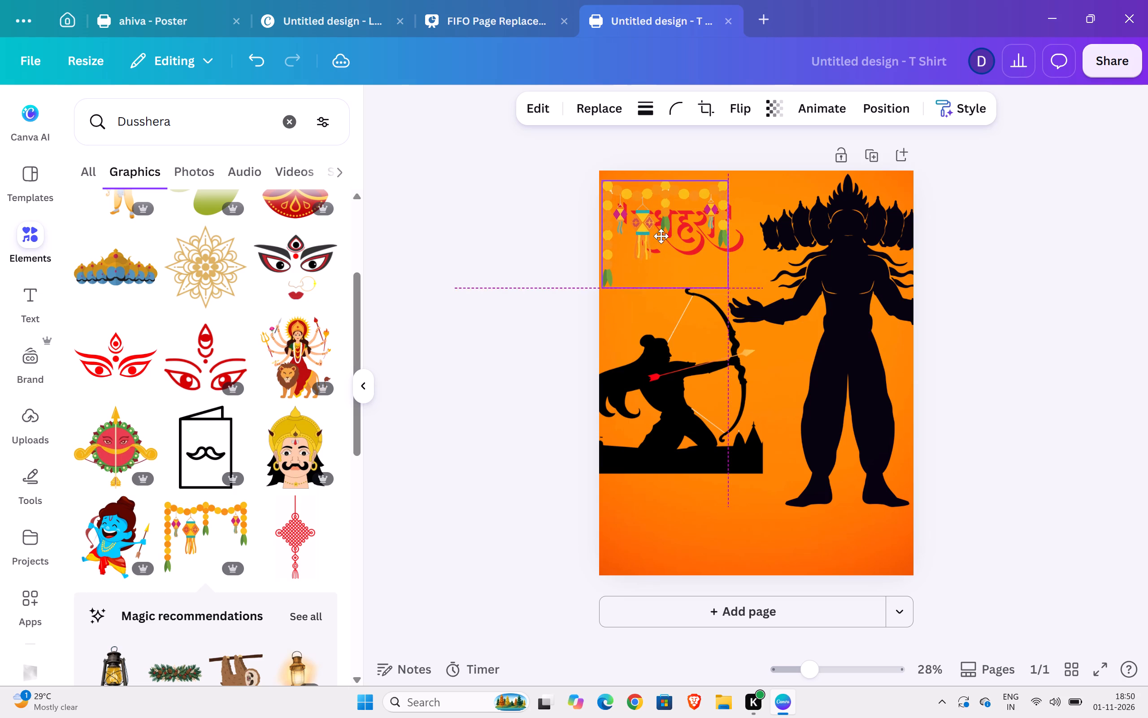
drag(661, 236, 658, 228)
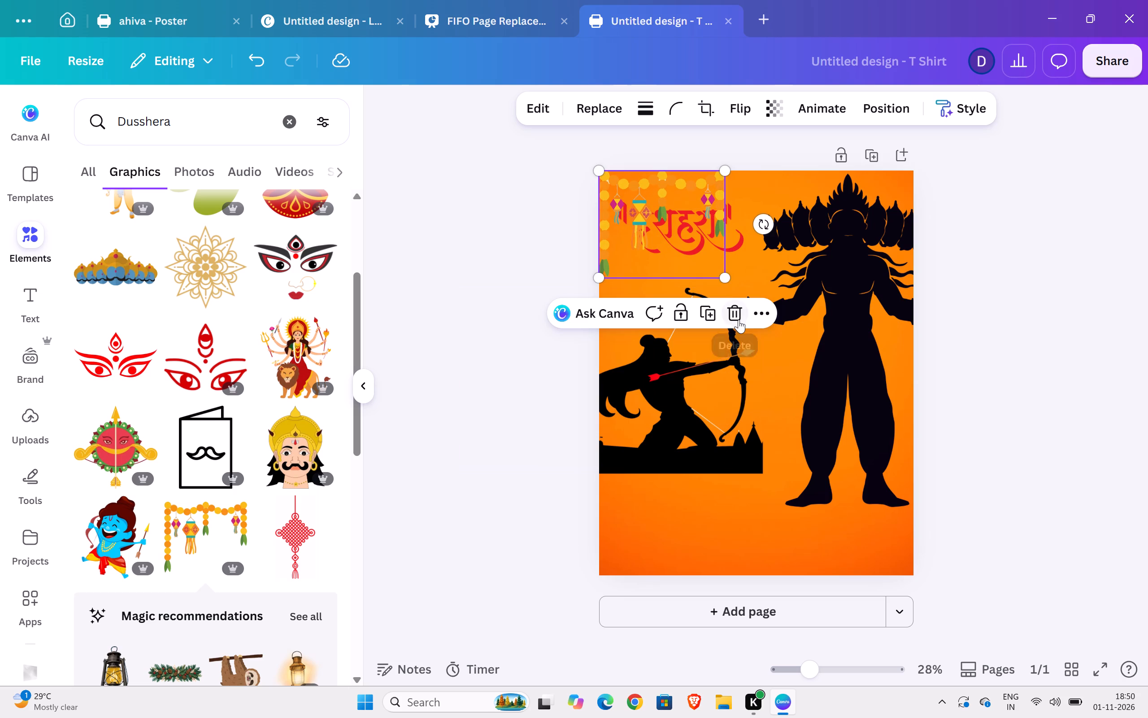
Delete the marigold garland graphic from the page's top-left corner.
click(738, 320)
Look through more of the "Dusshera" graphics for another festive decoration.
scroll(186, 519, down, 6)
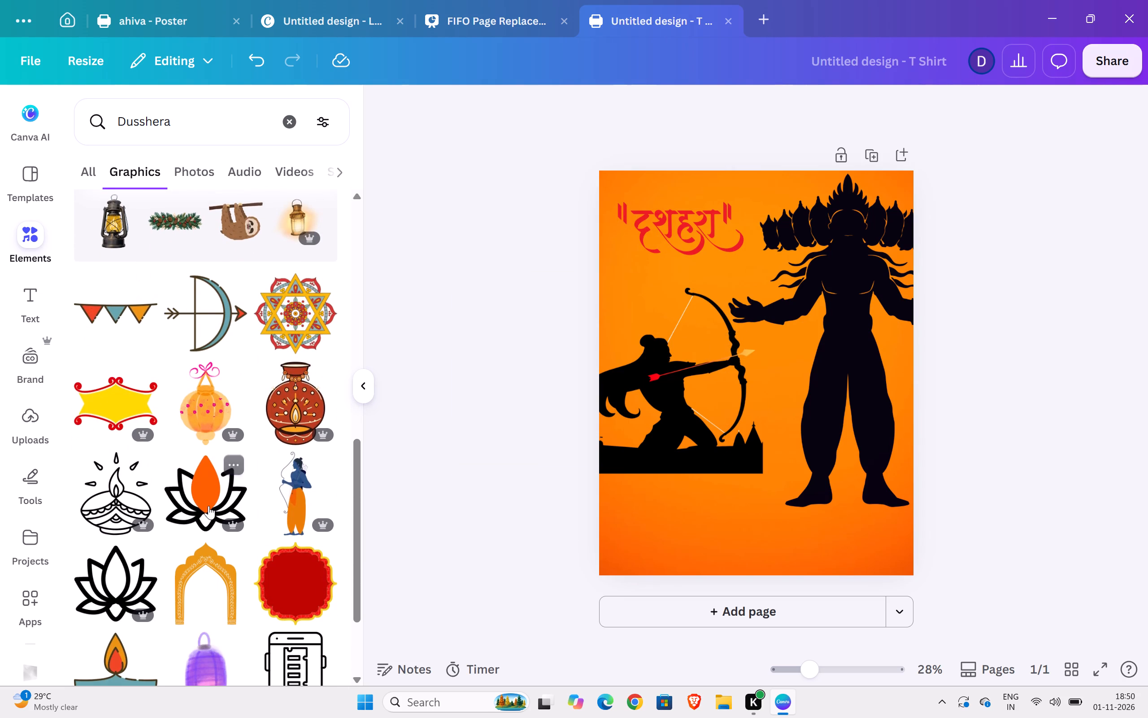
scroll(242, 613, down, 6)
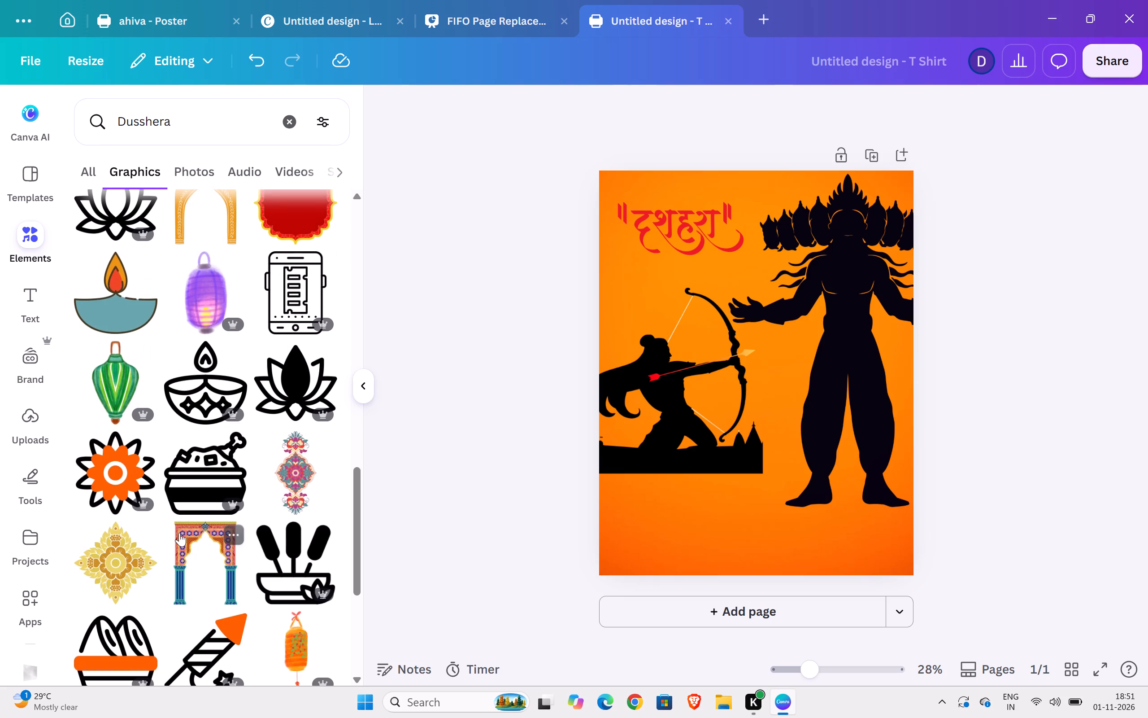
scroll(179, 533, down, 6)
scroll(179, 533, up, 2)
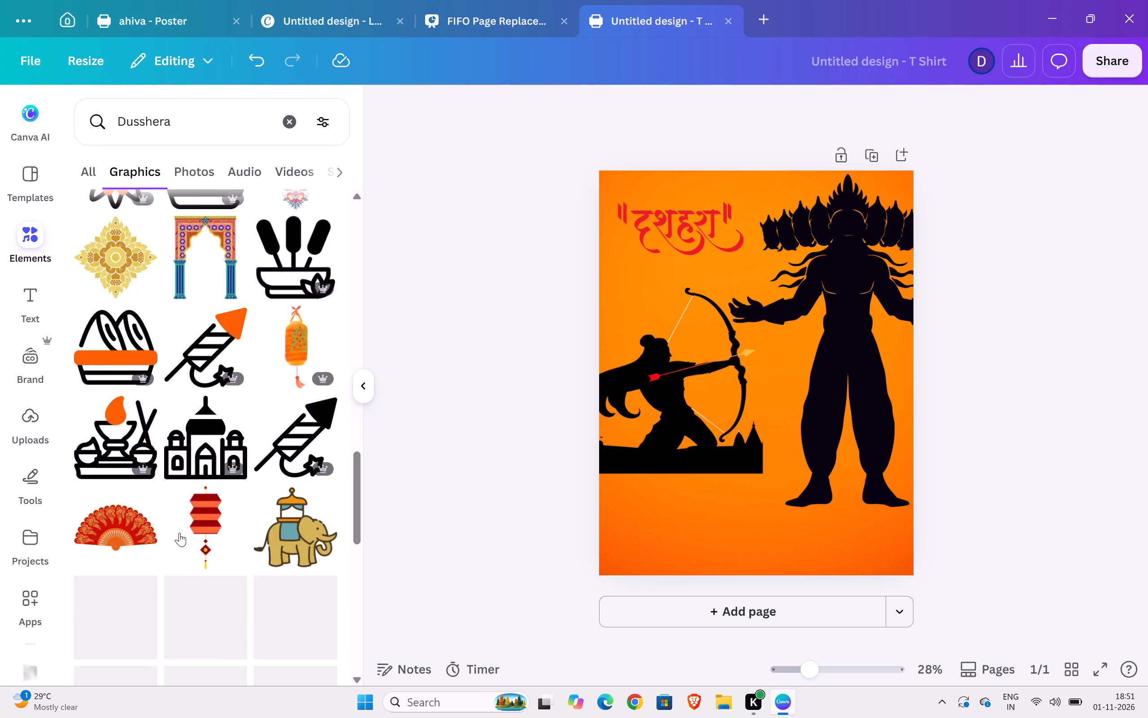
scroll(179, 533, up, 3)
scroll(137, 319, up, 2)
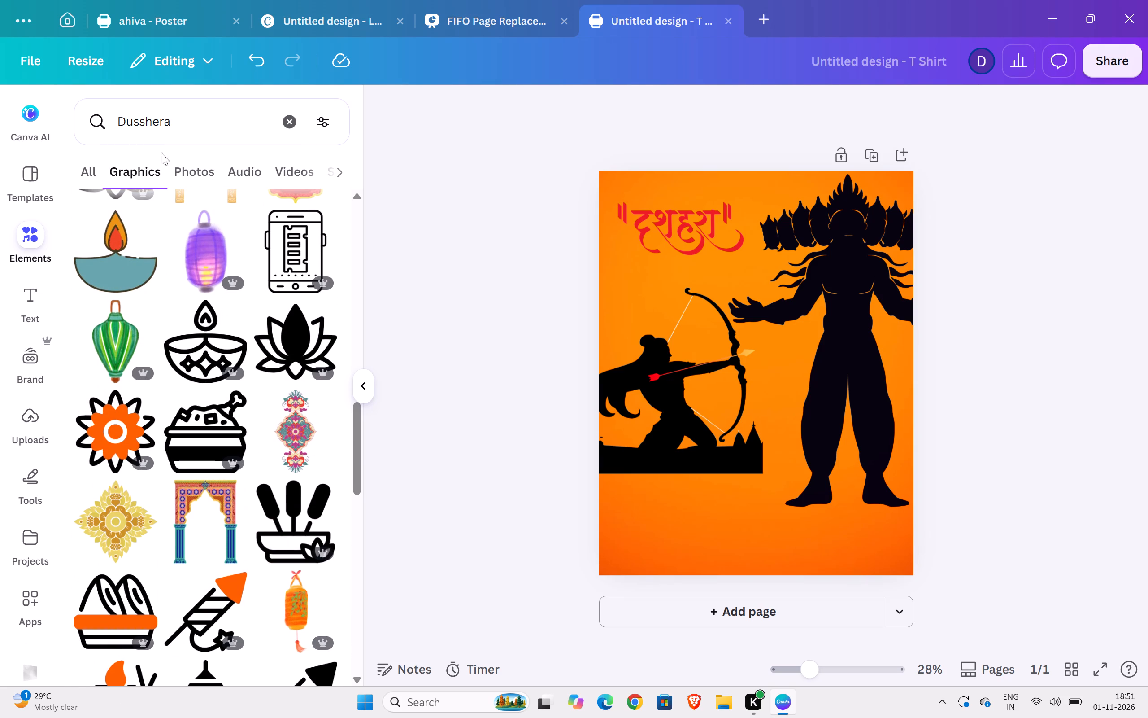
Search the graphics for "Dusshera lights".
click(197, 119)
key(space)
text(lights)
key(Return)
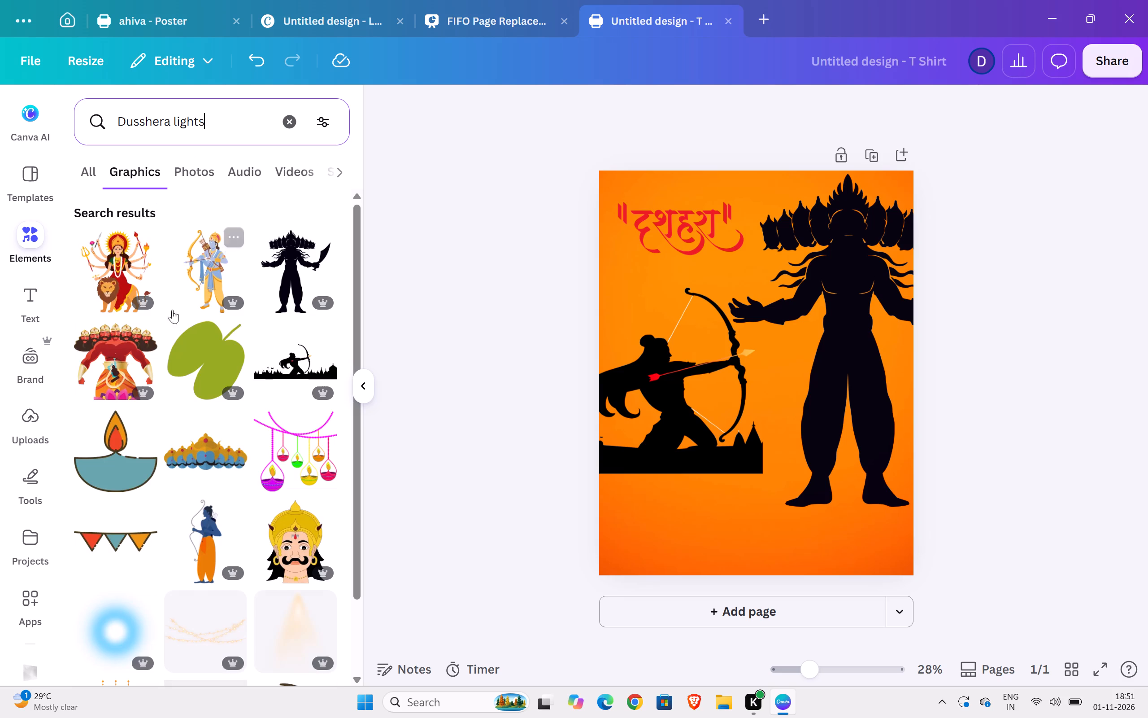
Add the round yellow glow graphic and place it over Ravana's torso.
scroll(178, 384, down, 1)
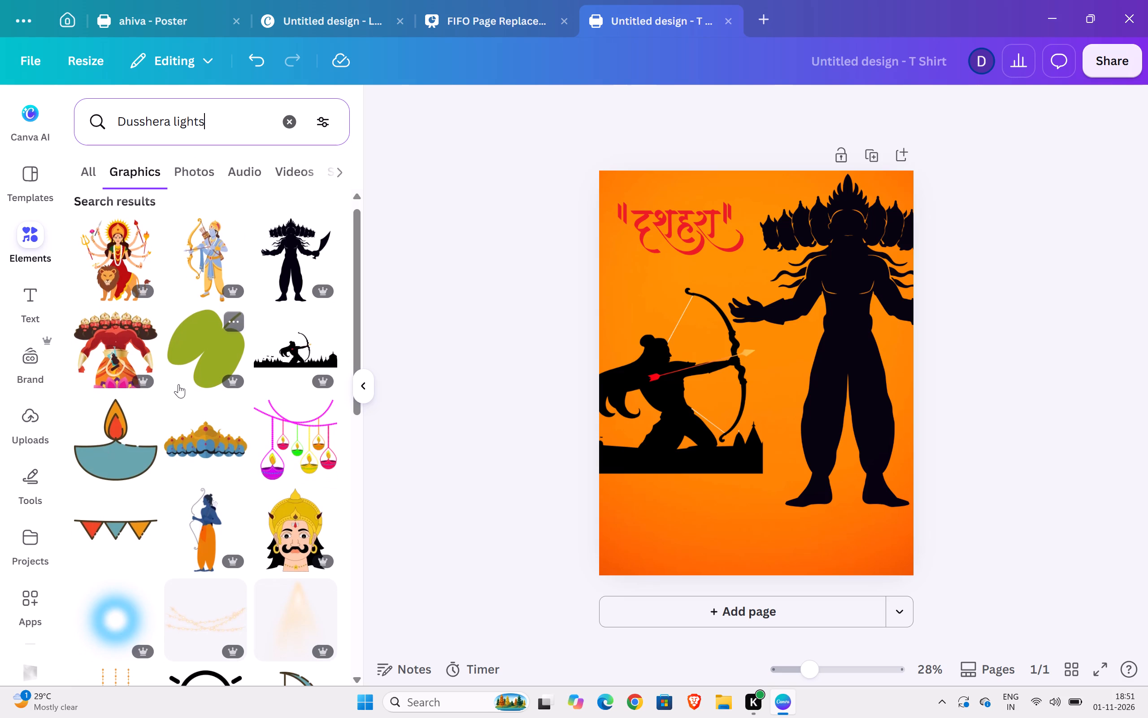
scroll(178, 384, down, 4)
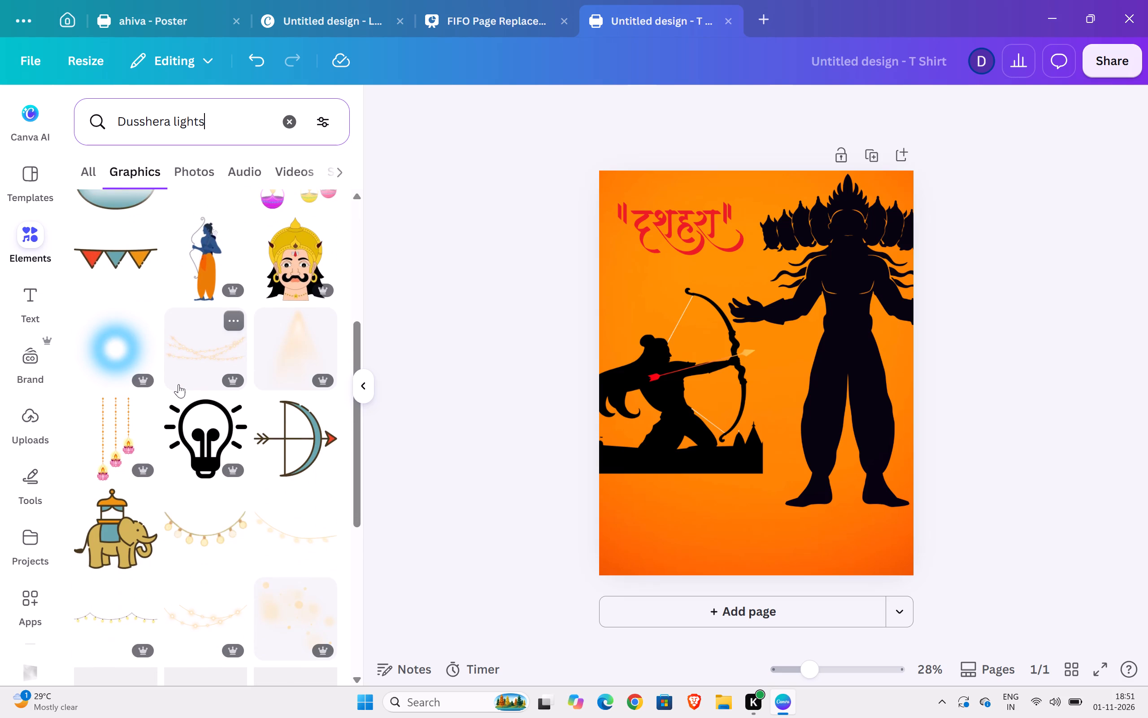
scroll(193, 487, down, 2)
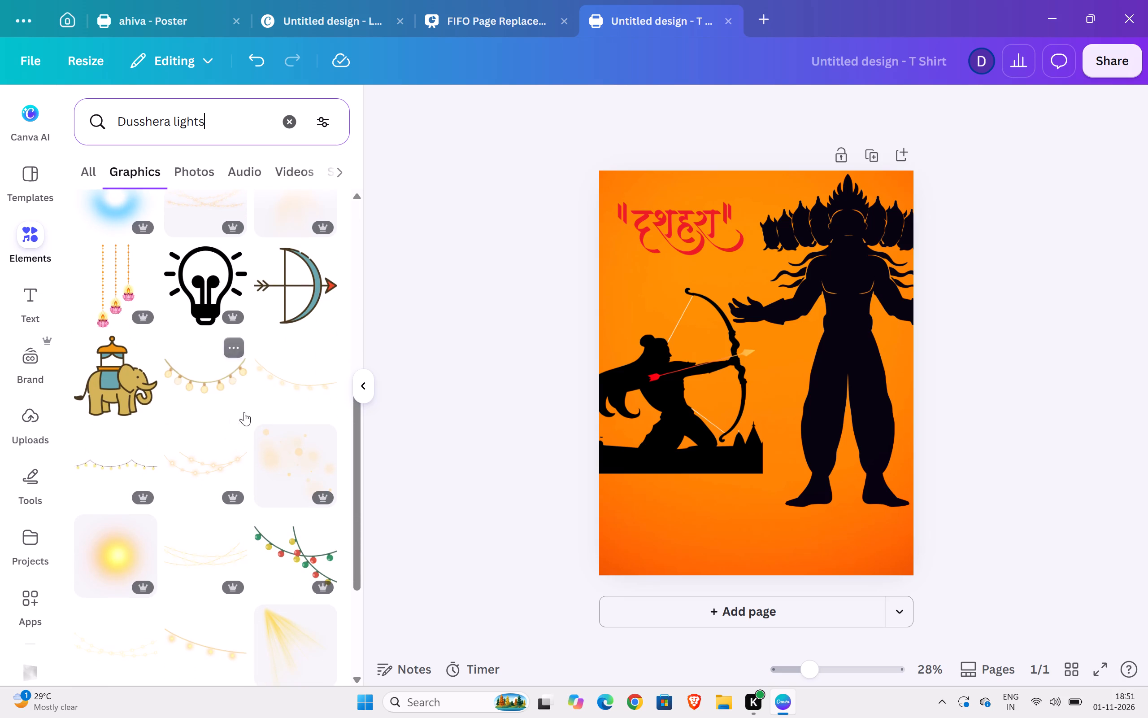
scroll(98, 543, down, 2)
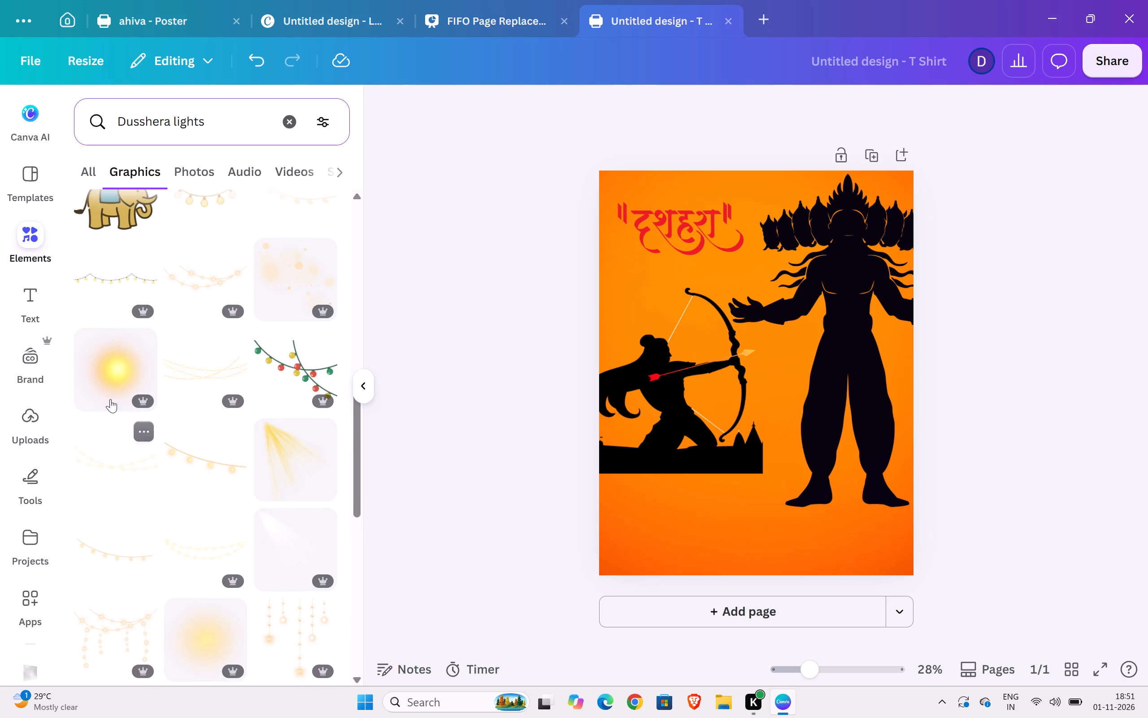
click(122, 379)
drag(757, 368, 663, 375)
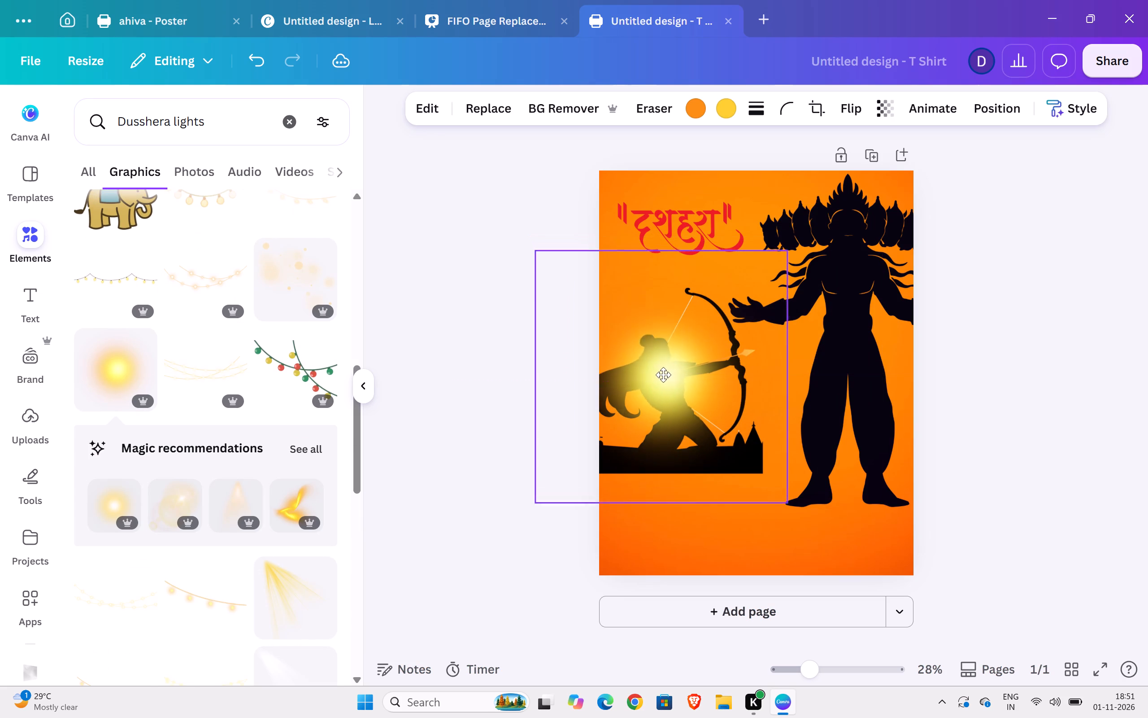
drag(663, 375, 750, 615)
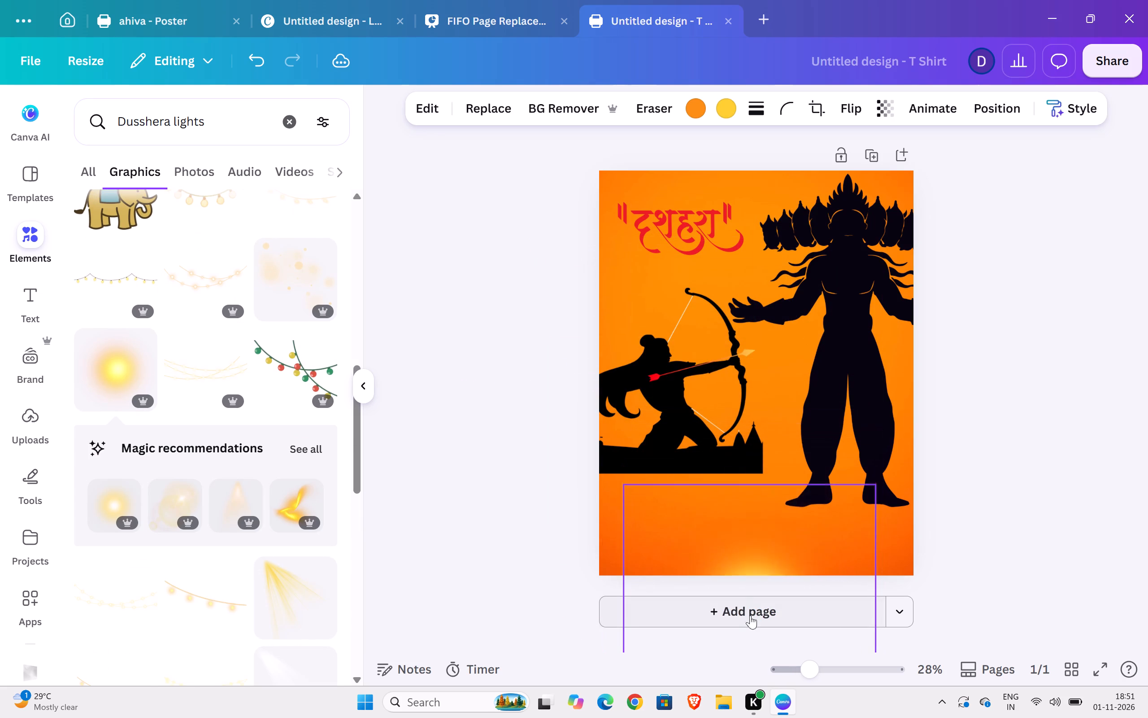
drag(750, 615, 758, 378)
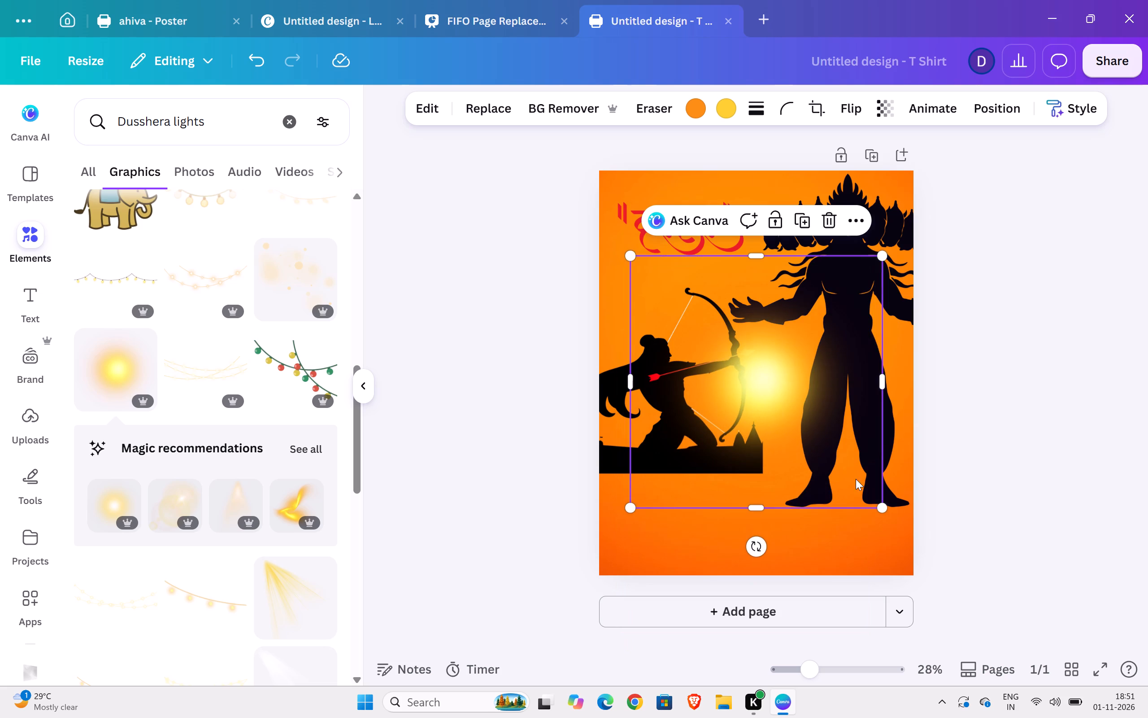
click(940, 439)
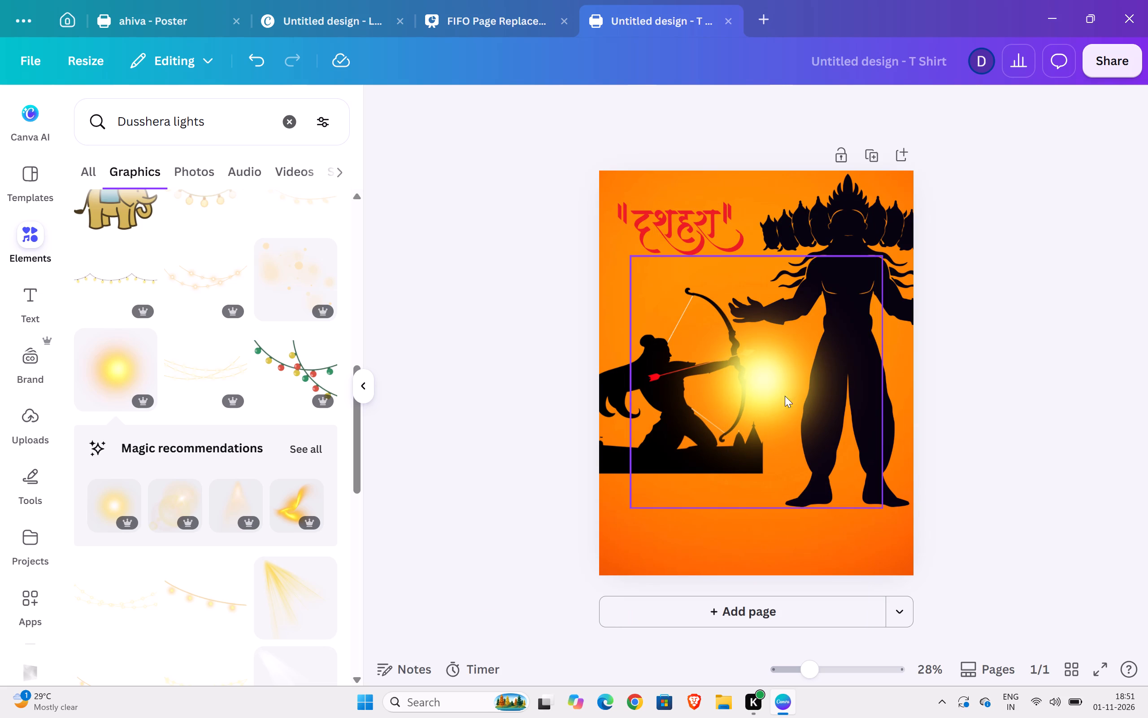
drag(748, 385, 824, 328)
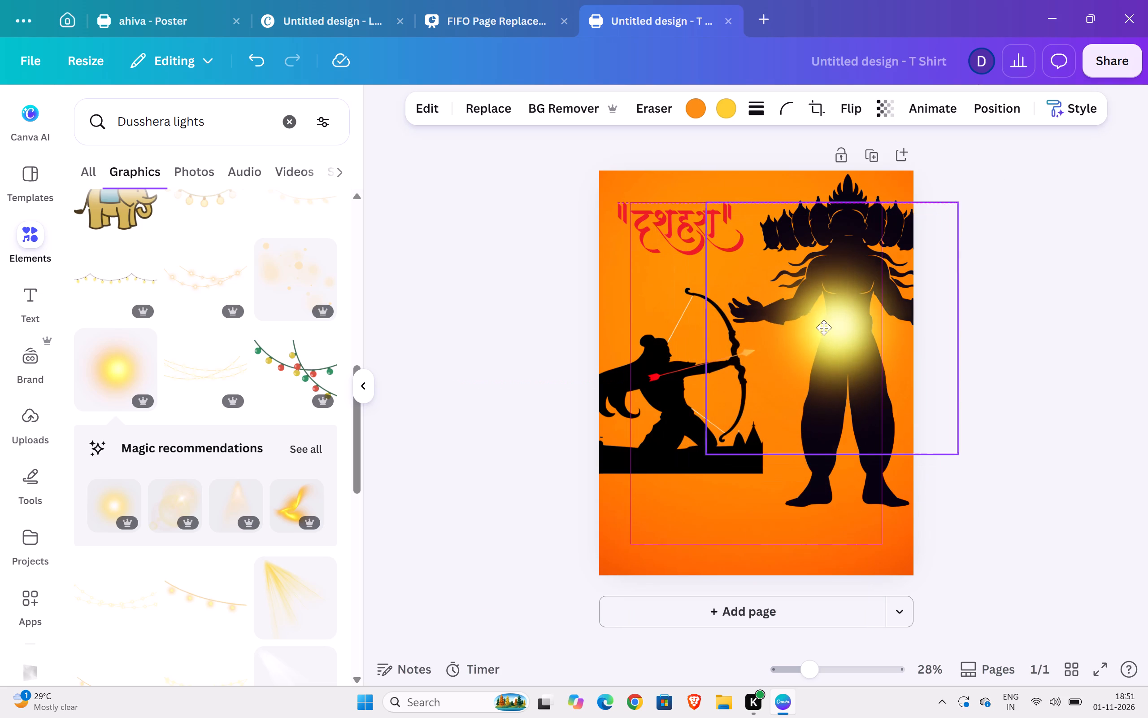
drag(824, 328, 832, 324)
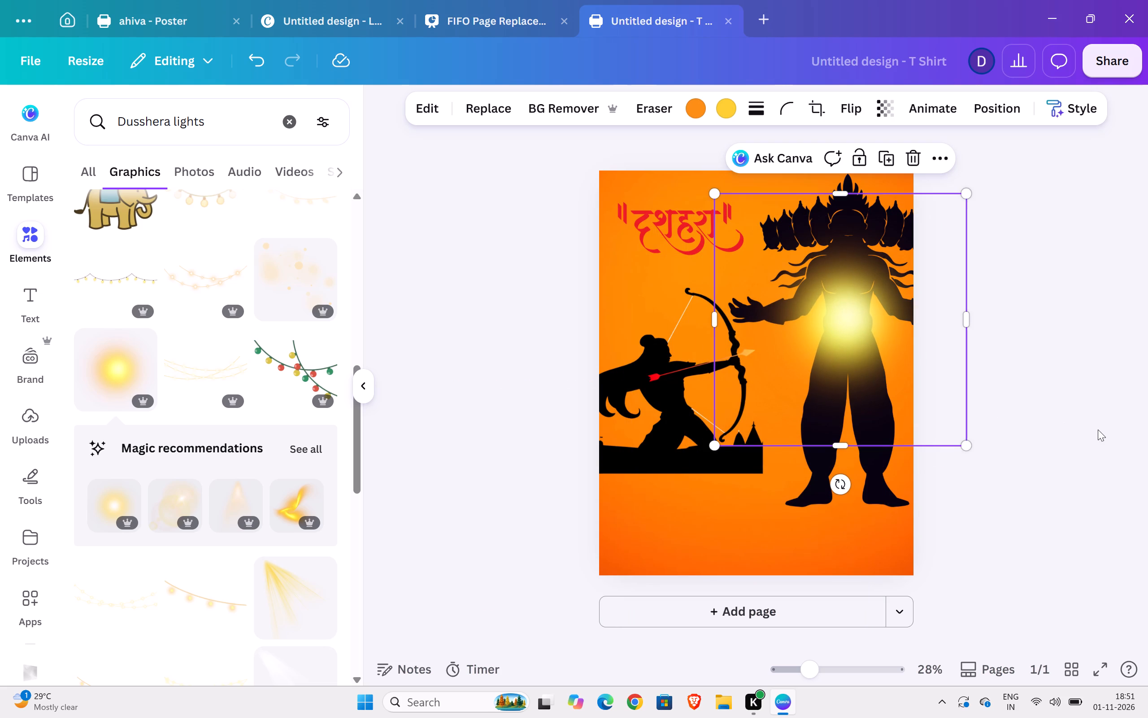
click(1098, 429)
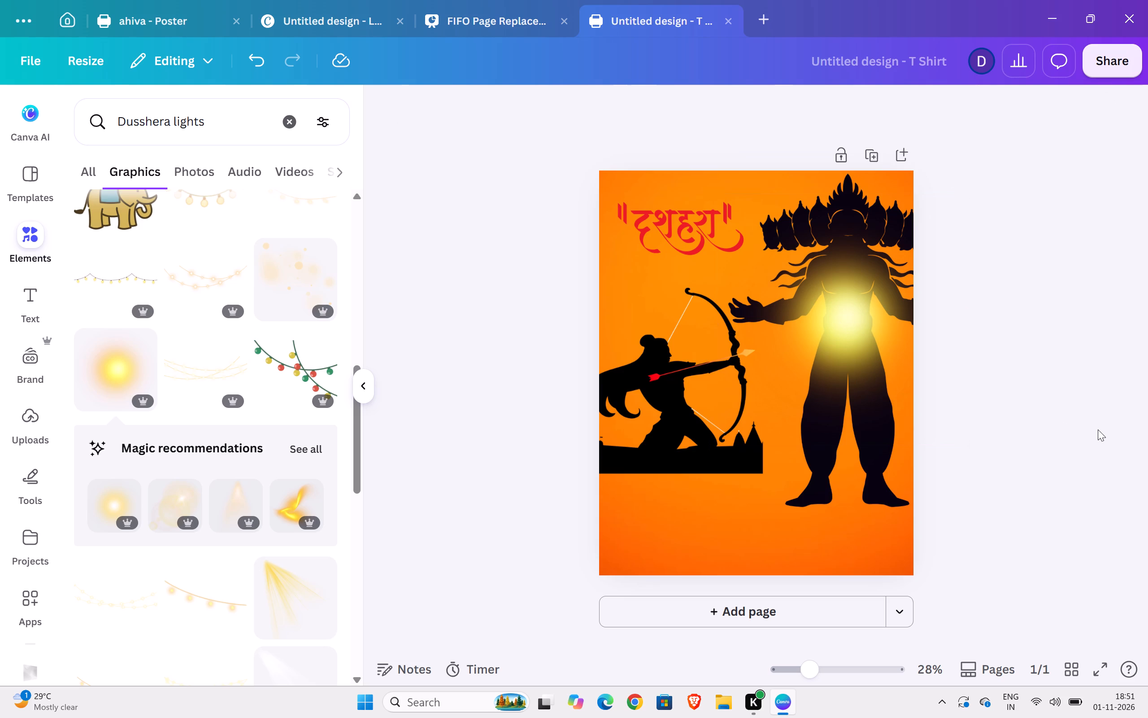
Shrink the yellow glow to about half its size and centre it on Ravana's waist.
click(845, 323)
drag(714, 449, 845, 350)
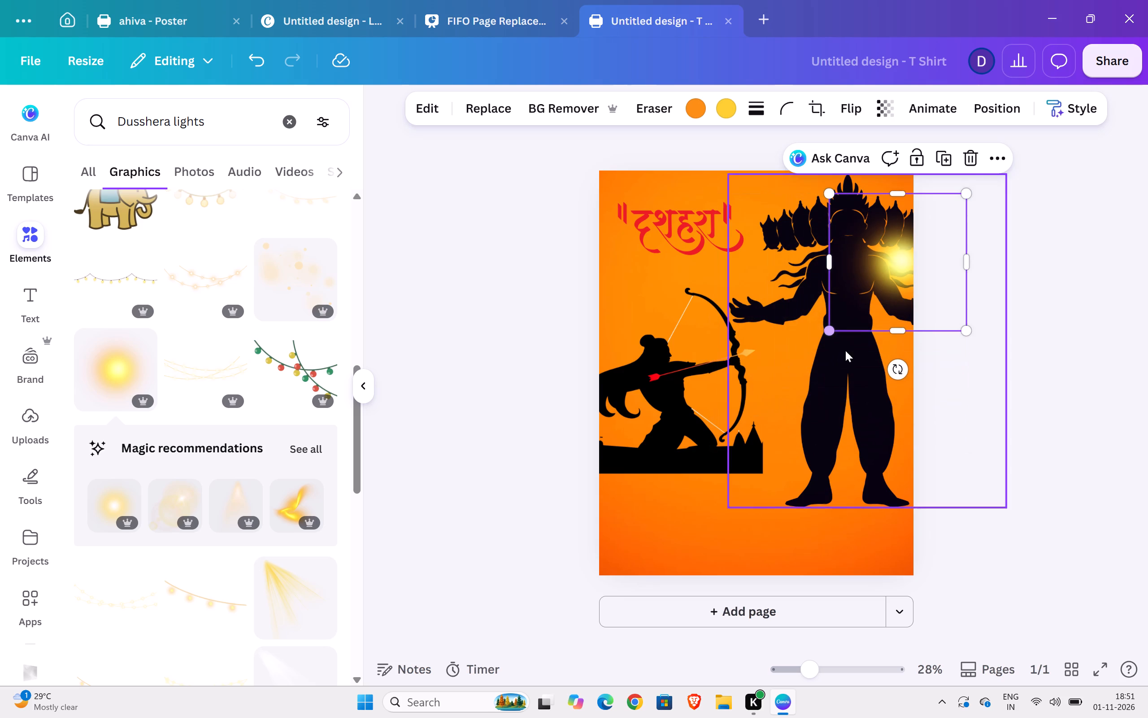
drag(889, 274, 818, 334)
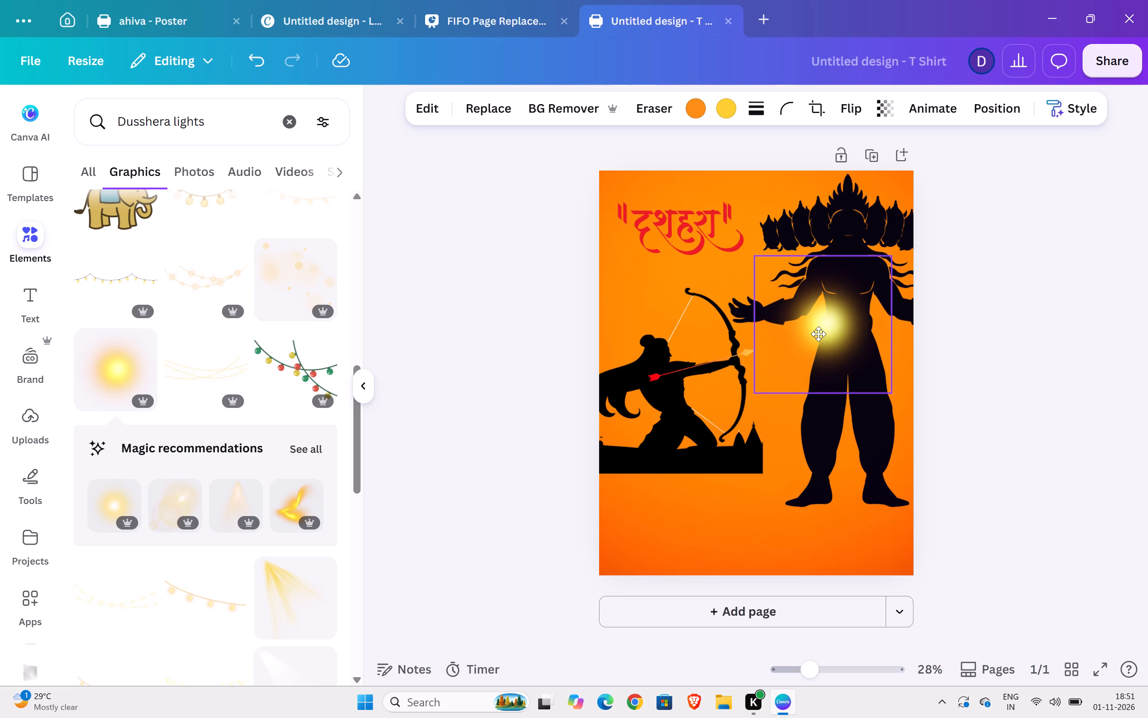
drag(818, 334, 833, 327)
click(1037, 394)
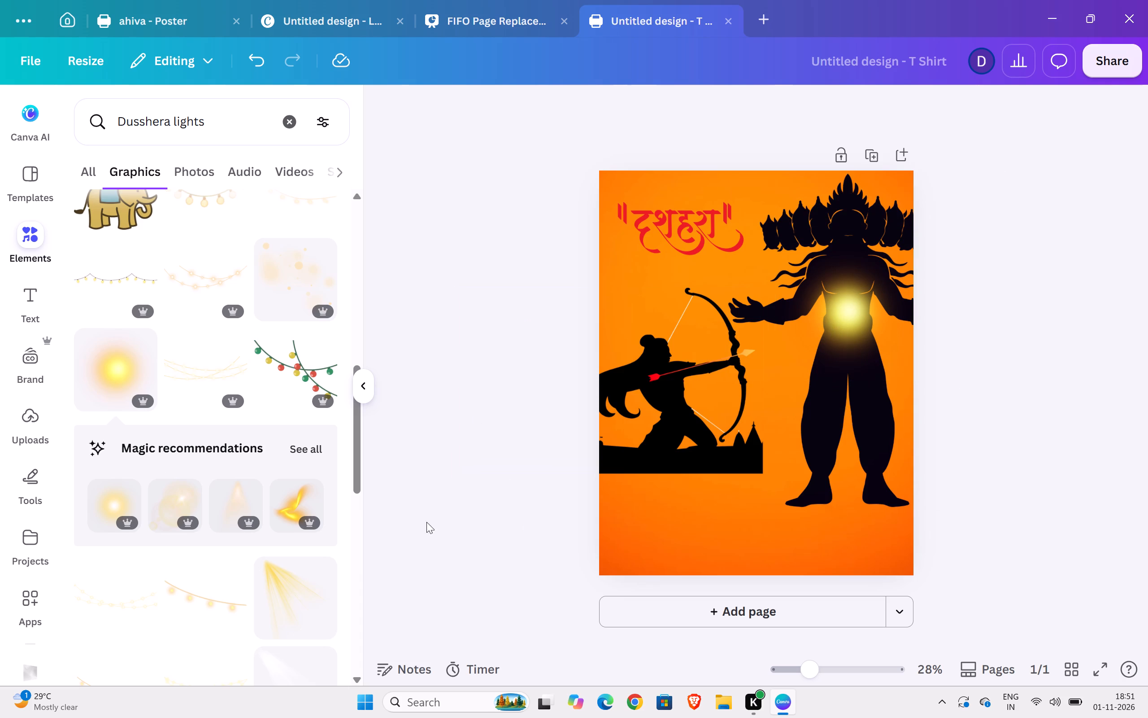
Add the glowing round-lantern string graphic, cropped narrower, at the page's top-left corner across the Hindi lettering.
scroll(145, 458, down, 3)
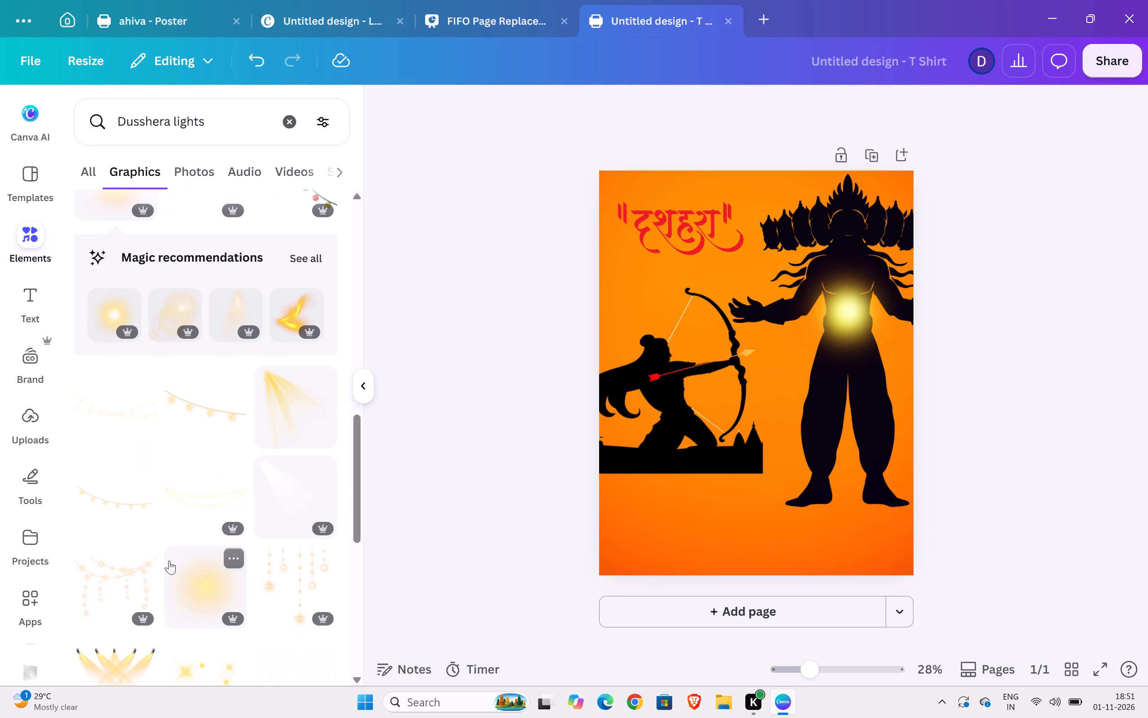
scroll(169, 560, down, 4)
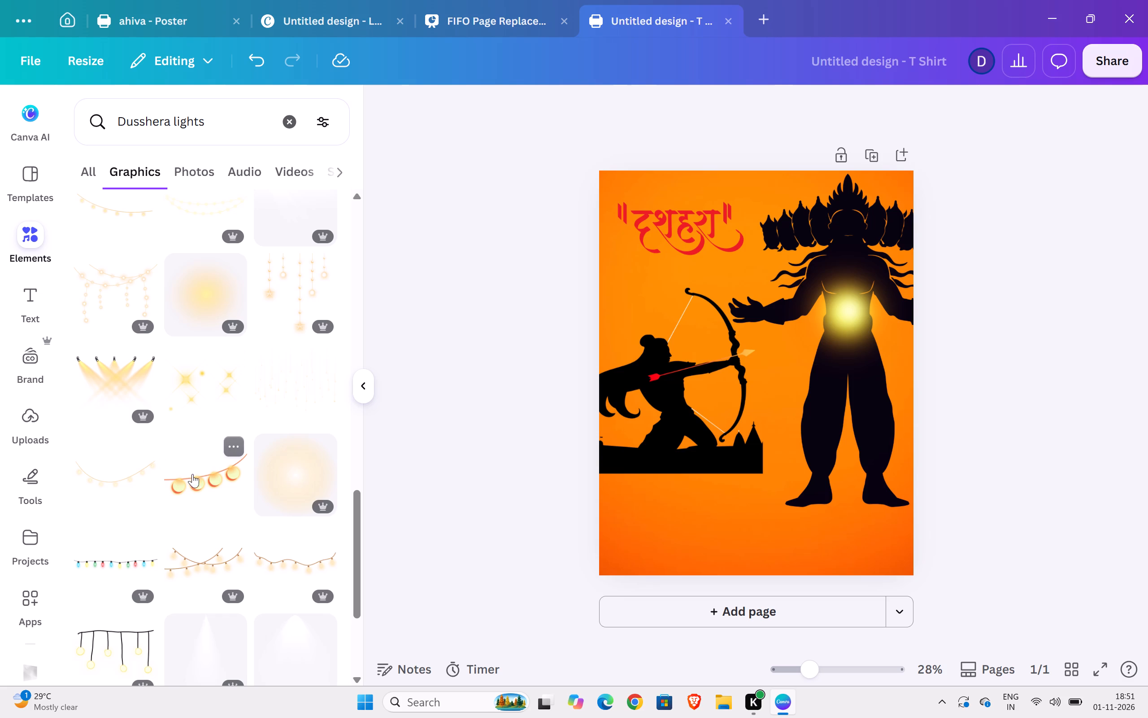
click(199, 477)
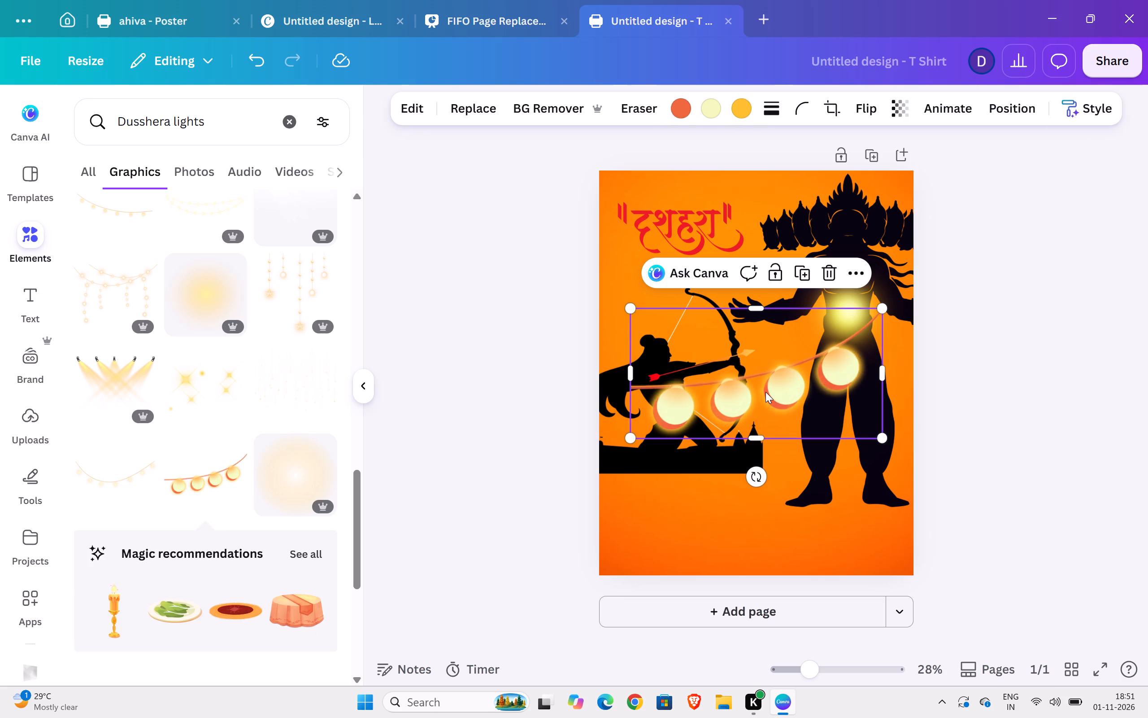
drag(776, 388, 698, 193)
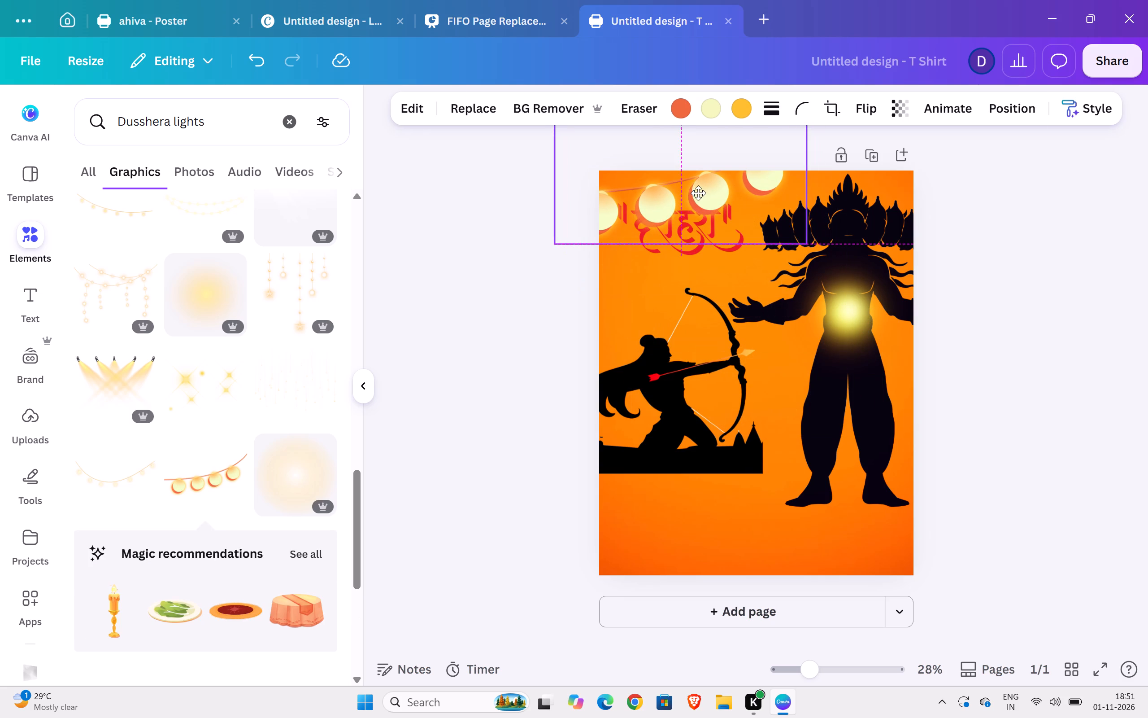
drag(698, 193, 695, 193)
drag(801, 239, 685, 202)
drag(664, 182, 700, 209)
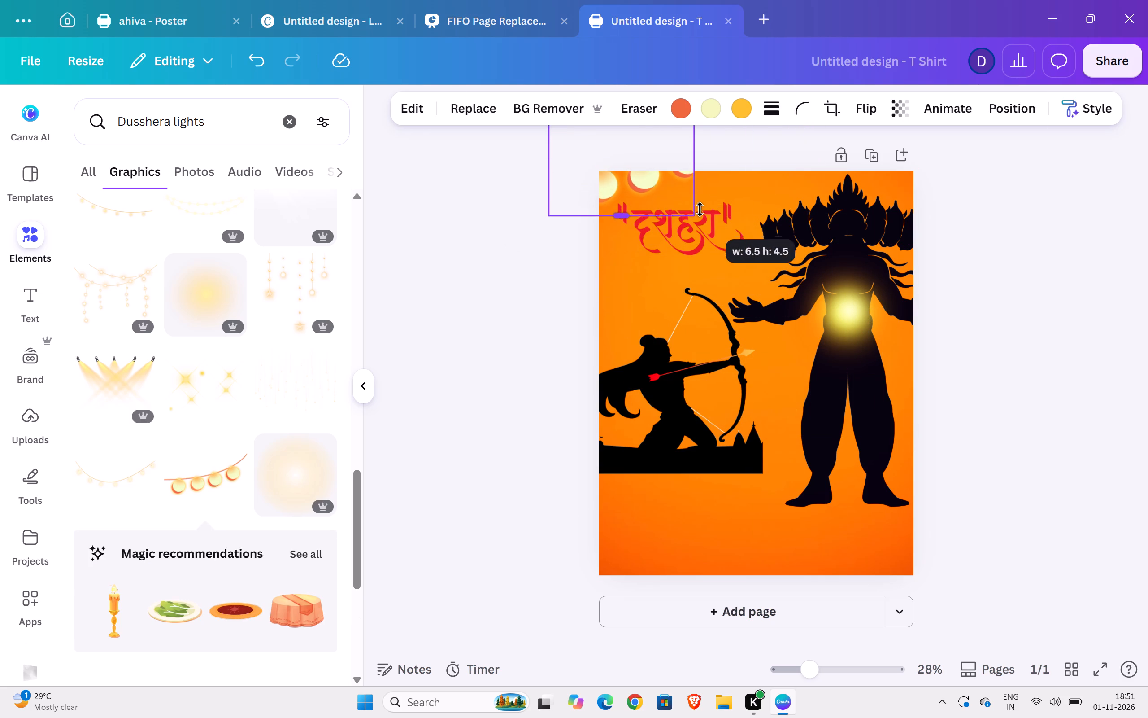
drag(700, 209, 705, 227)
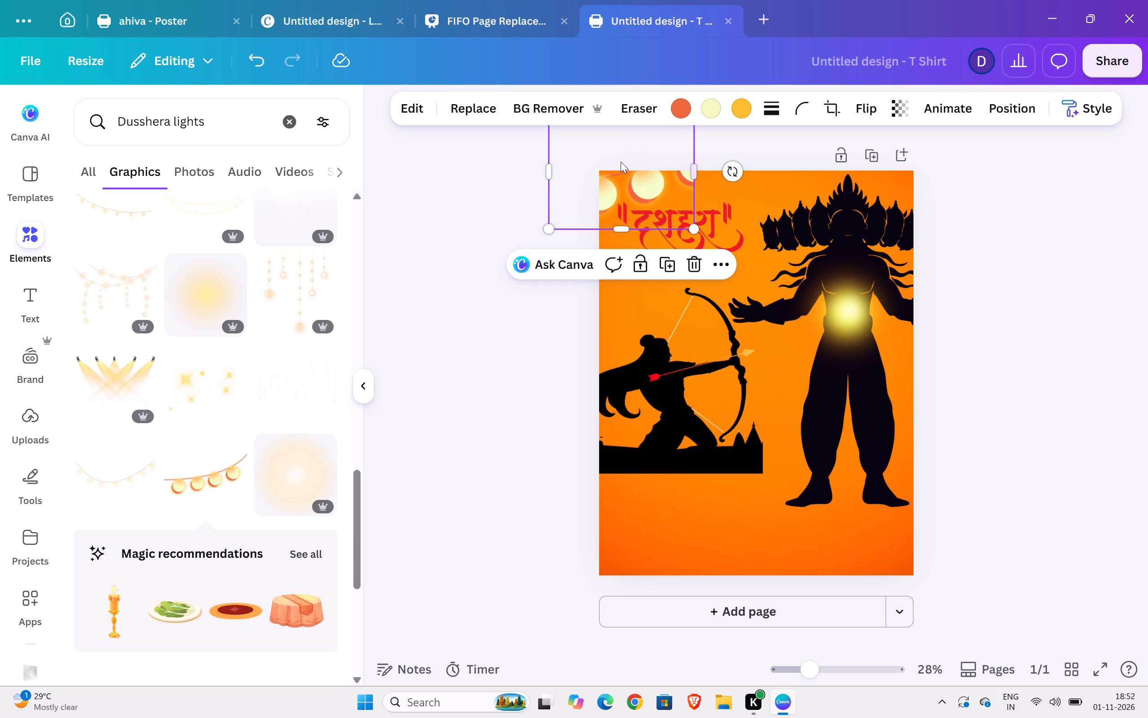
drag(625, 193, 683, 198)
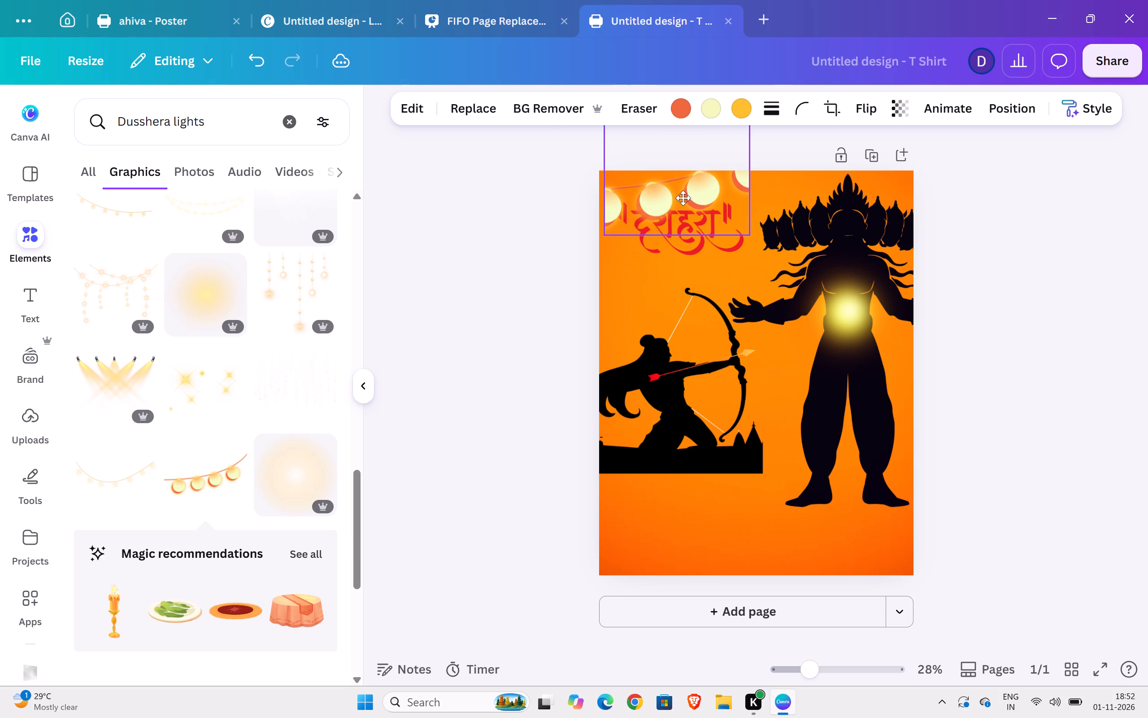
drag(683, 198, 700, 245)
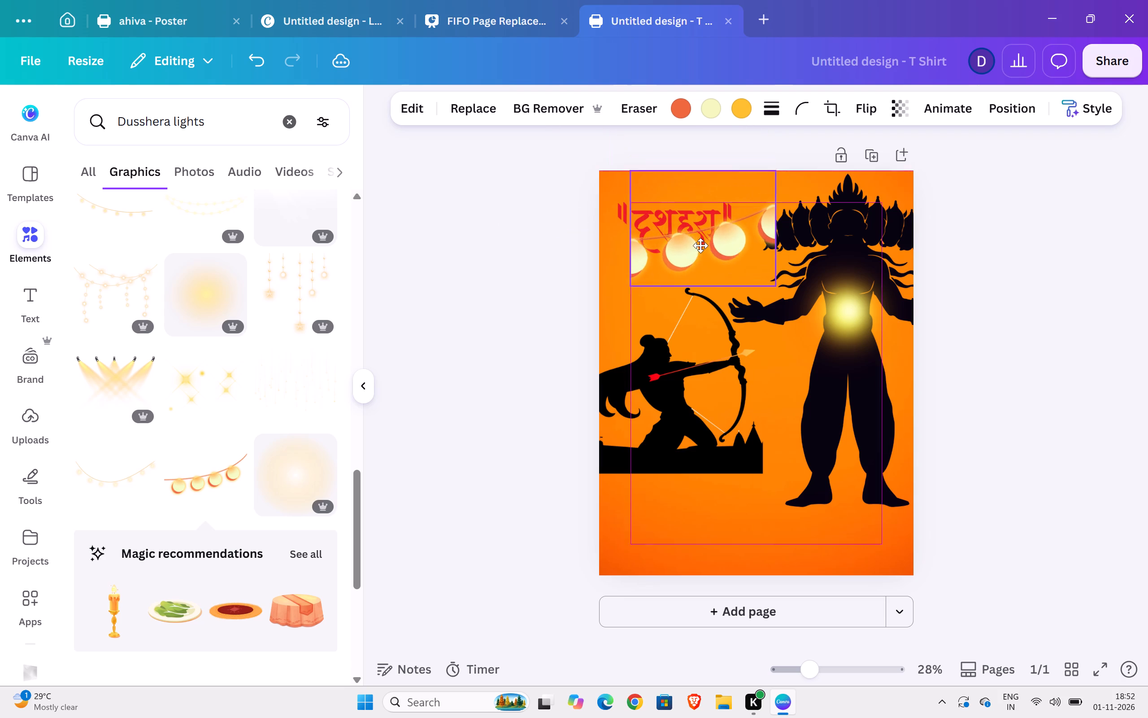
drag(700, 245, 701, 265)
drag(694, 264, 667, 239)
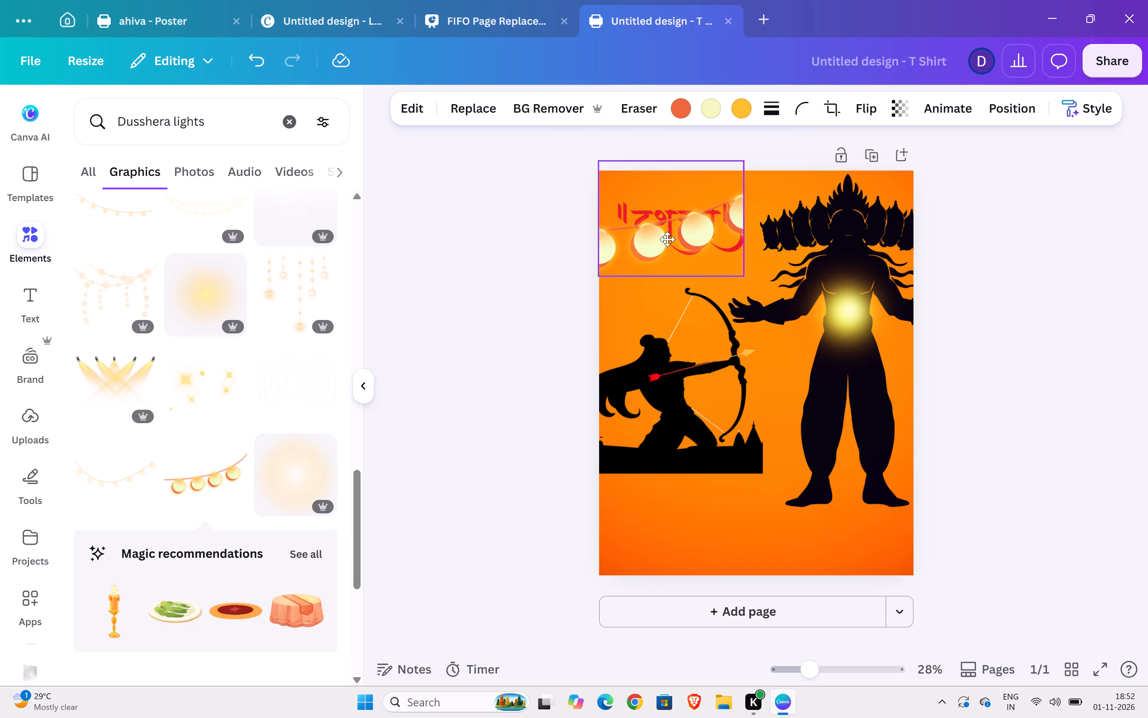
drag(667, 239, 670, 226)
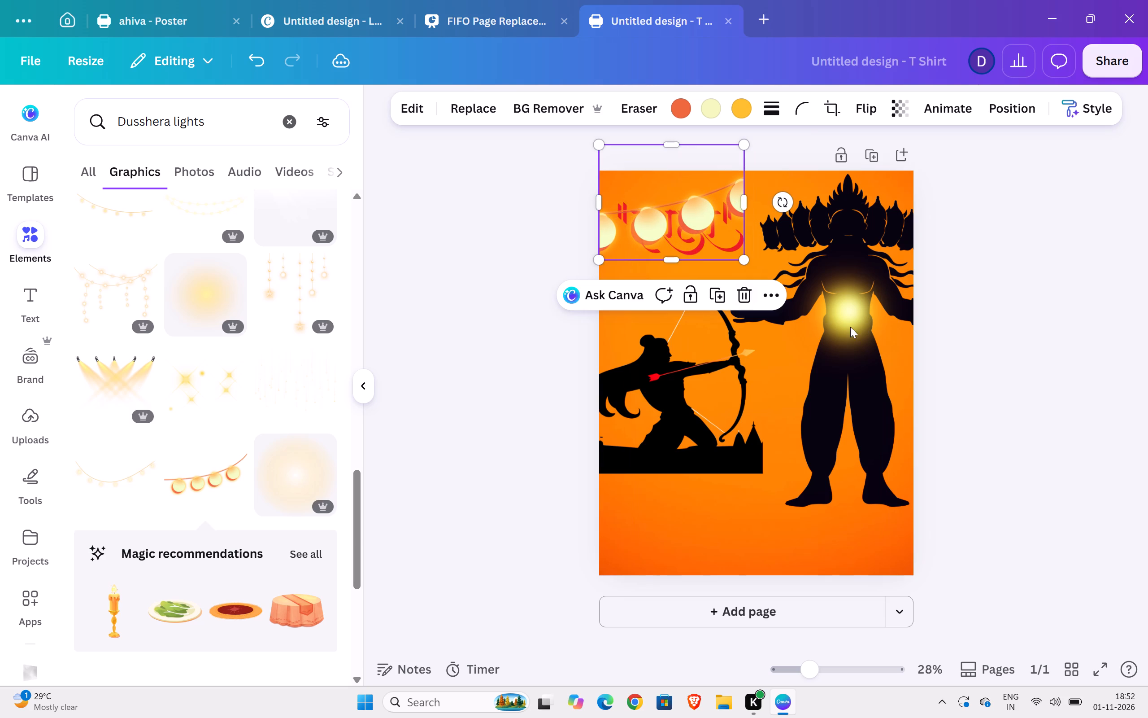
click(973, 345)
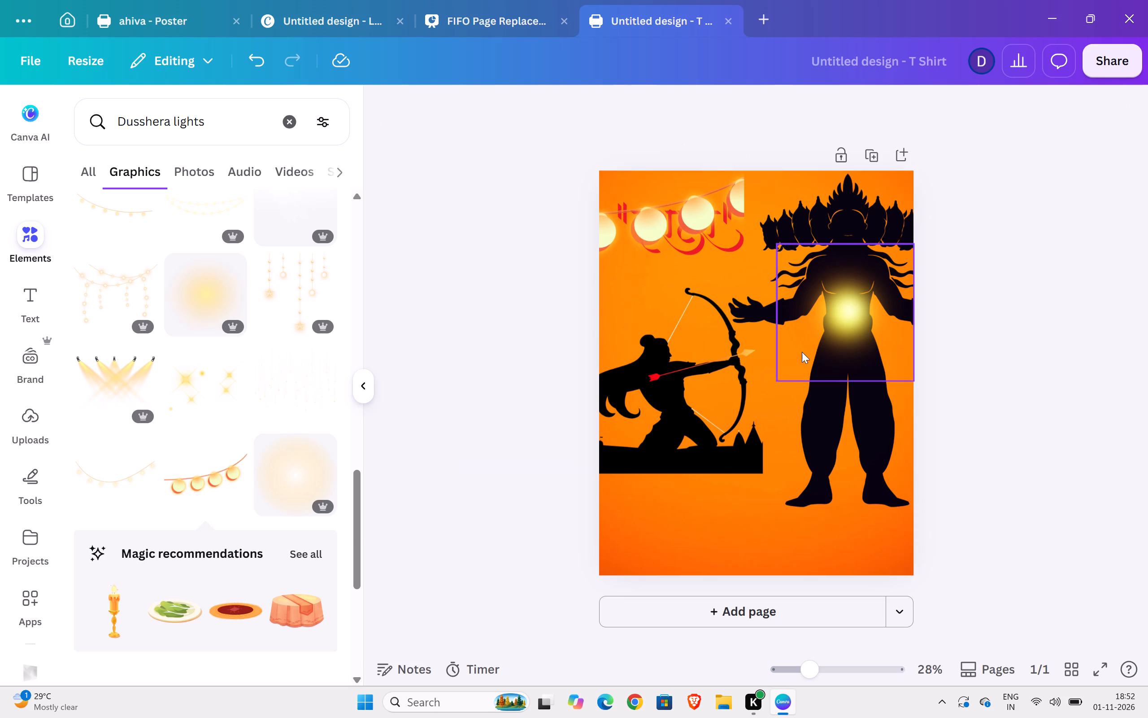
Duplicate the lantern string, placing the copy beside the original over Ravana's heads, and flip it horizontally.
click(636, 209)
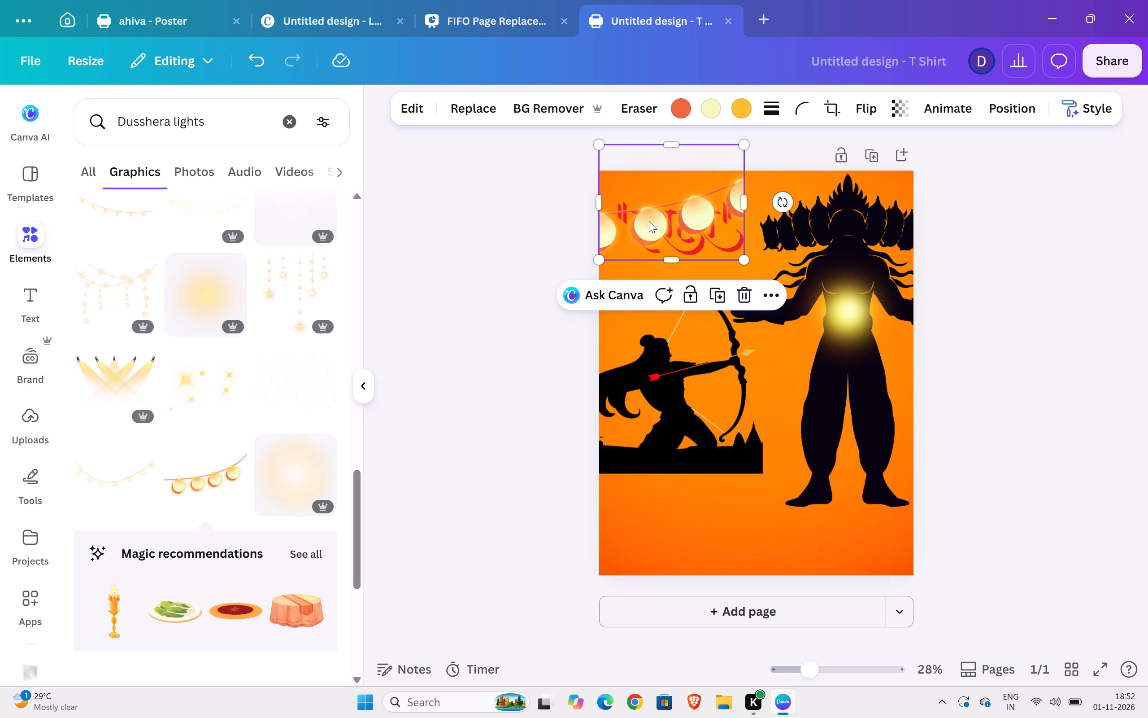
click(713, 294)
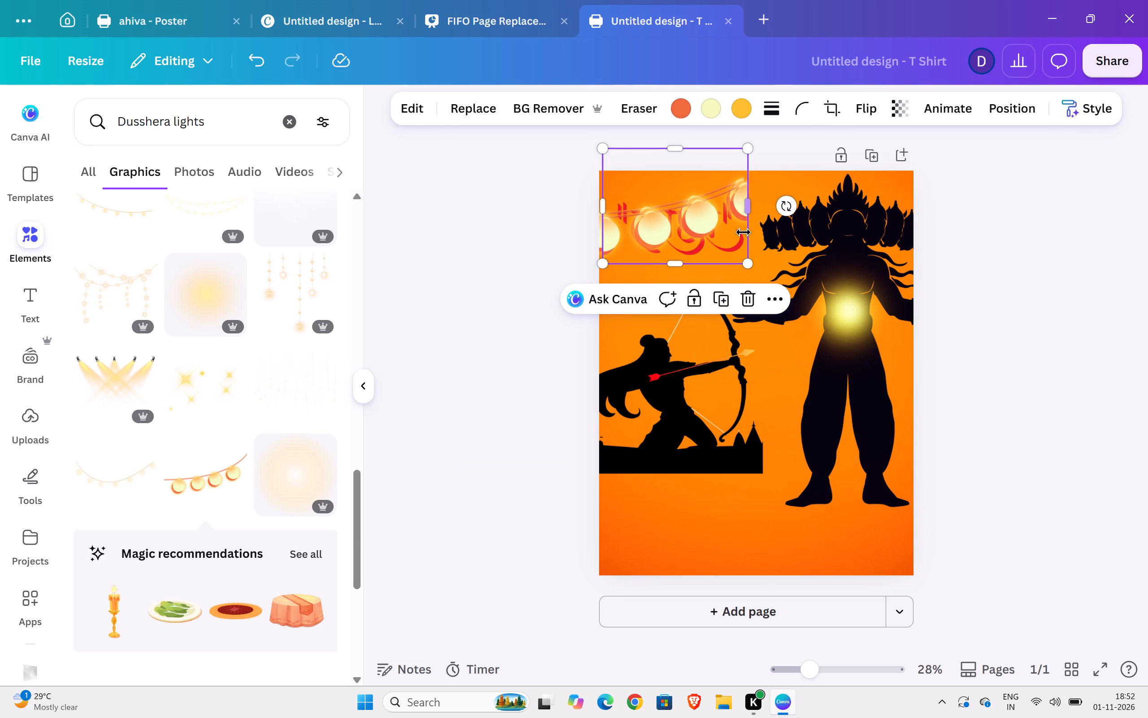
drag(716, 226, 860, 204)
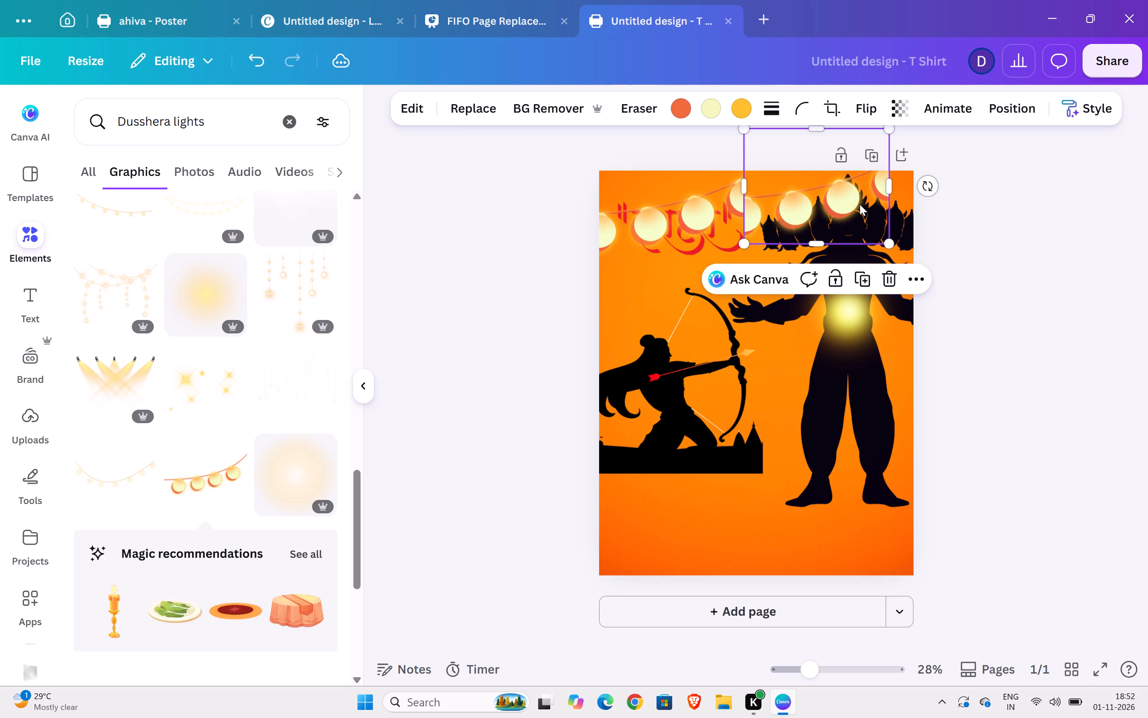
click(866, 114)
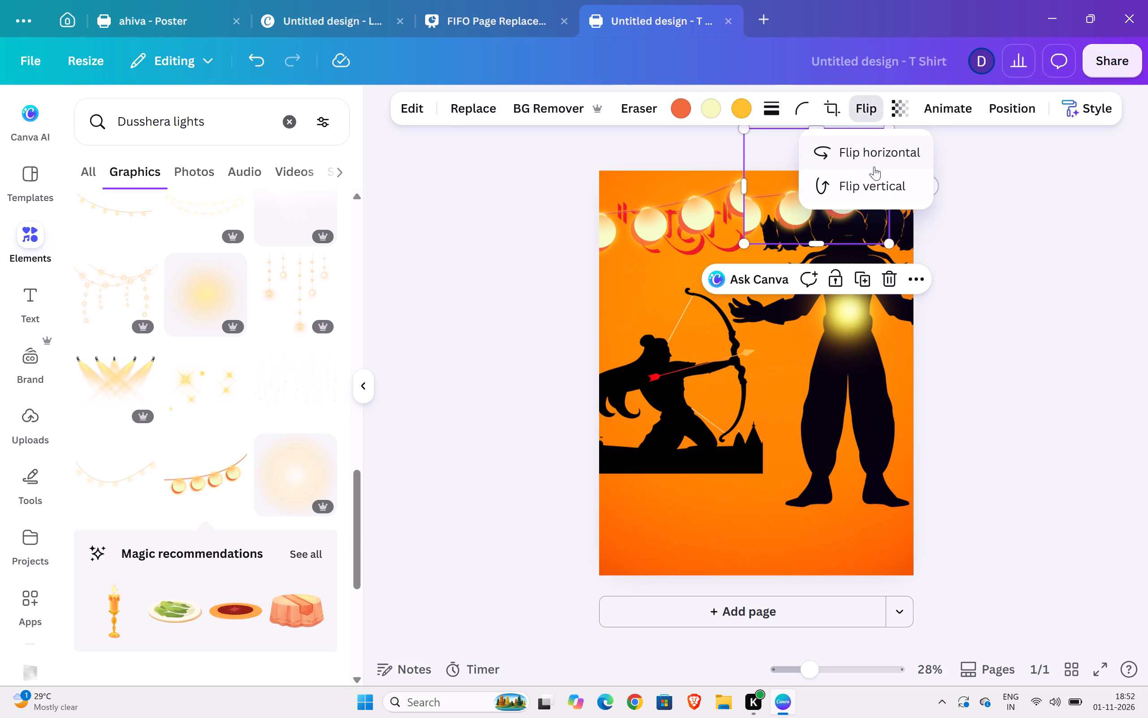
click(879, 163)
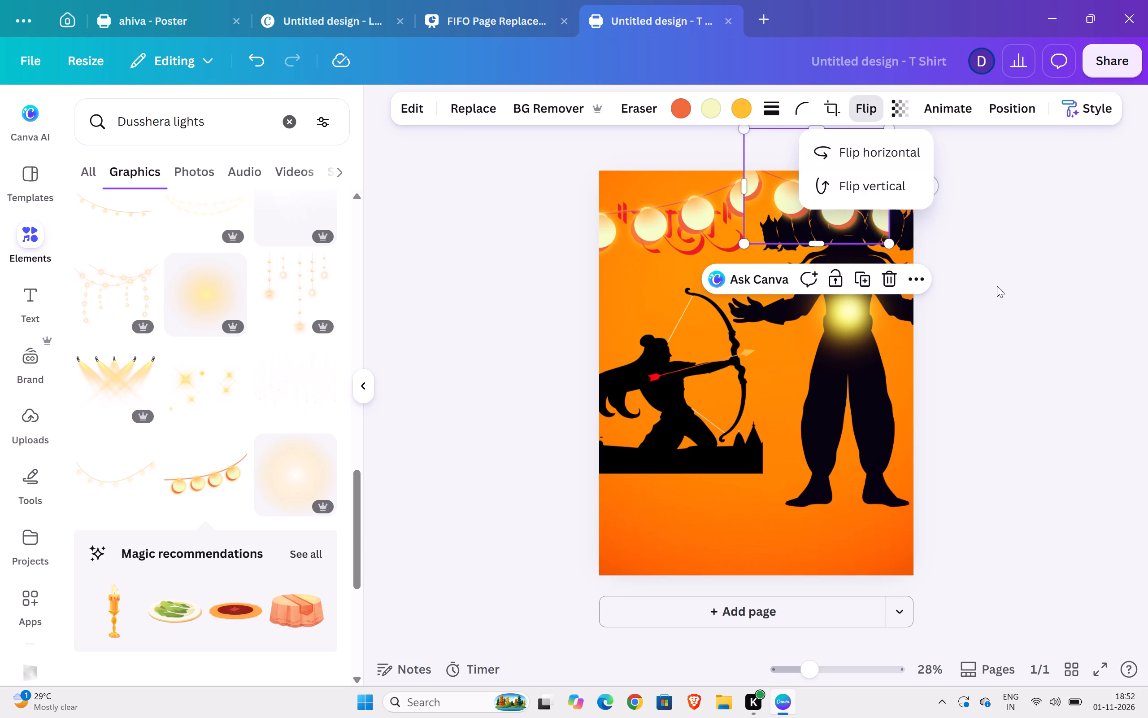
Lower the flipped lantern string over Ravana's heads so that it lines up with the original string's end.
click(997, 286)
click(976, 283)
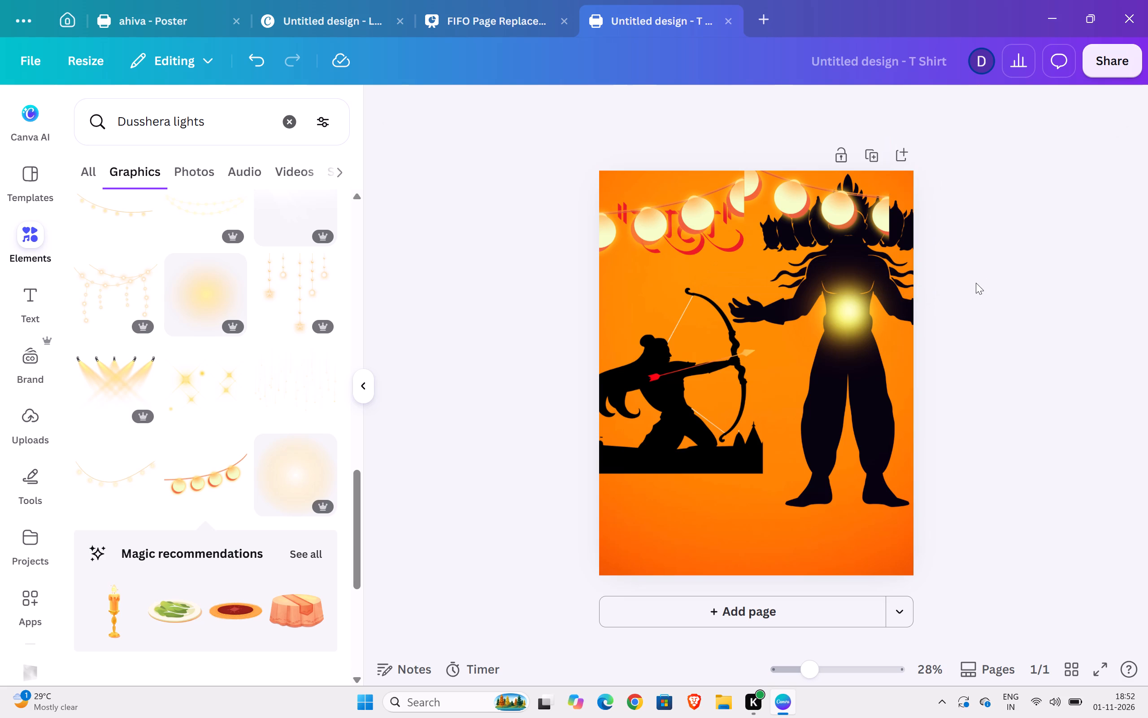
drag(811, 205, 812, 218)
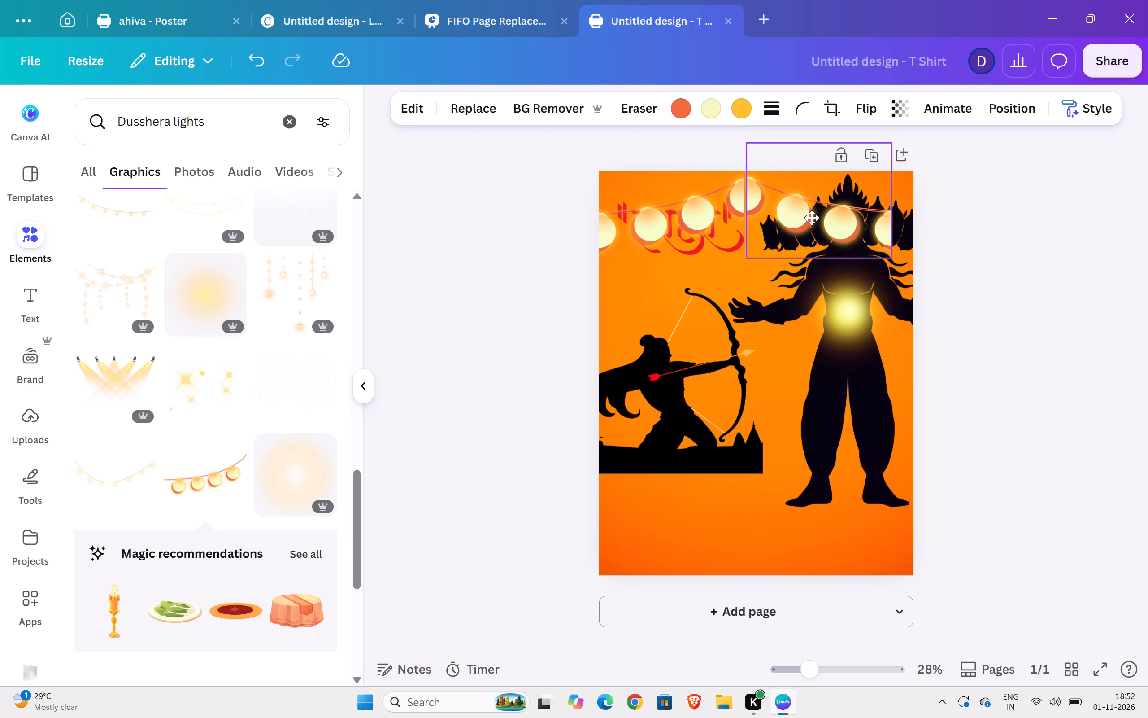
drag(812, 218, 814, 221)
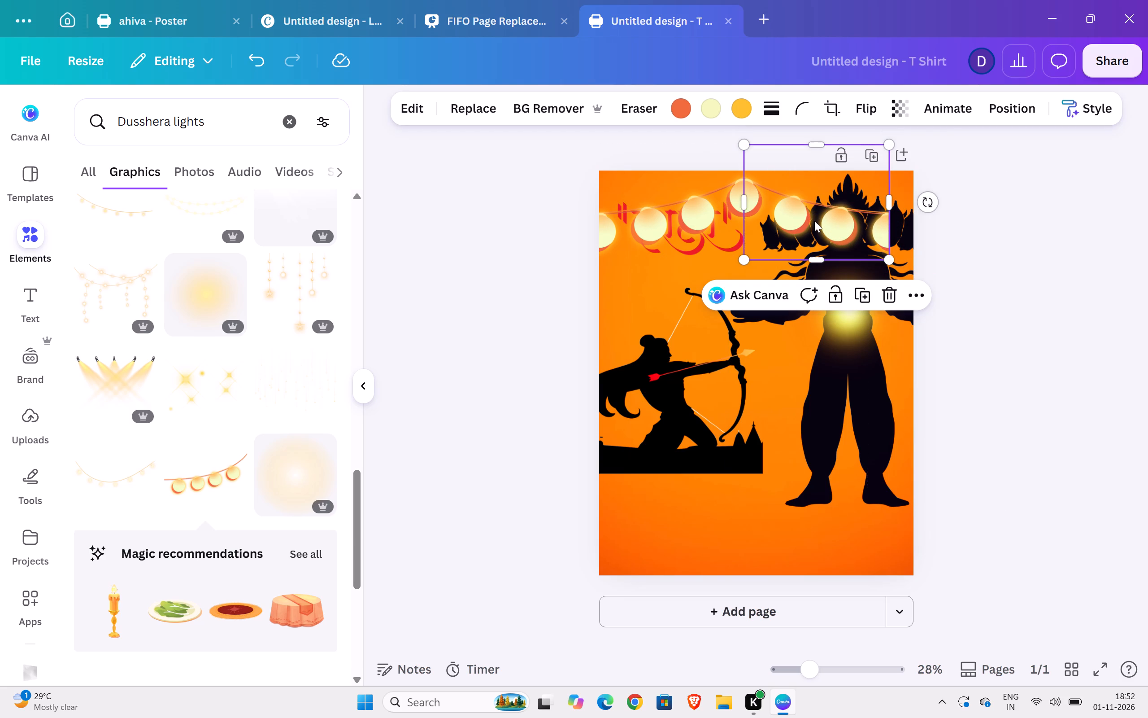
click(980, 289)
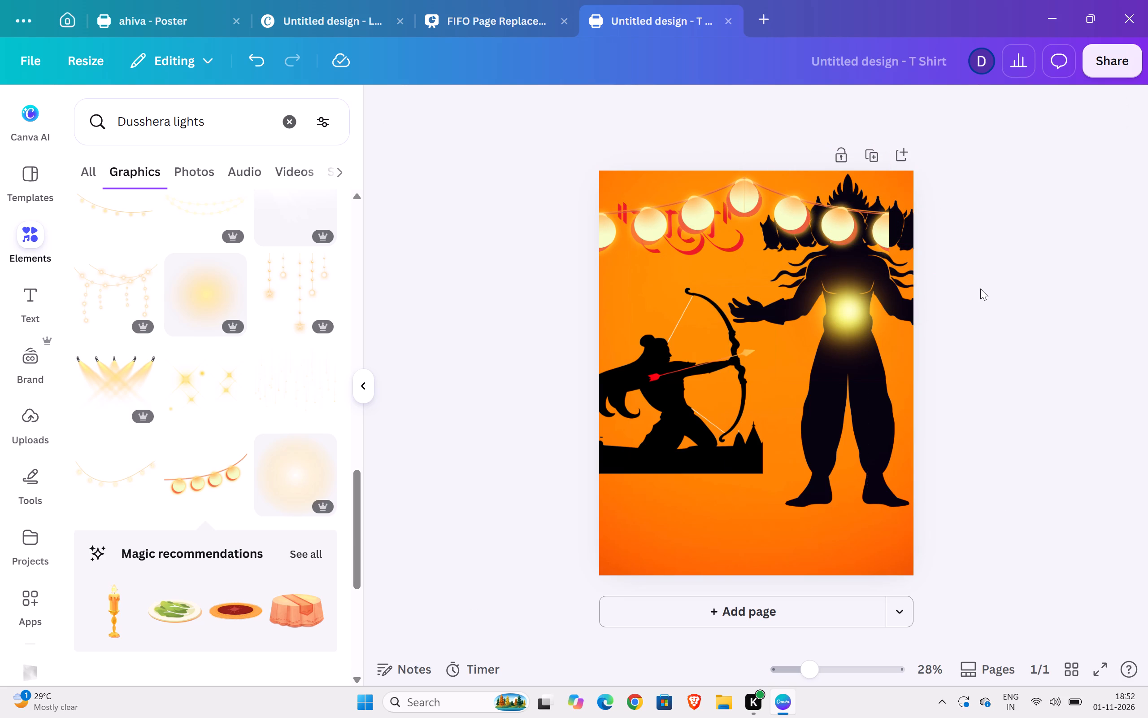
Delete both lantern strings from the top of the design.
click(802, 183)
click(891, 299)
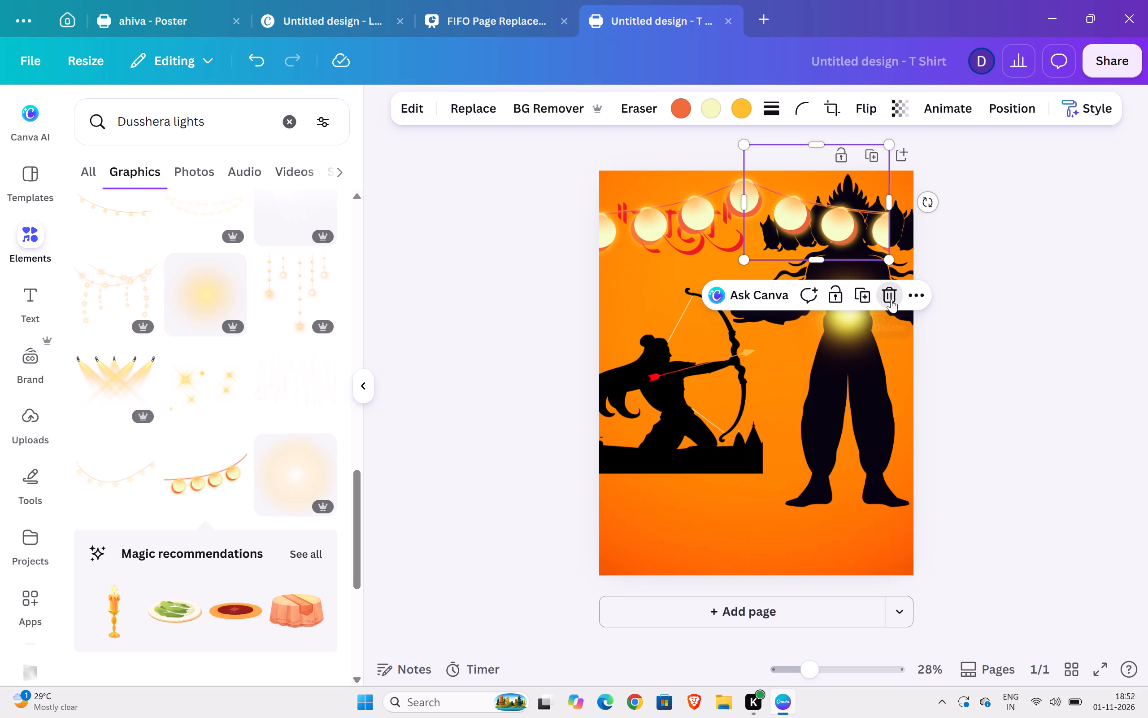
click(682, 225)
click(751, 296)
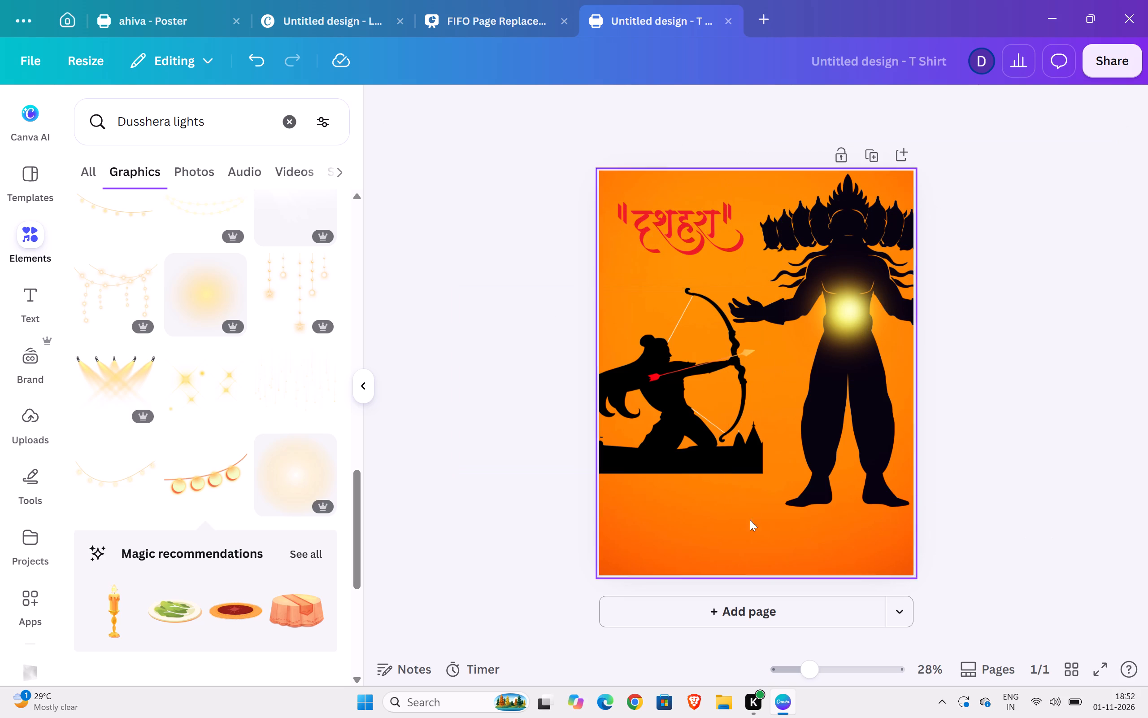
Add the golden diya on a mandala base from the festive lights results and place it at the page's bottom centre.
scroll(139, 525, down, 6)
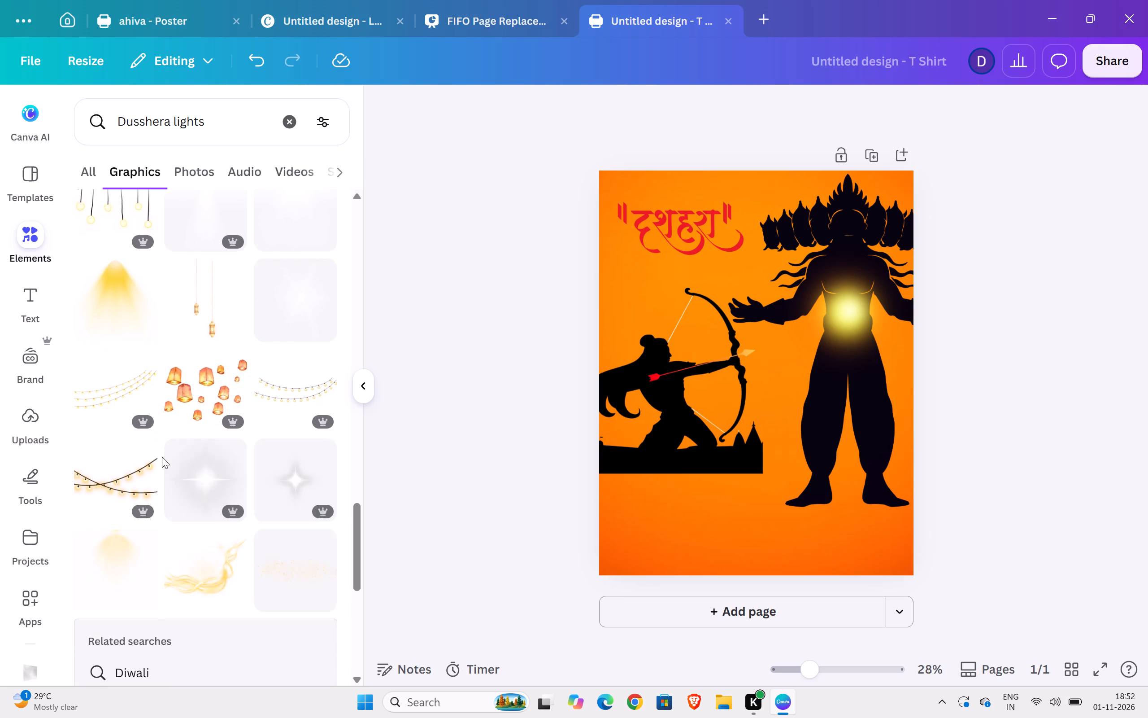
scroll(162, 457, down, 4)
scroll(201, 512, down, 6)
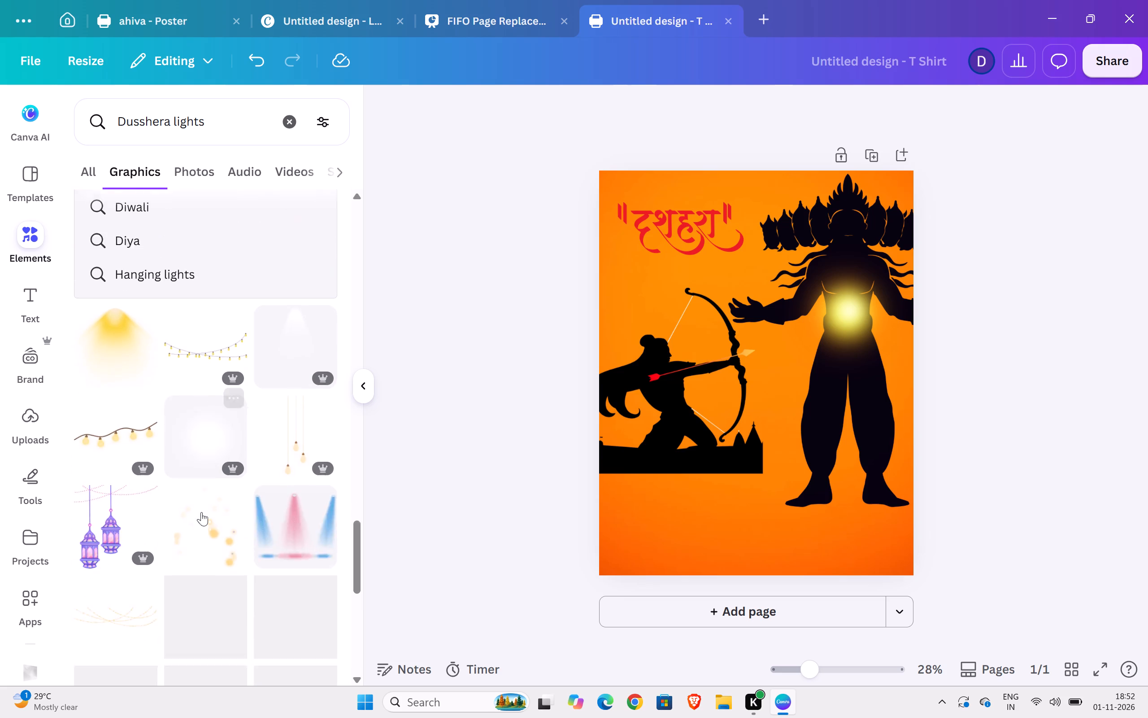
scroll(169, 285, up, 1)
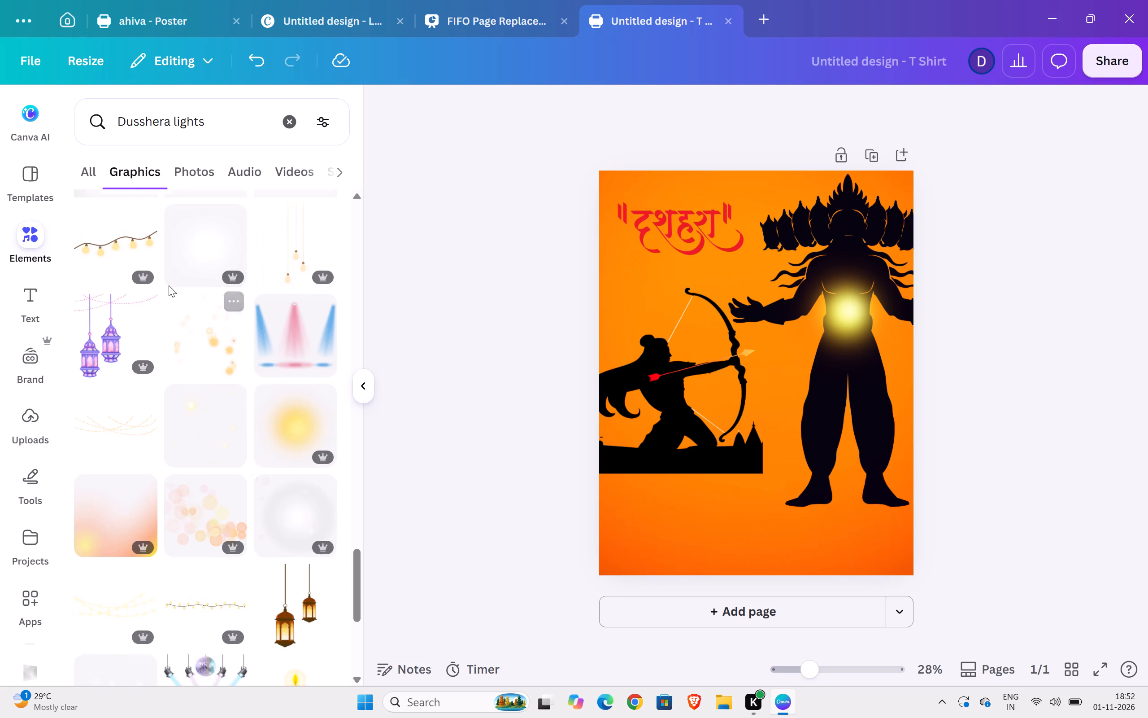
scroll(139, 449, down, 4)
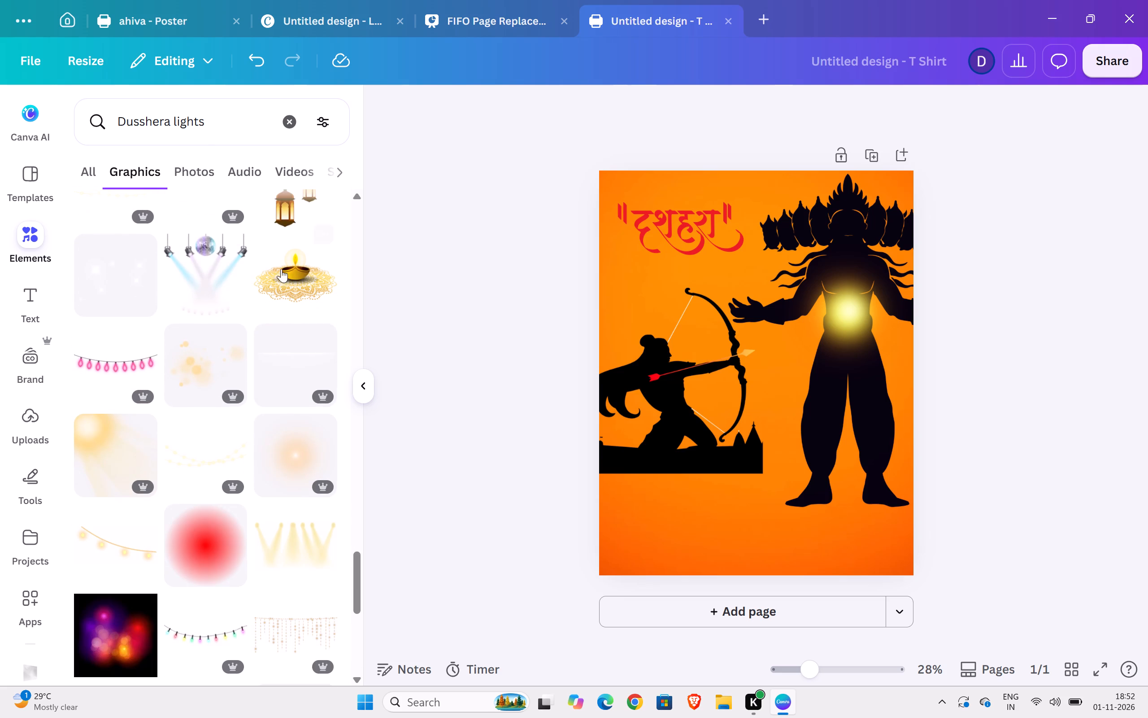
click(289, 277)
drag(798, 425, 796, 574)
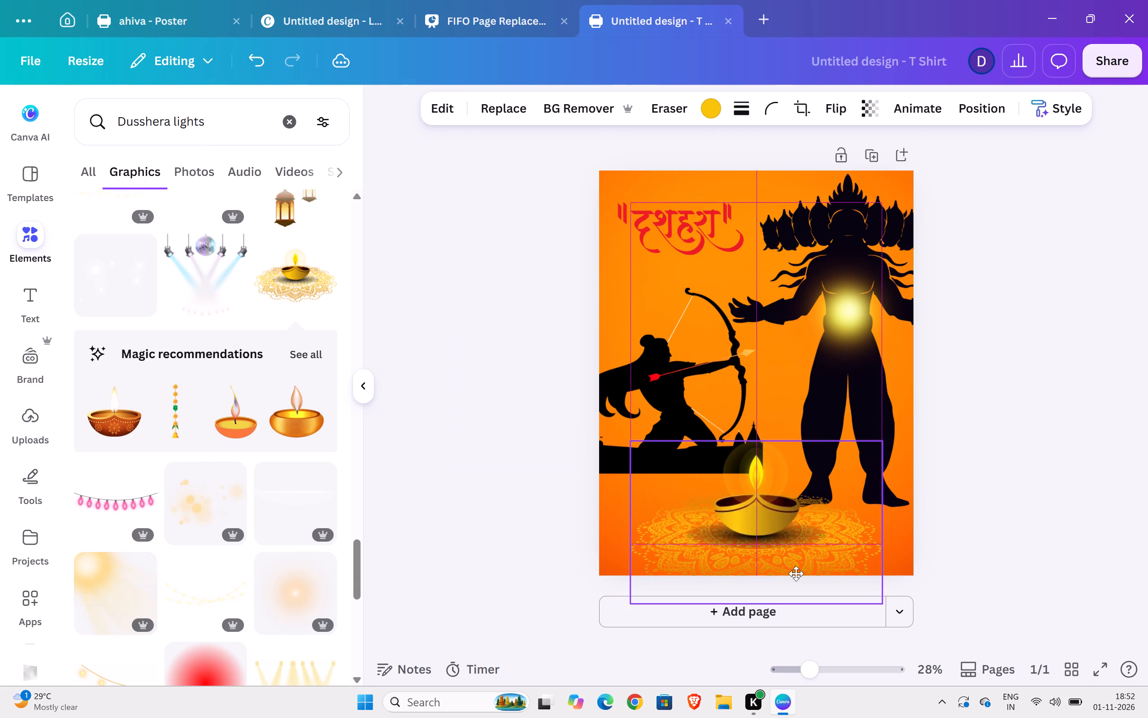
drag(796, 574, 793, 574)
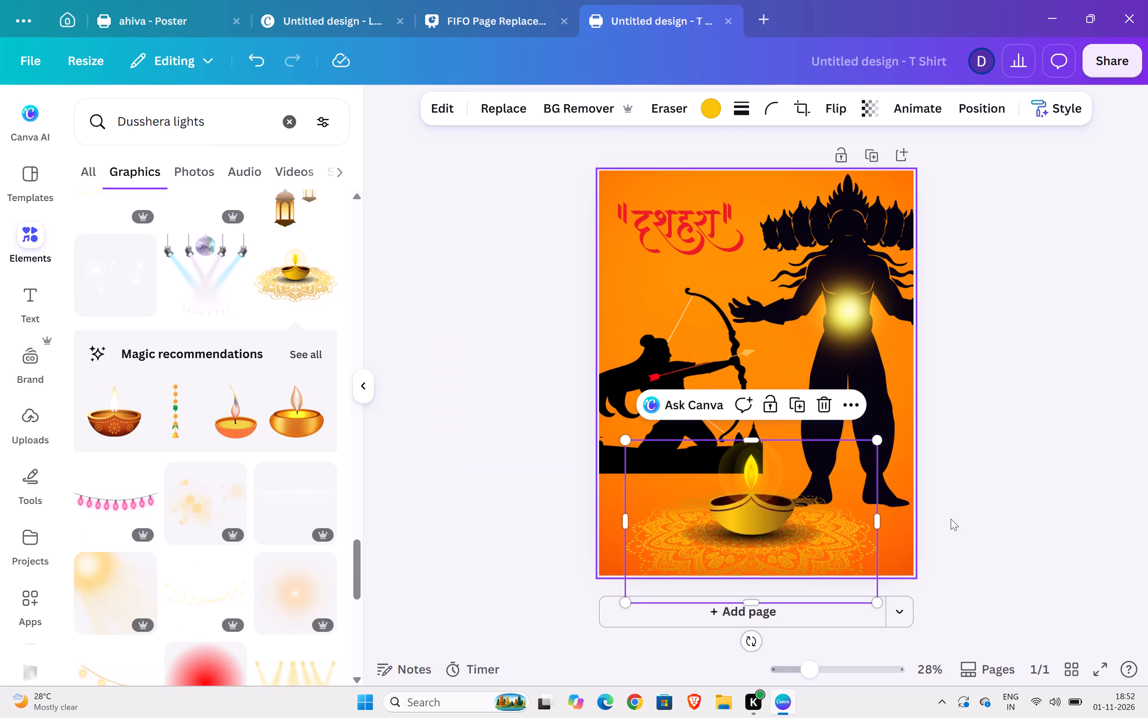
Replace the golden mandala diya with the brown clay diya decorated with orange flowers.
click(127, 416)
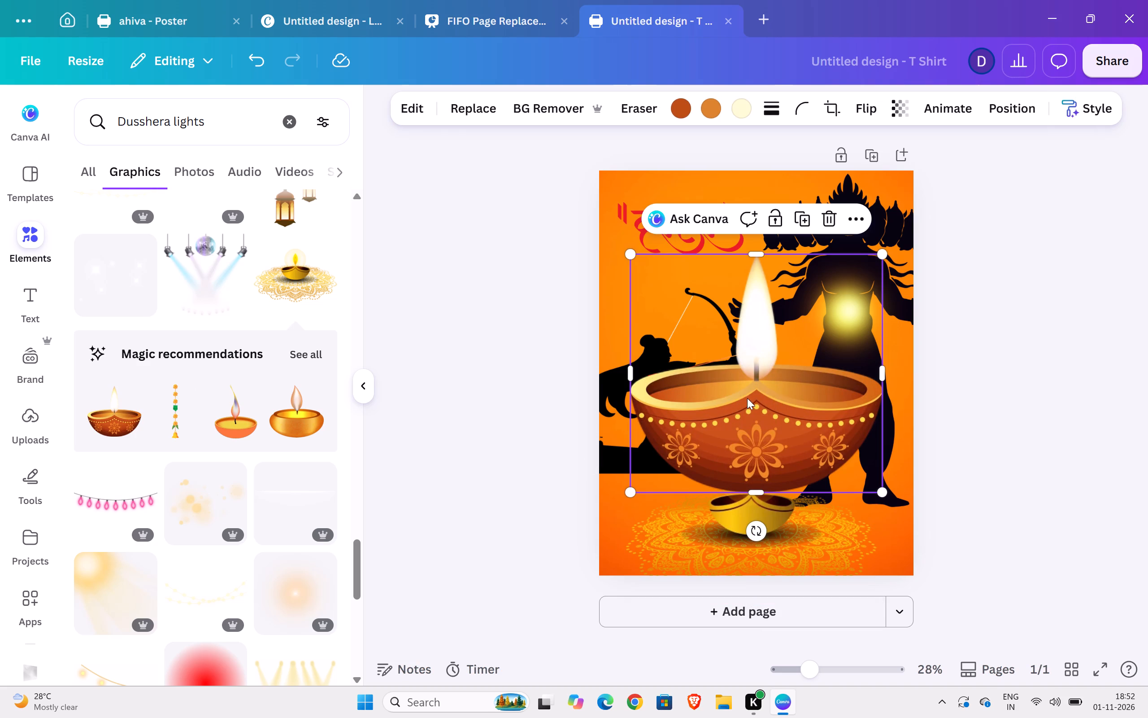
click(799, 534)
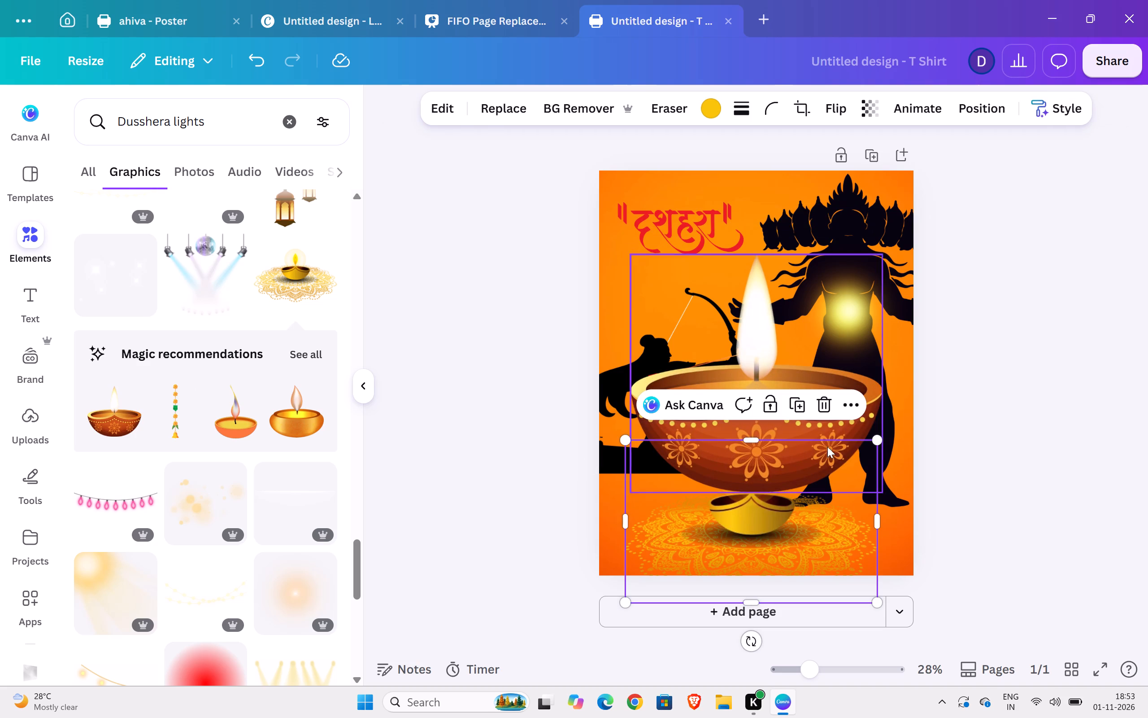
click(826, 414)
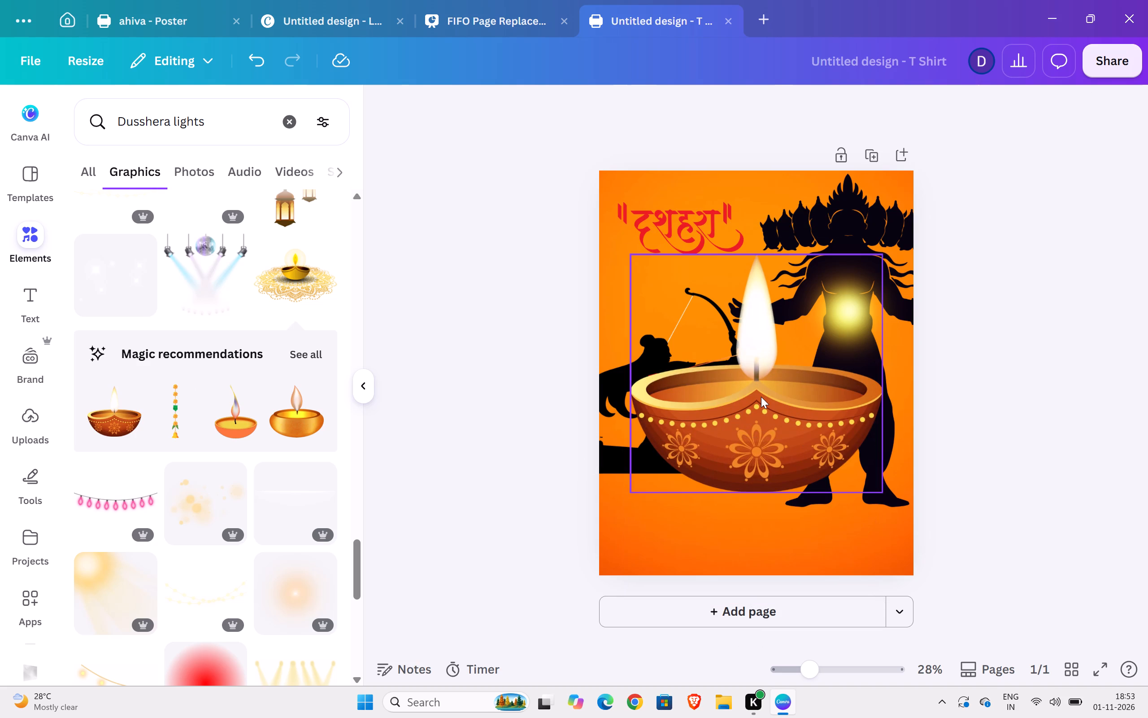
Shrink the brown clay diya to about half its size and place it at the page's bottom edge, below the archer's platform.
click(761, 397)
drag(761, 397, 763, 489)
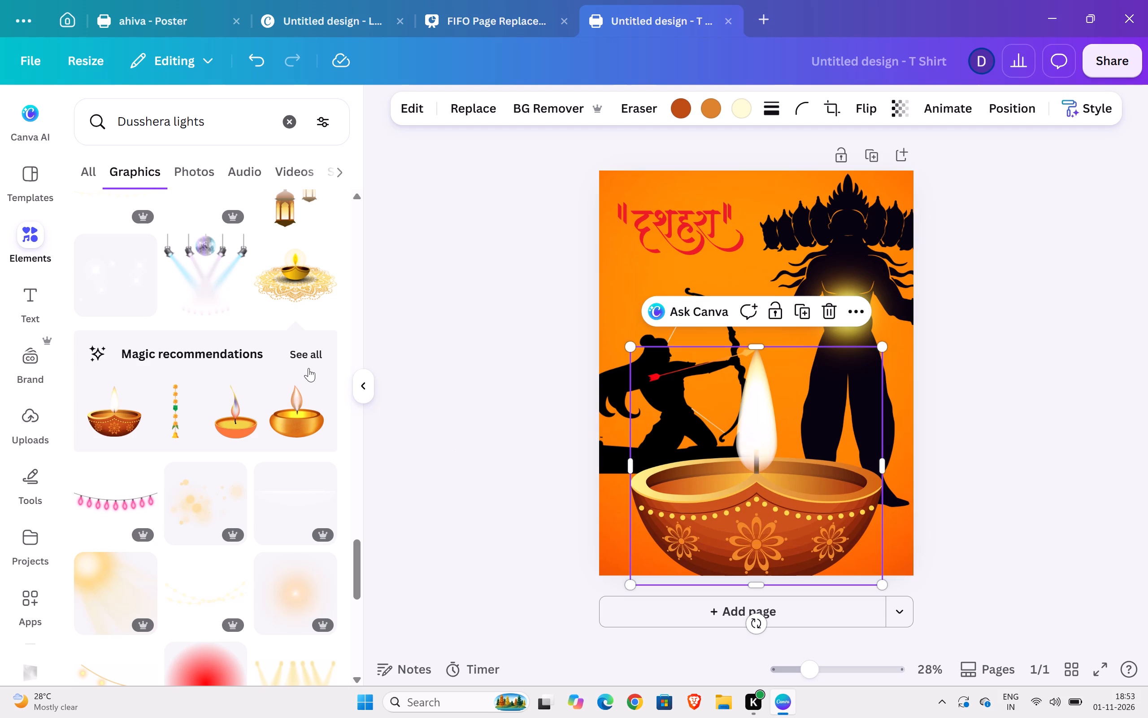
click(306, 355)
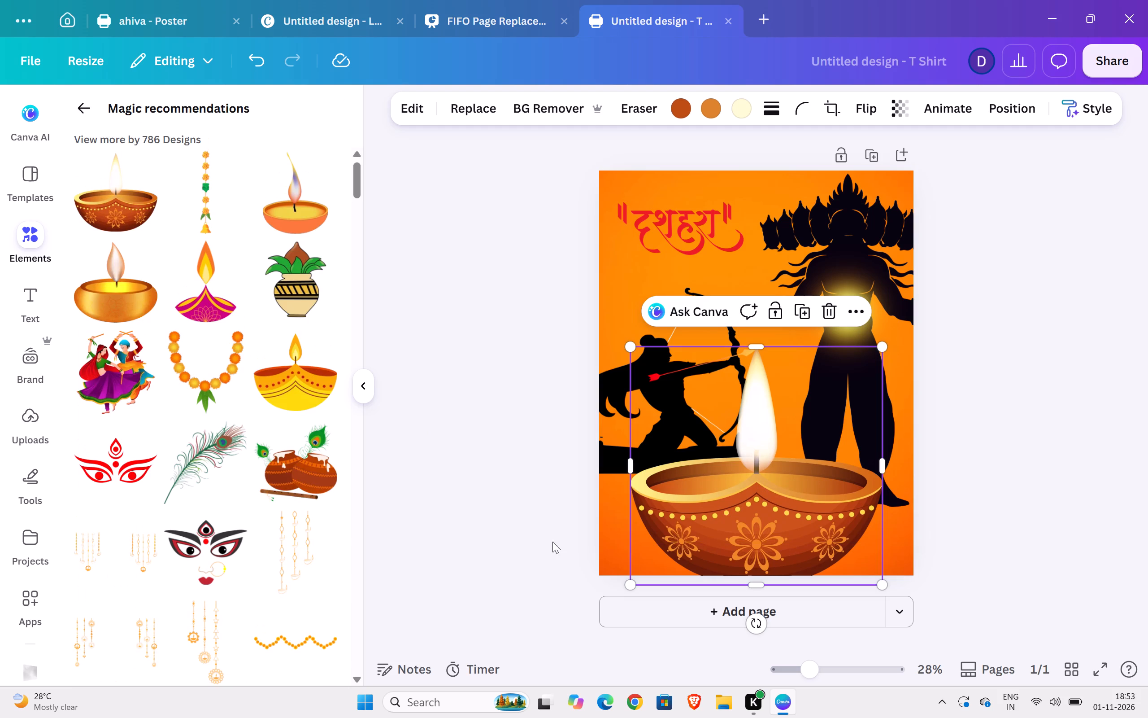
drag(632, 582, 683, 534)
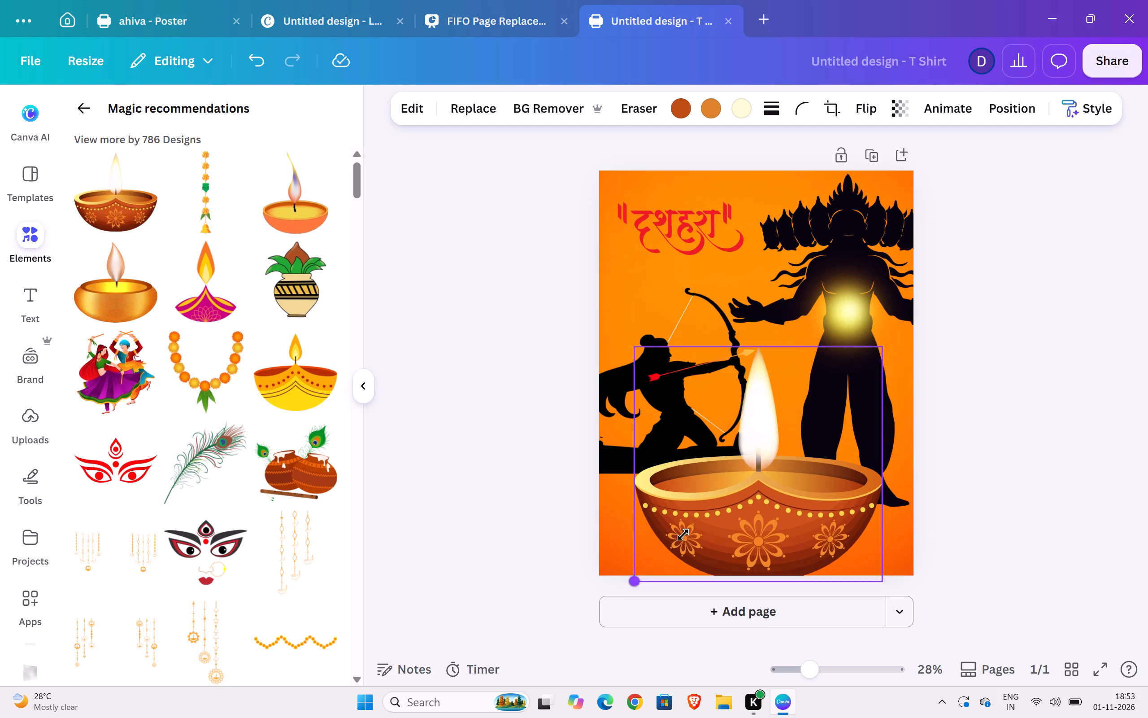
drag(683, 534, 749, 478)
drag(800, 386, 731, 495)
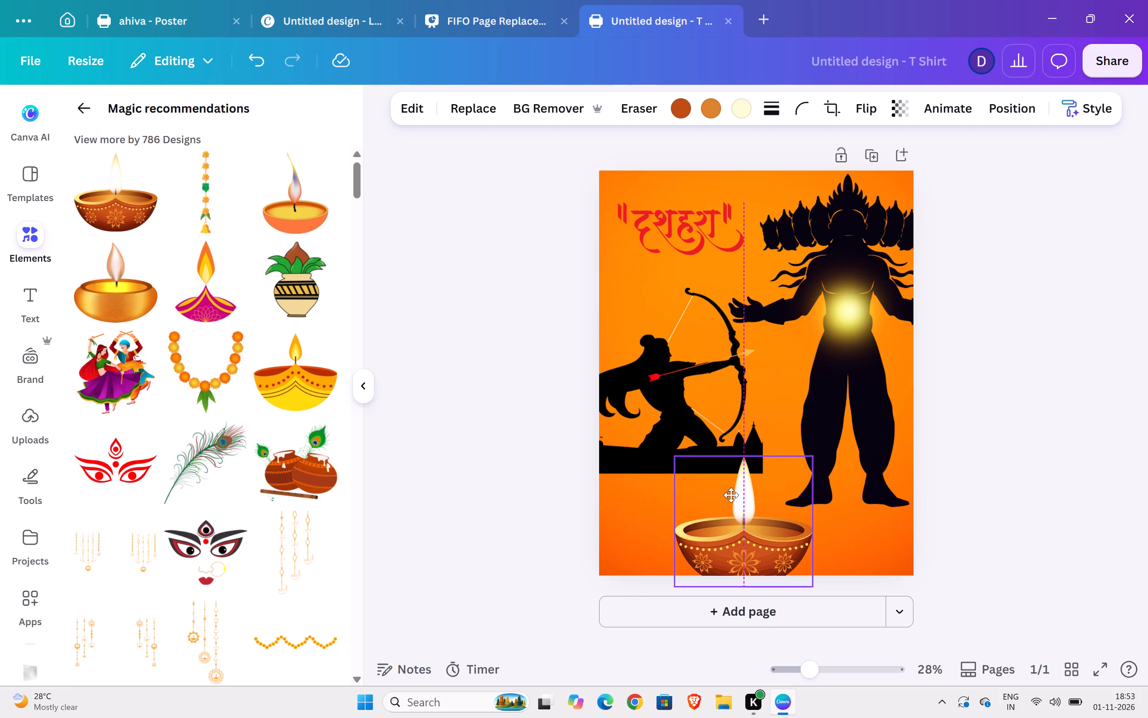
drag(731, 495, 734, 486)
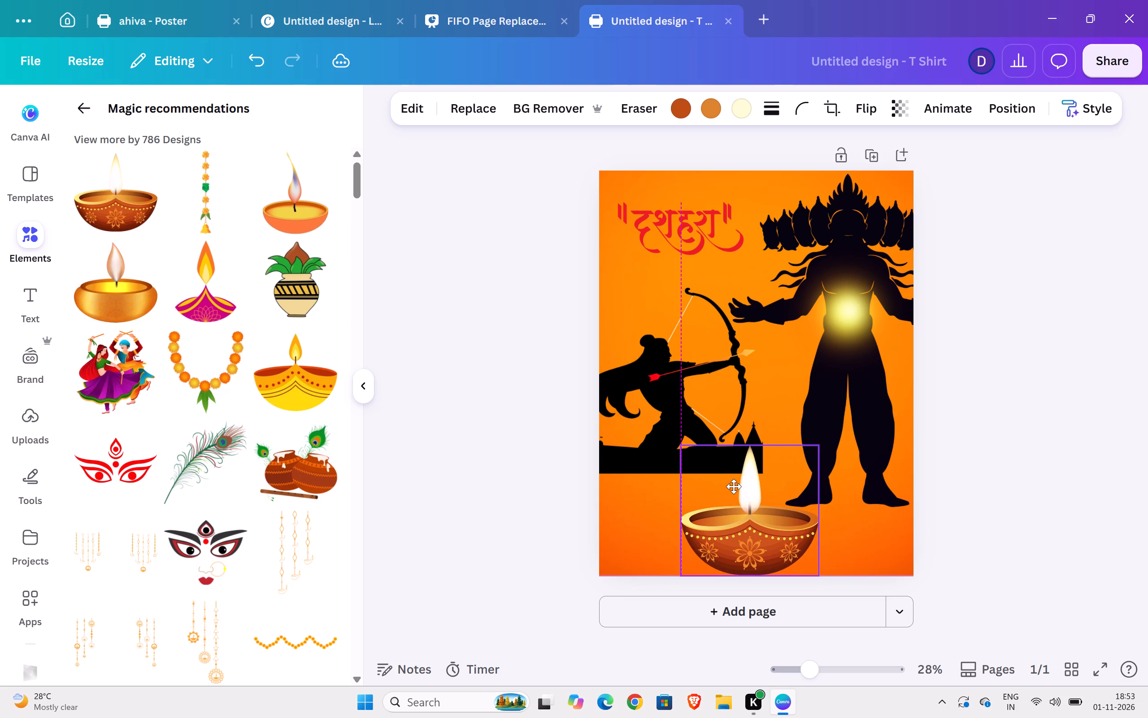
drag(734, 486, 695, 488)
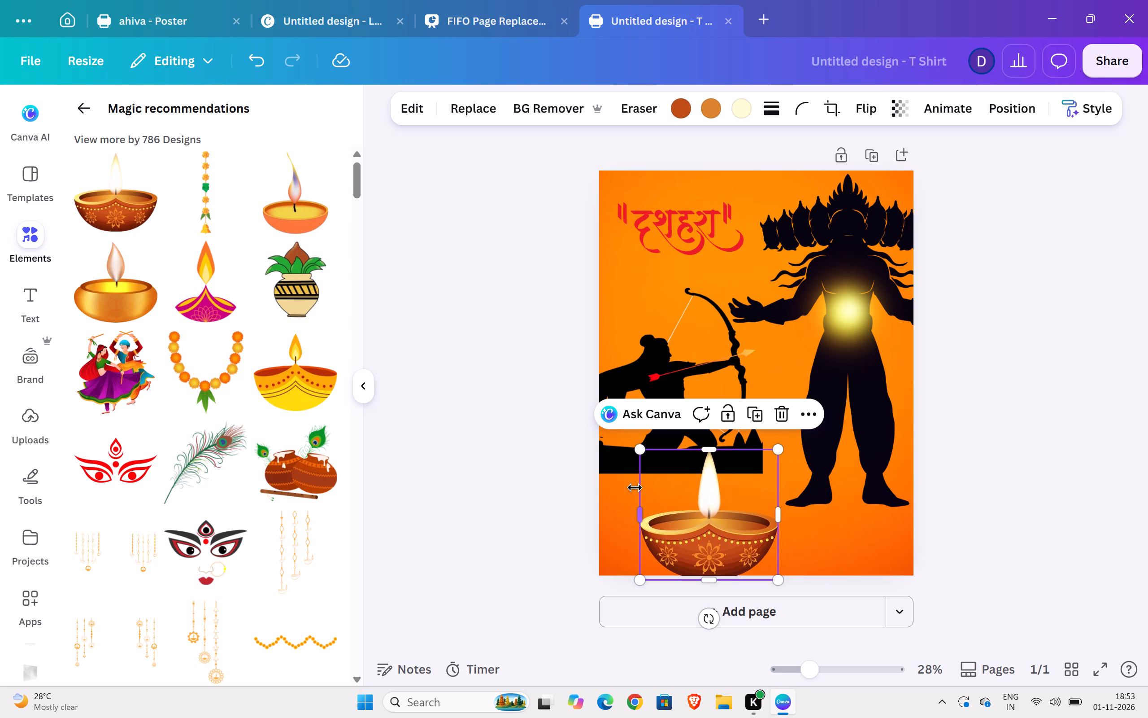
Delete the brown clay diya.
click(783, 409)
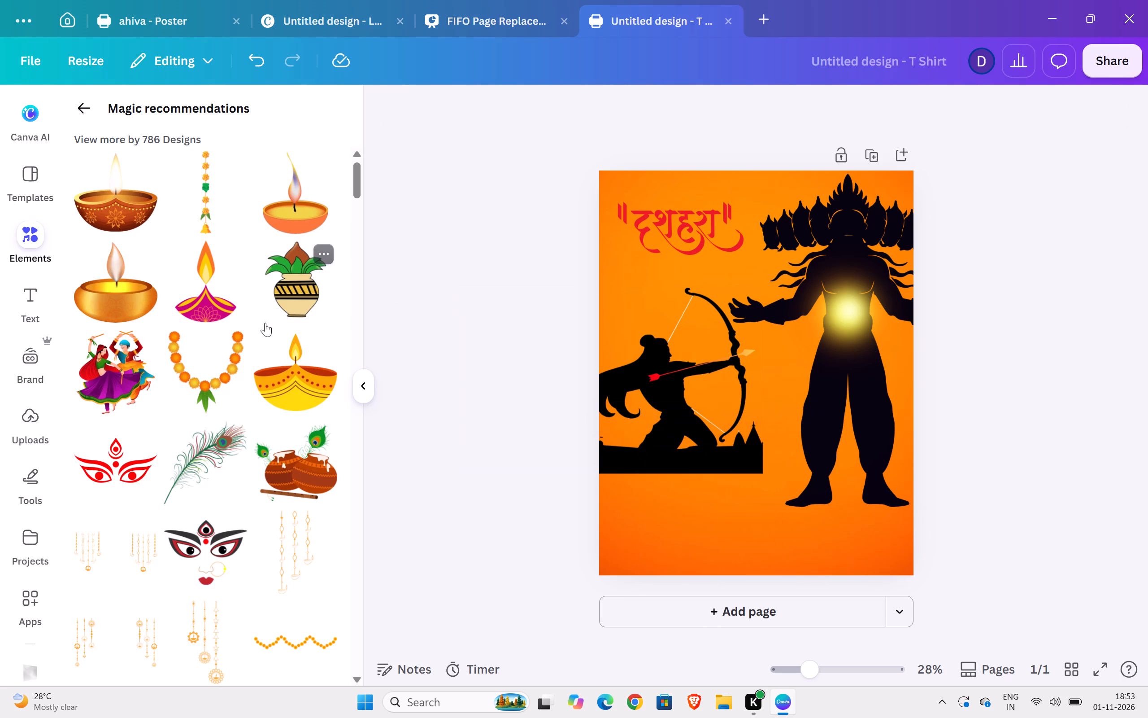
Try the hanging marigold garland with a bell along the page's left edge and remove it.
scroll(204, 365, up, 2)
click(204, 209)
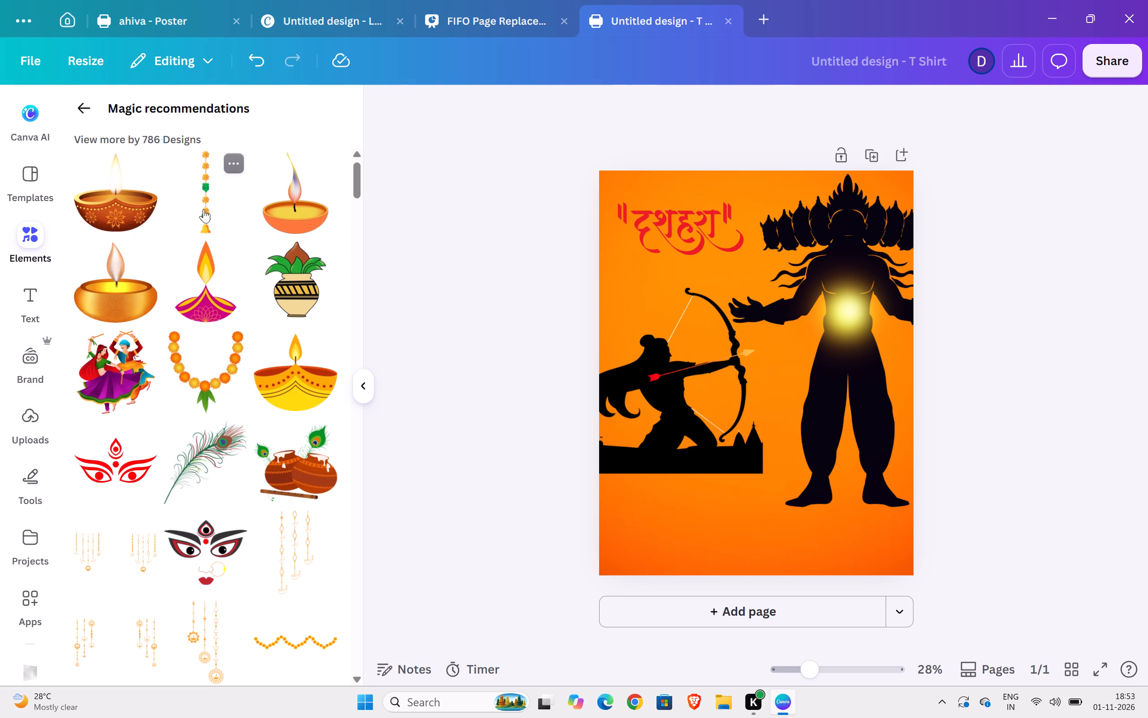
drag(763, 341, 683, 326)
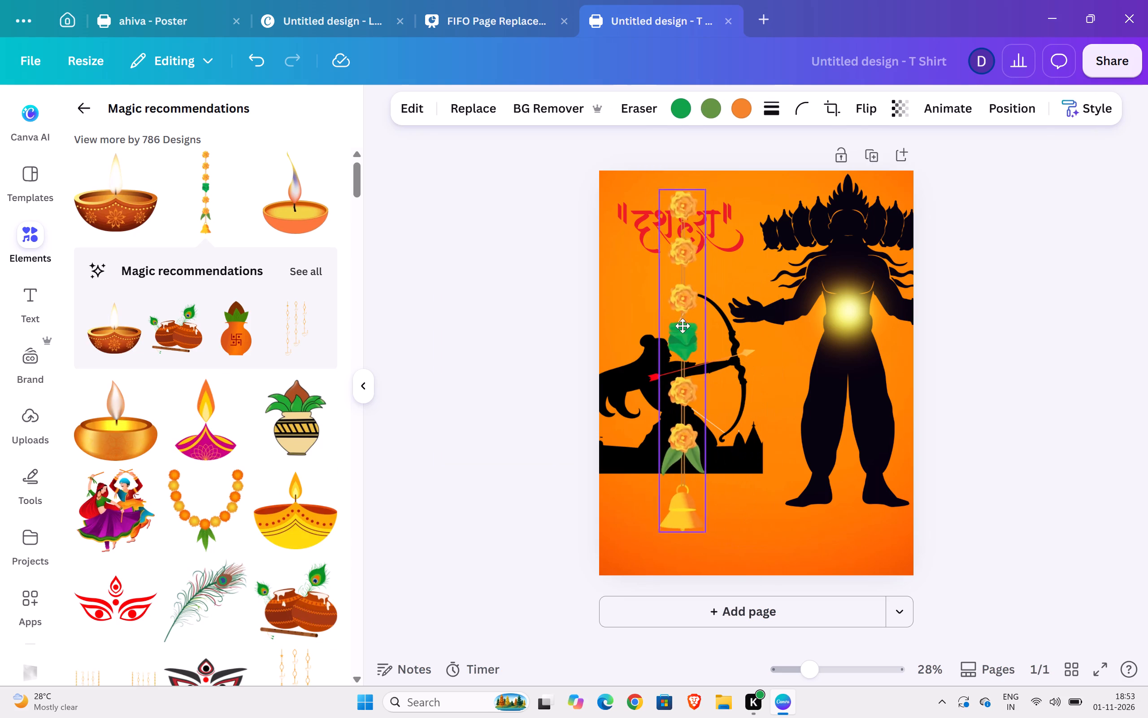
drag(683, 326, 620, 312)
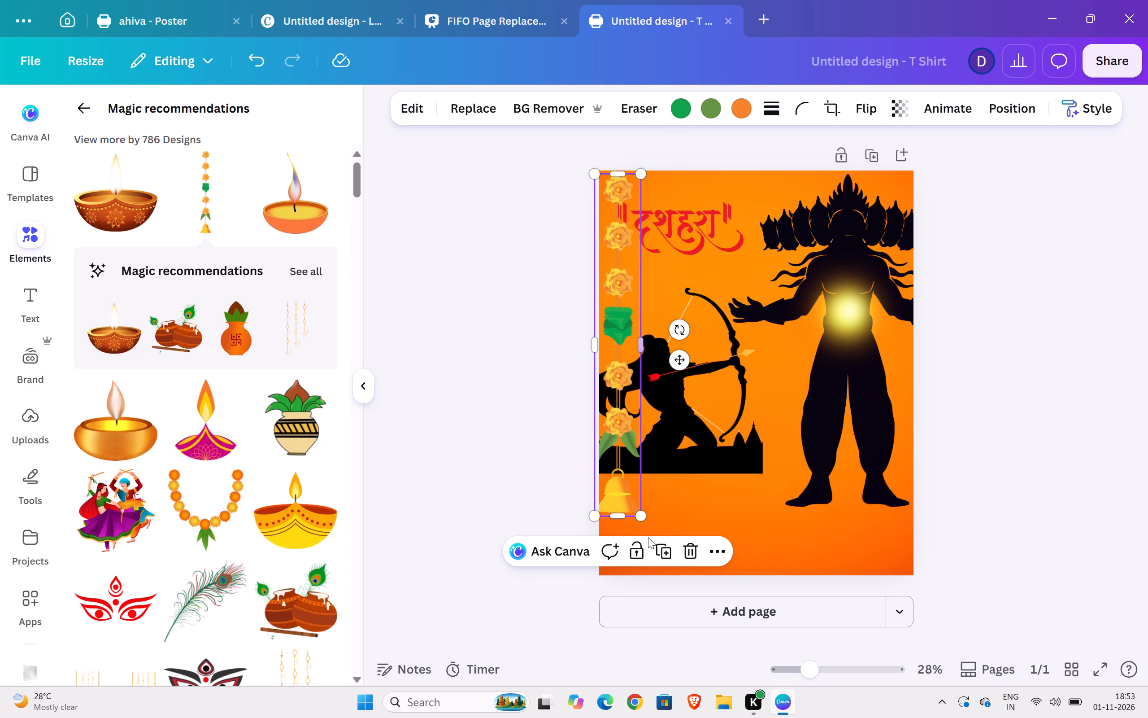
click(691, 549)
Add the gold patterned diya graphic, enlarge it to slightly wider than the page, and place it over the archer and Ravana.
scroll(292, 587, down, 3)
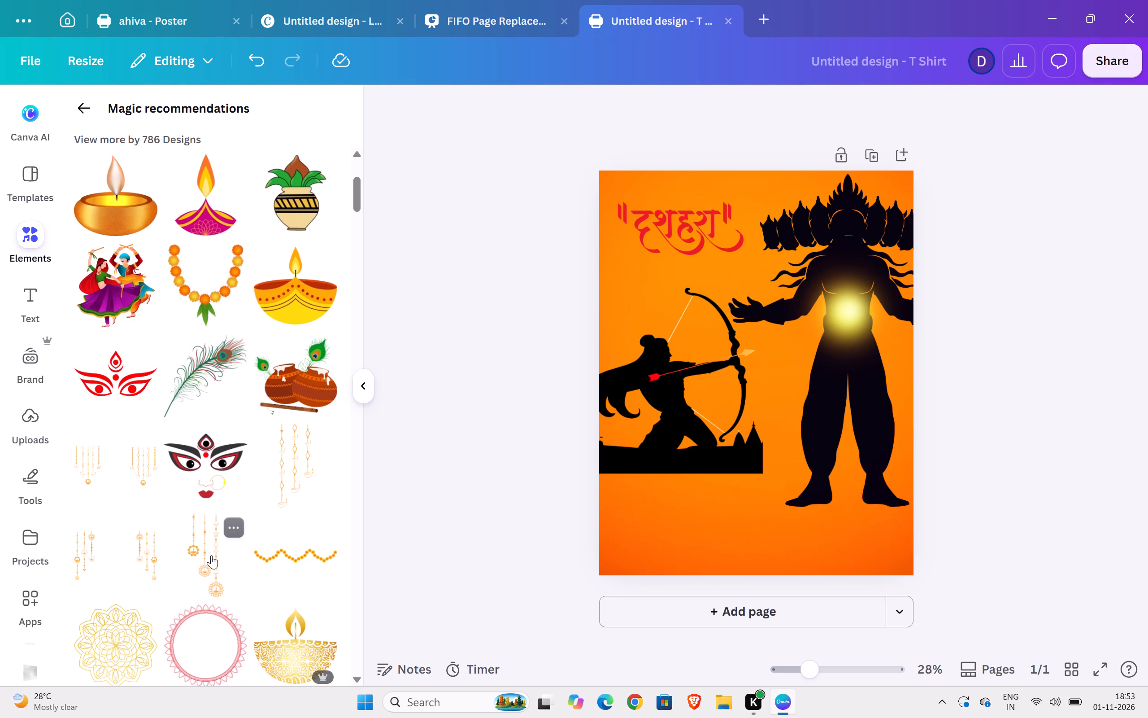
click(295, 643)
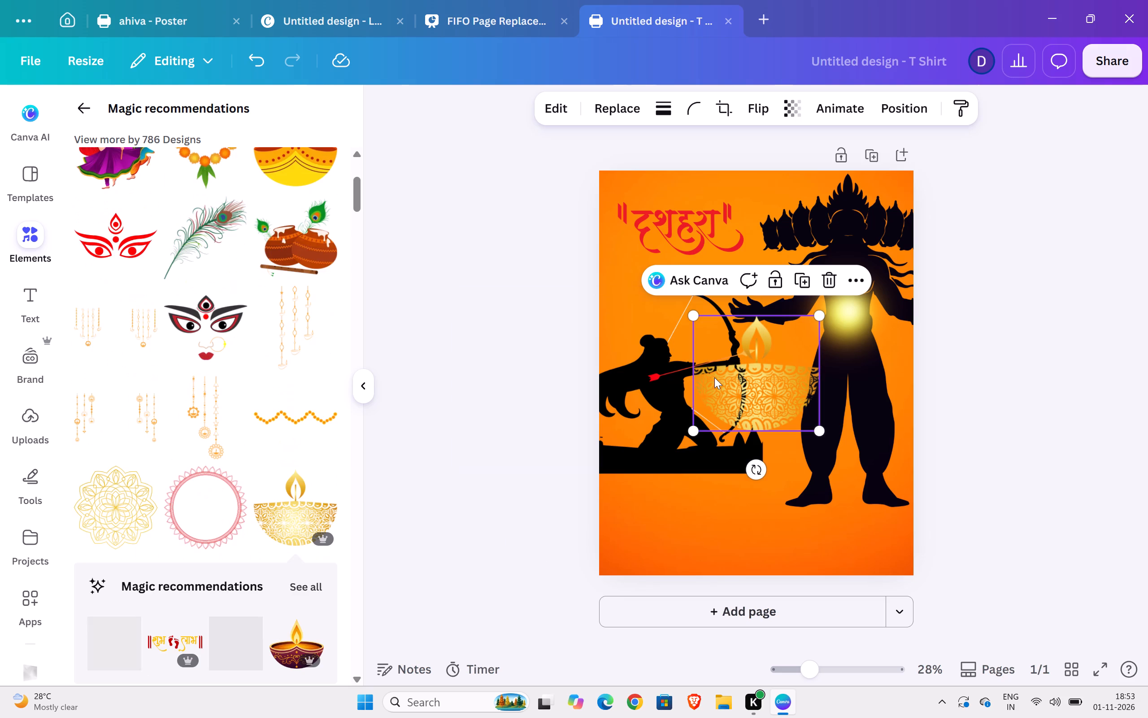
click(753, 409)
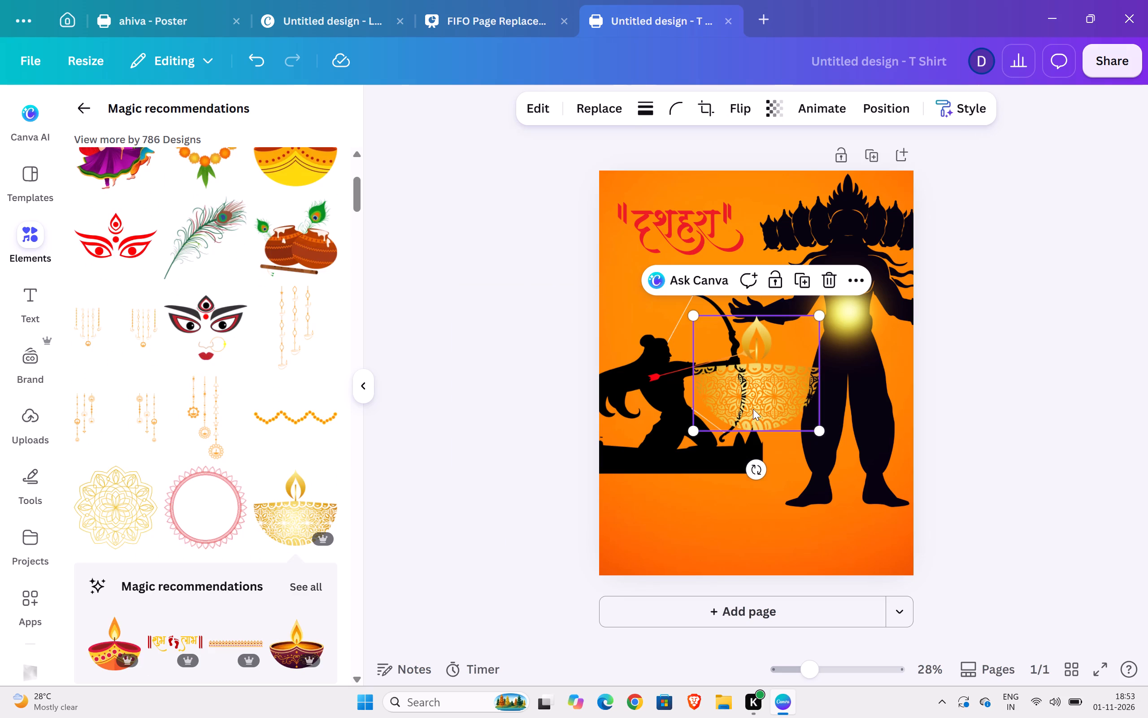
drag(752, 381, 656, 233)
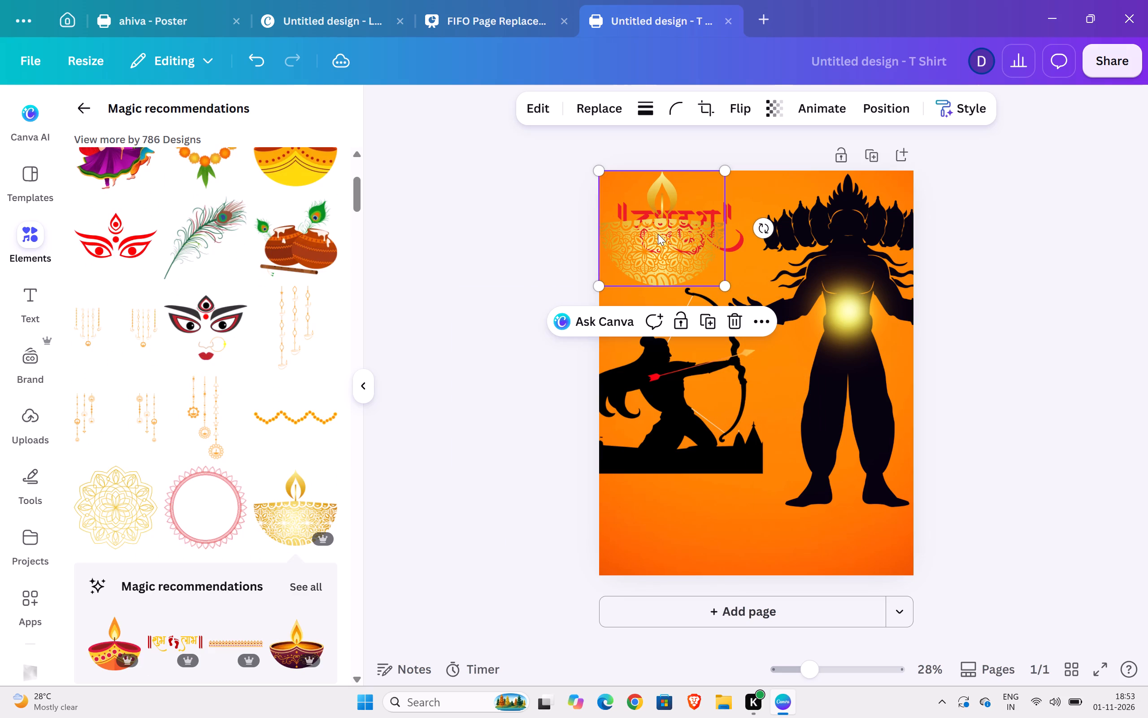
drag(724, 286, 921, 532)
drag(760, 373, 739, 382)
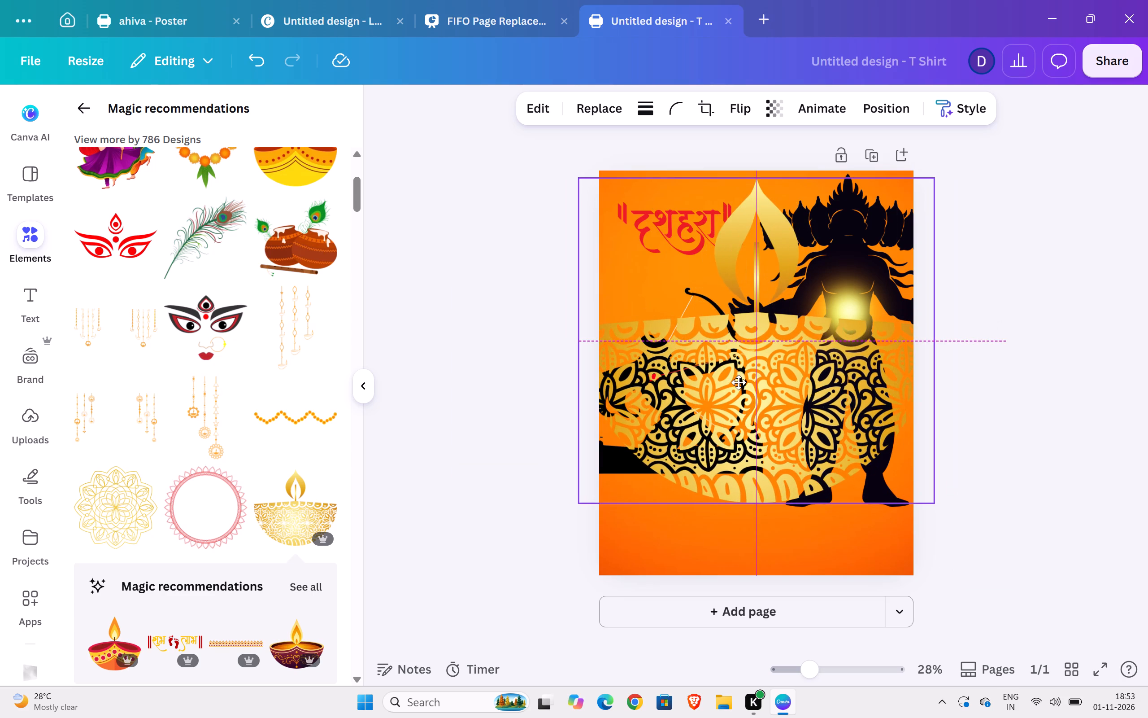
drag(739, 382, 743, 403)
Set the gold patterned diya's transparency to 36.
click(776, 105)
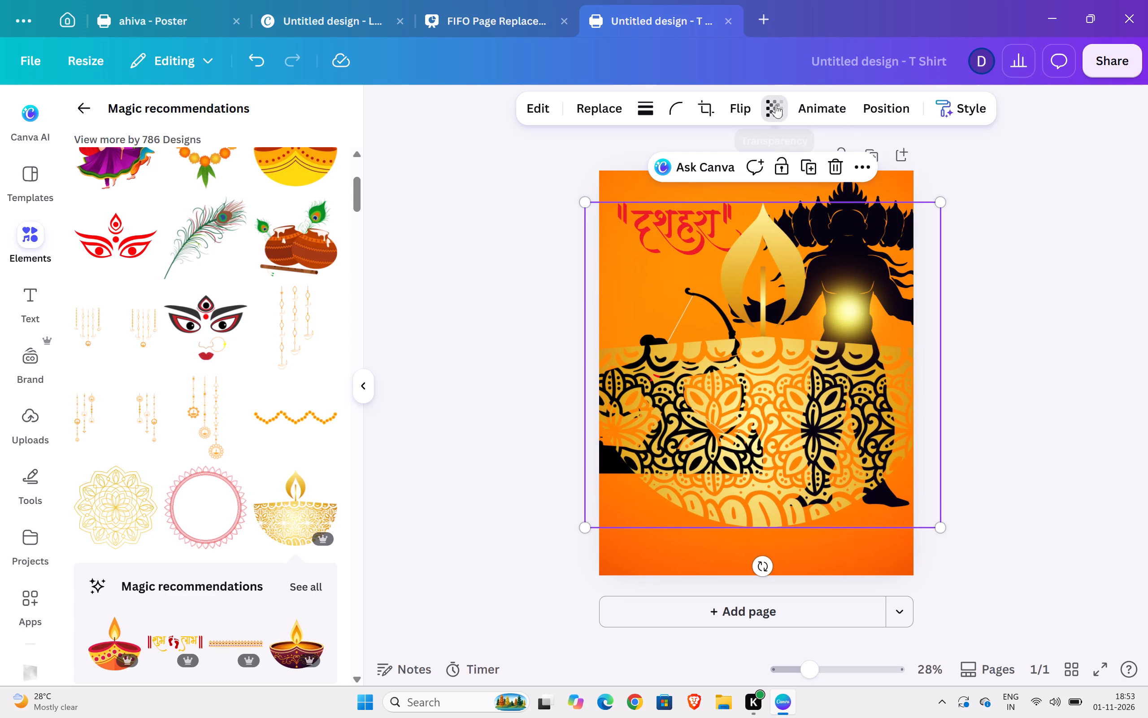
drag(814, 179, 757, 184)
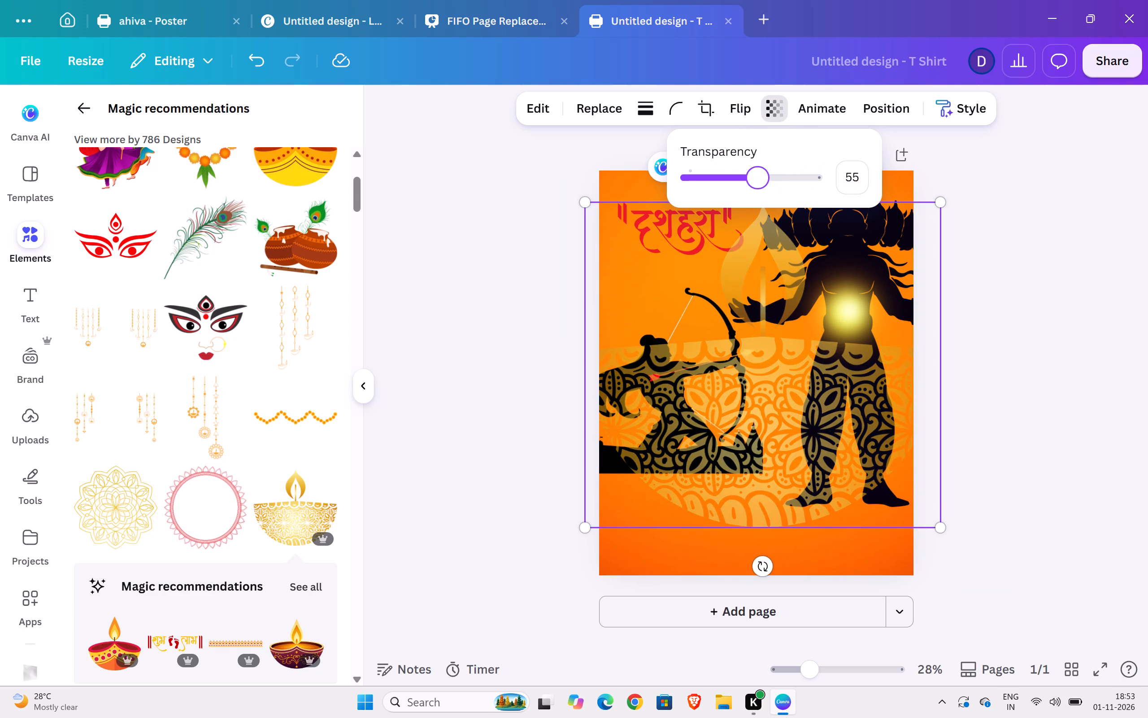
drag(757, 184, 730, 185)
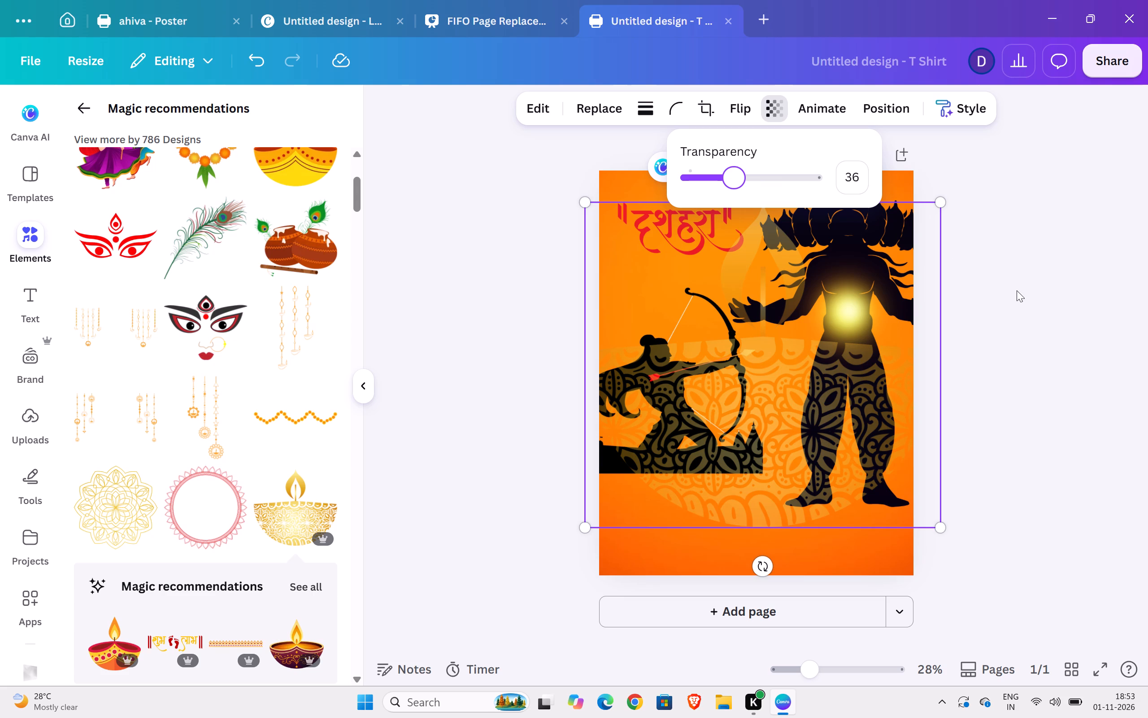
click(1022, 294)
click(1022, 294)
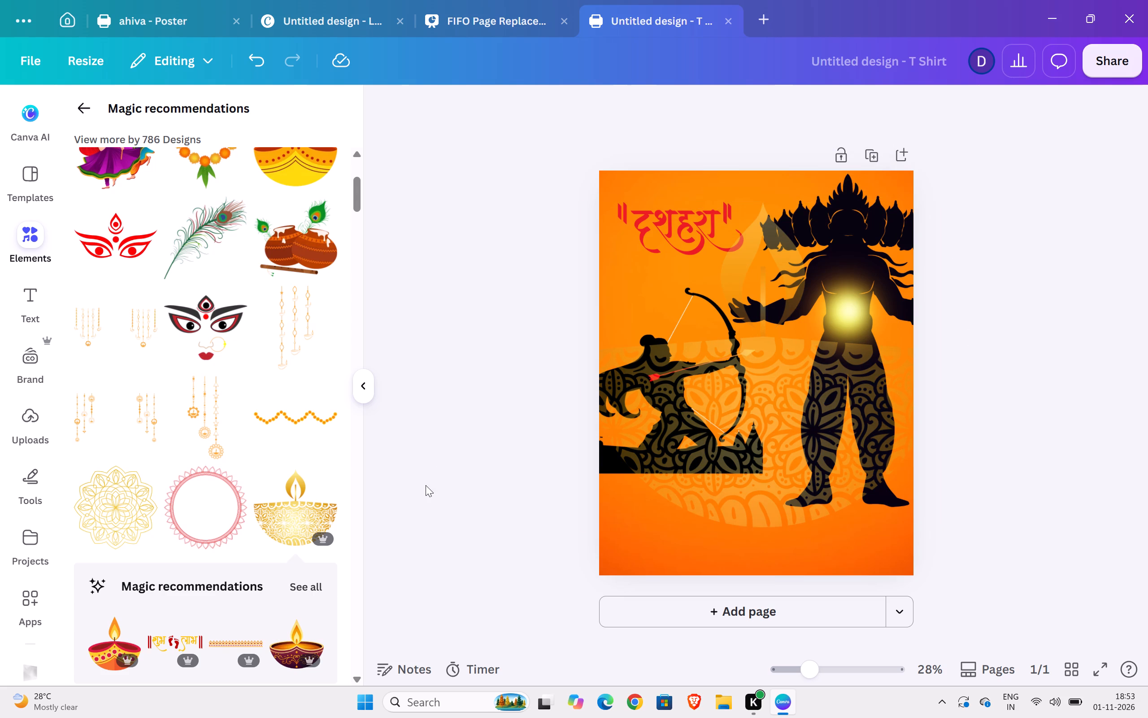
Browse the Magic recommendations graphics for another festive diya decoration.
scroll(101, 520, down, 6)
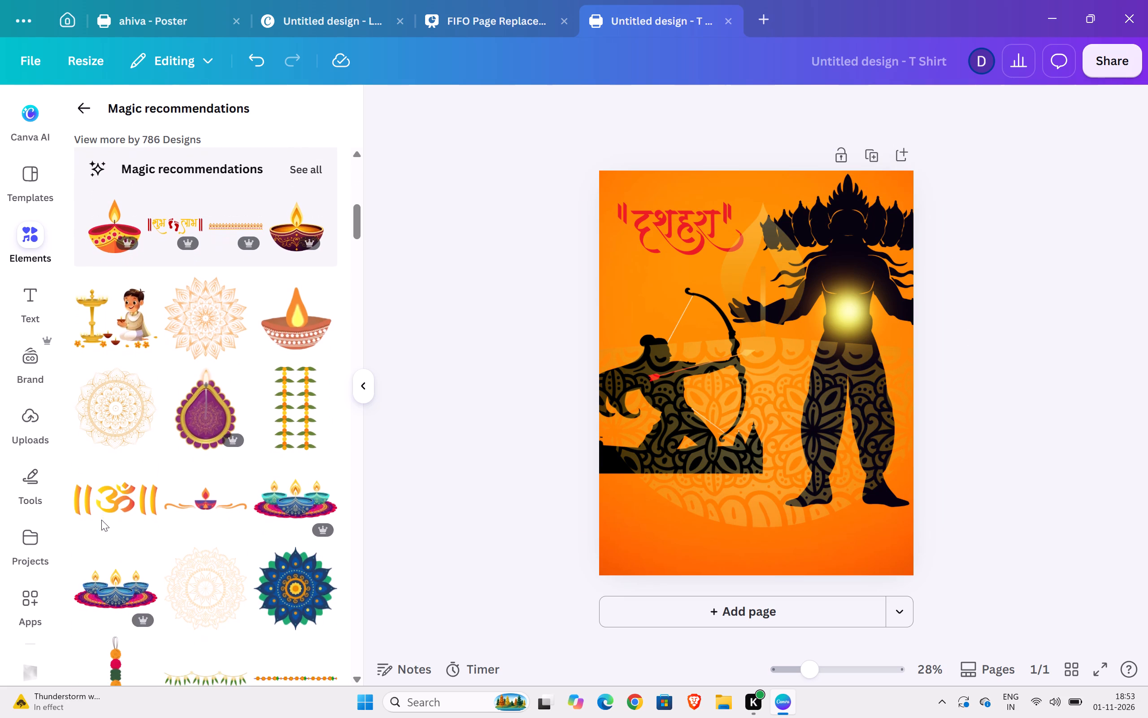
scroll(101, 520, down, 4)
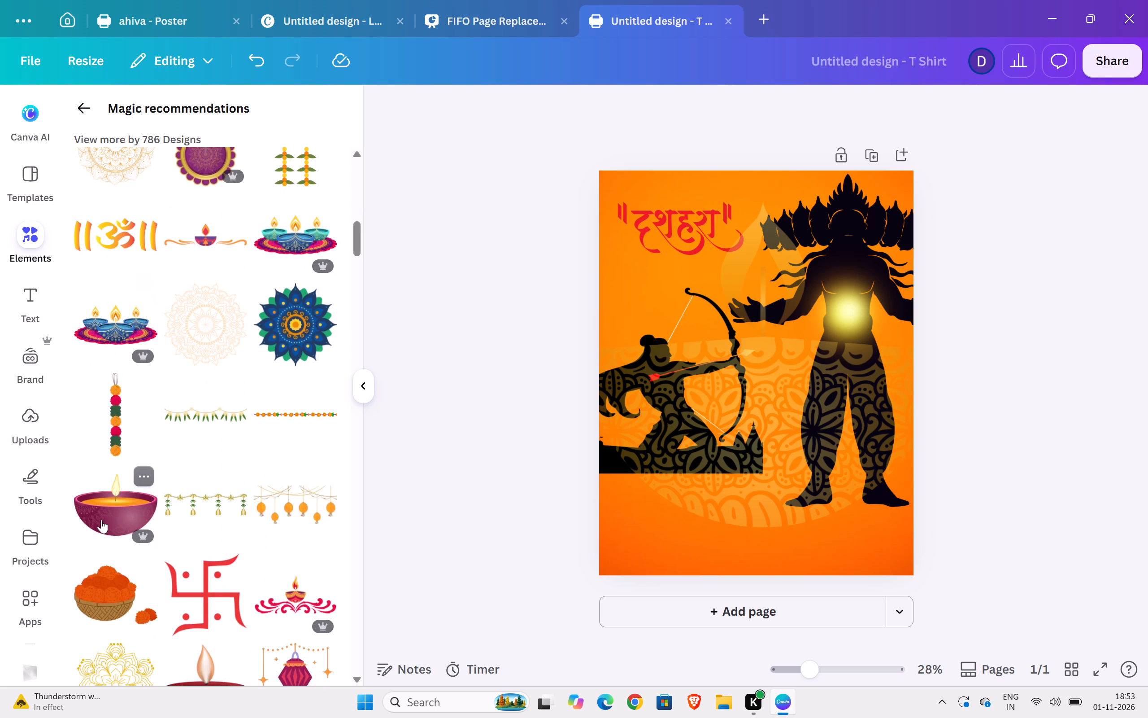
scroll(101, 520, down, 7)
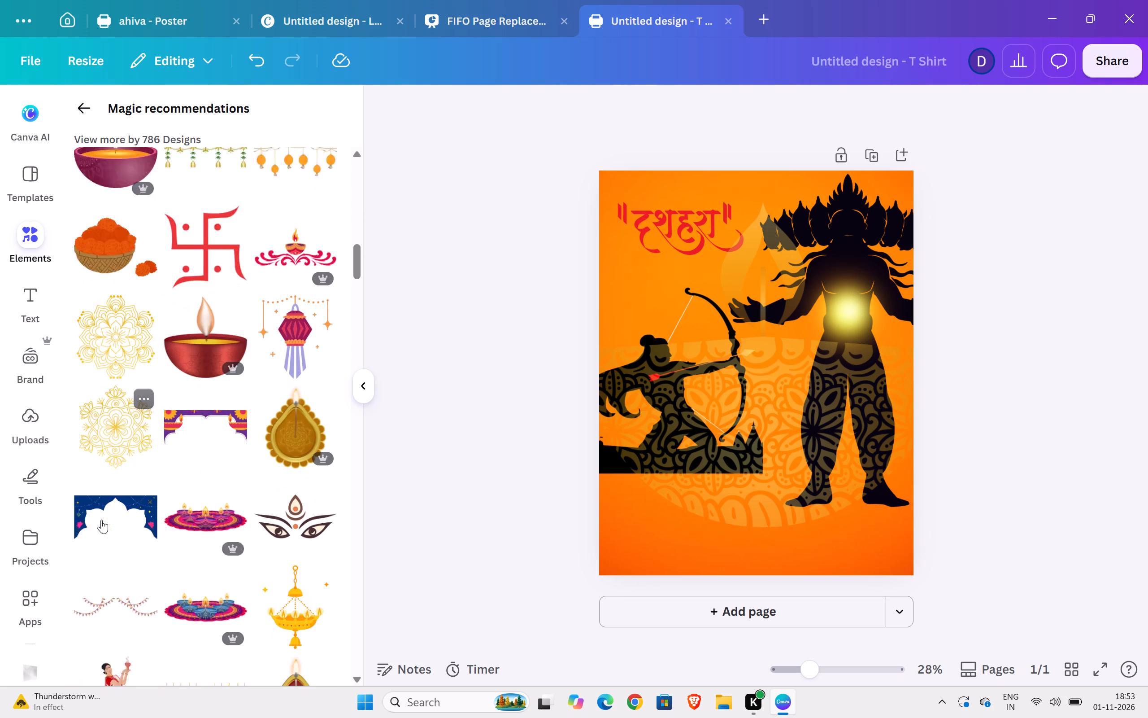
scroll(101, 520, down, 9)
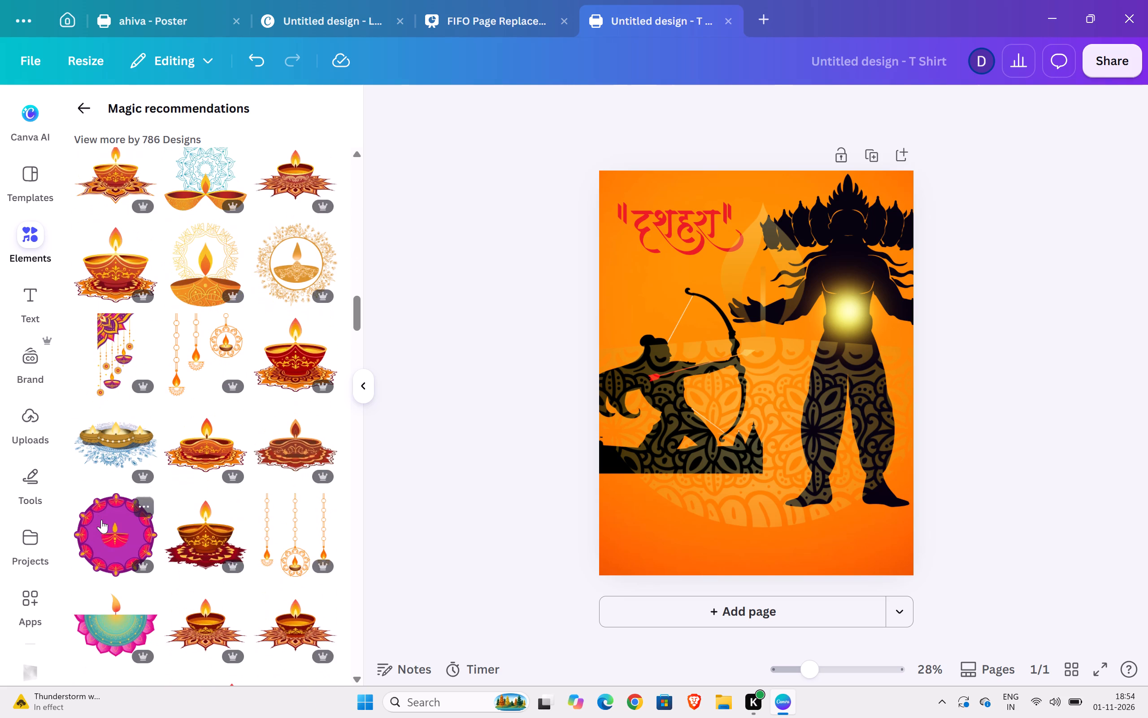
scroll(101, 520, down, 4)
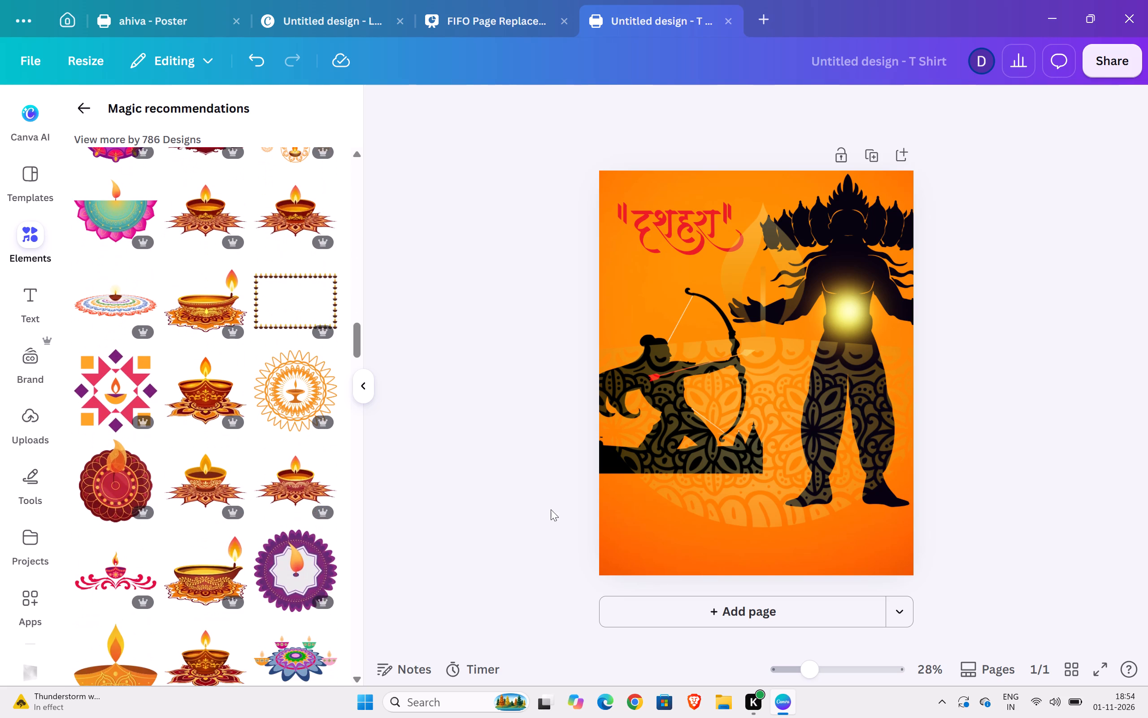
Delete the large semi-transparent gold patterned diya from over the archer and Ravana.
click(838, 442)
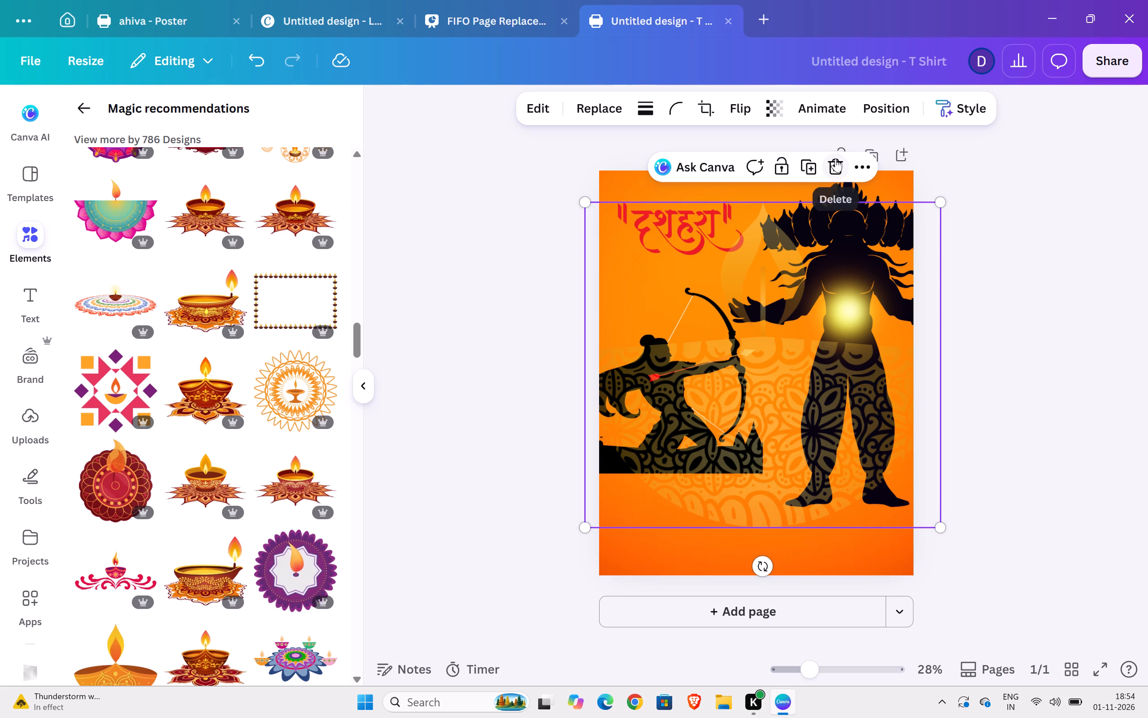
click(835, 158)
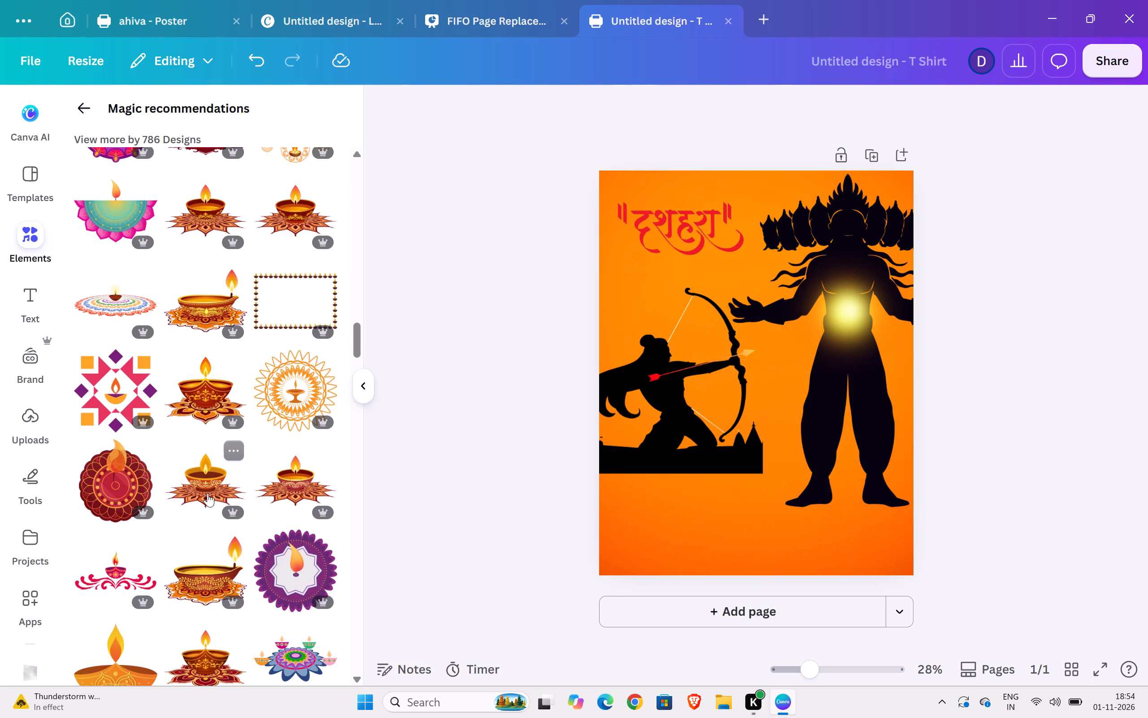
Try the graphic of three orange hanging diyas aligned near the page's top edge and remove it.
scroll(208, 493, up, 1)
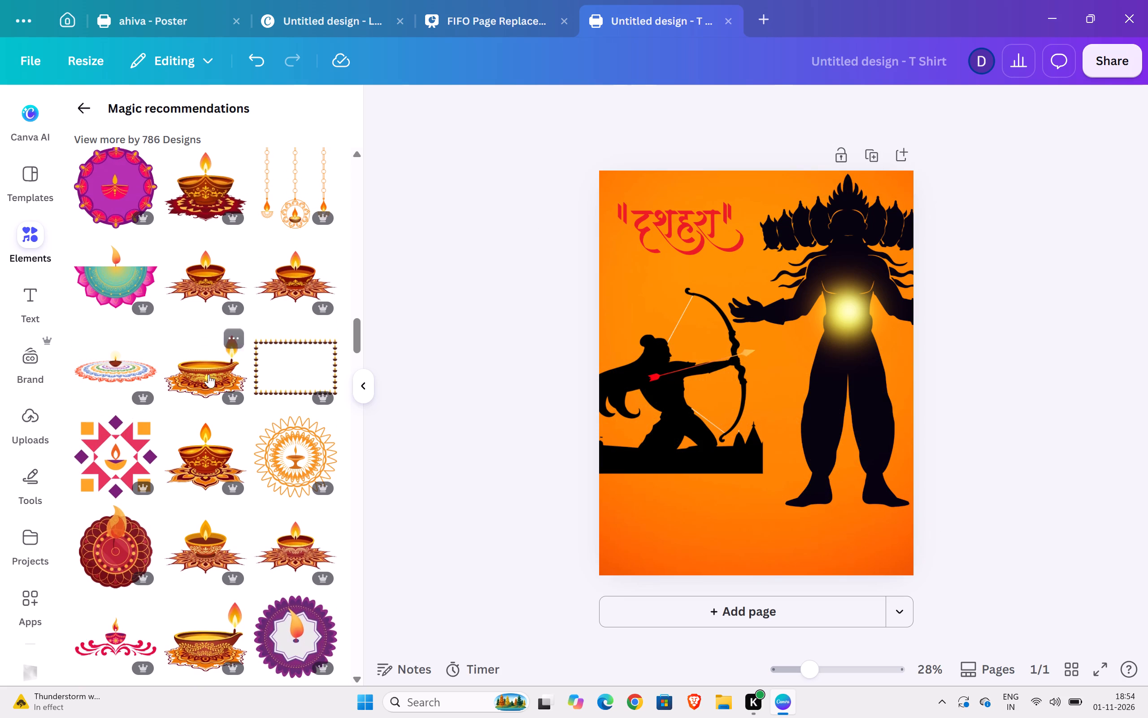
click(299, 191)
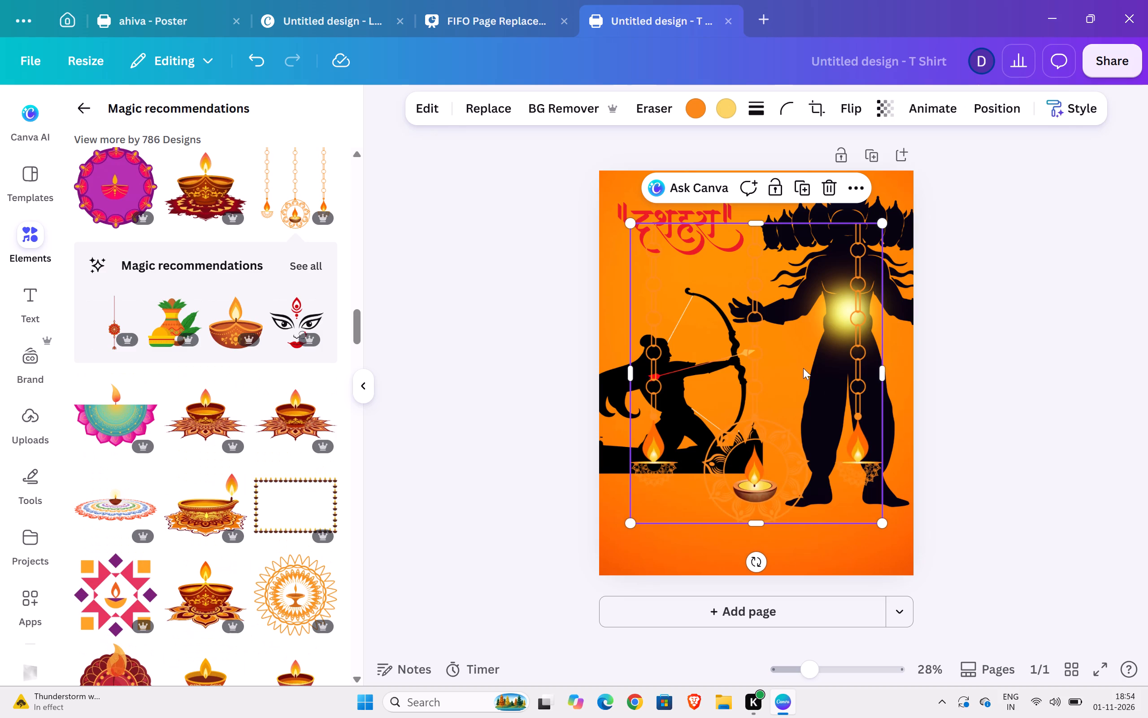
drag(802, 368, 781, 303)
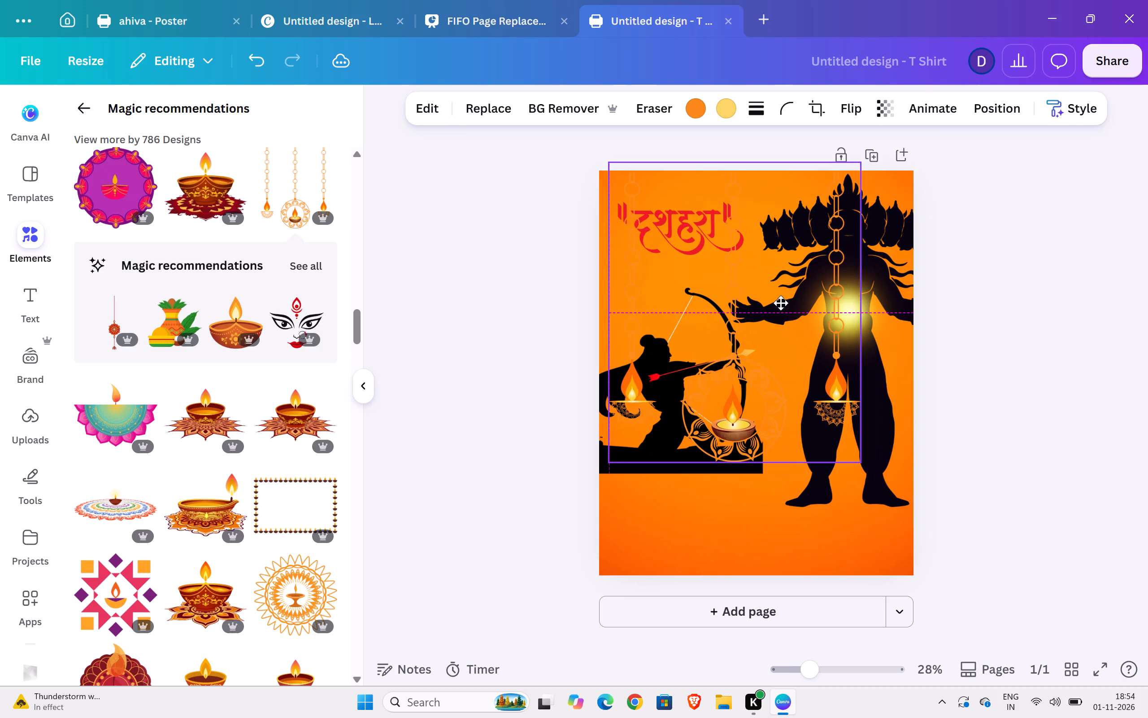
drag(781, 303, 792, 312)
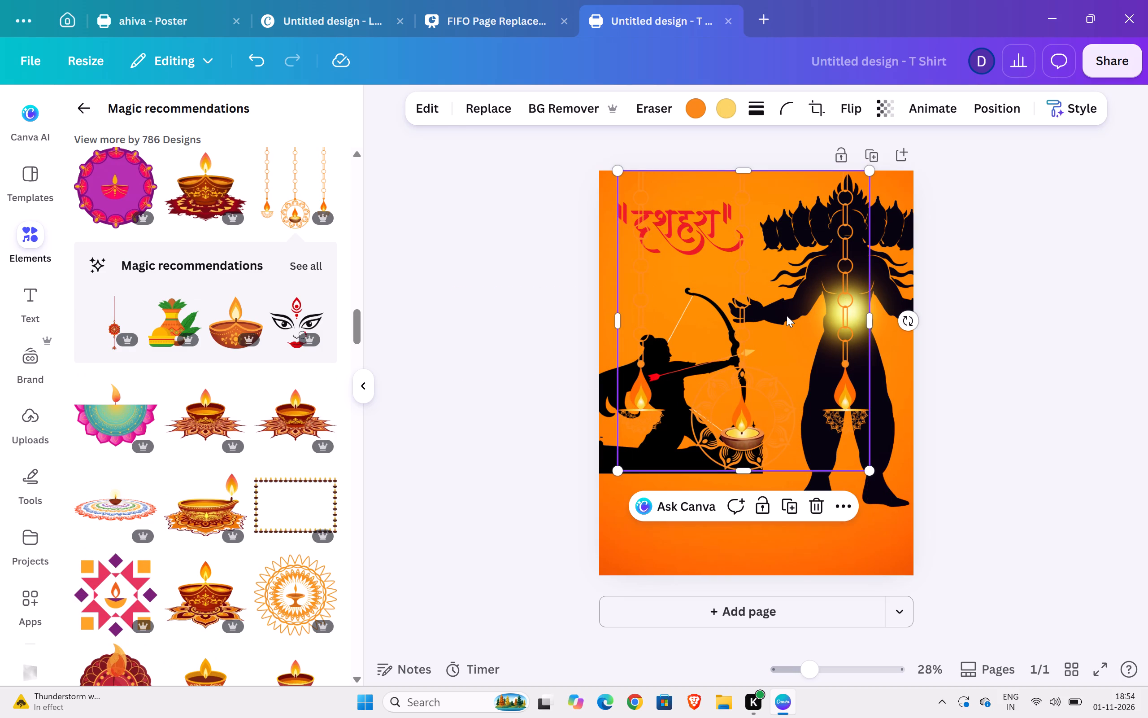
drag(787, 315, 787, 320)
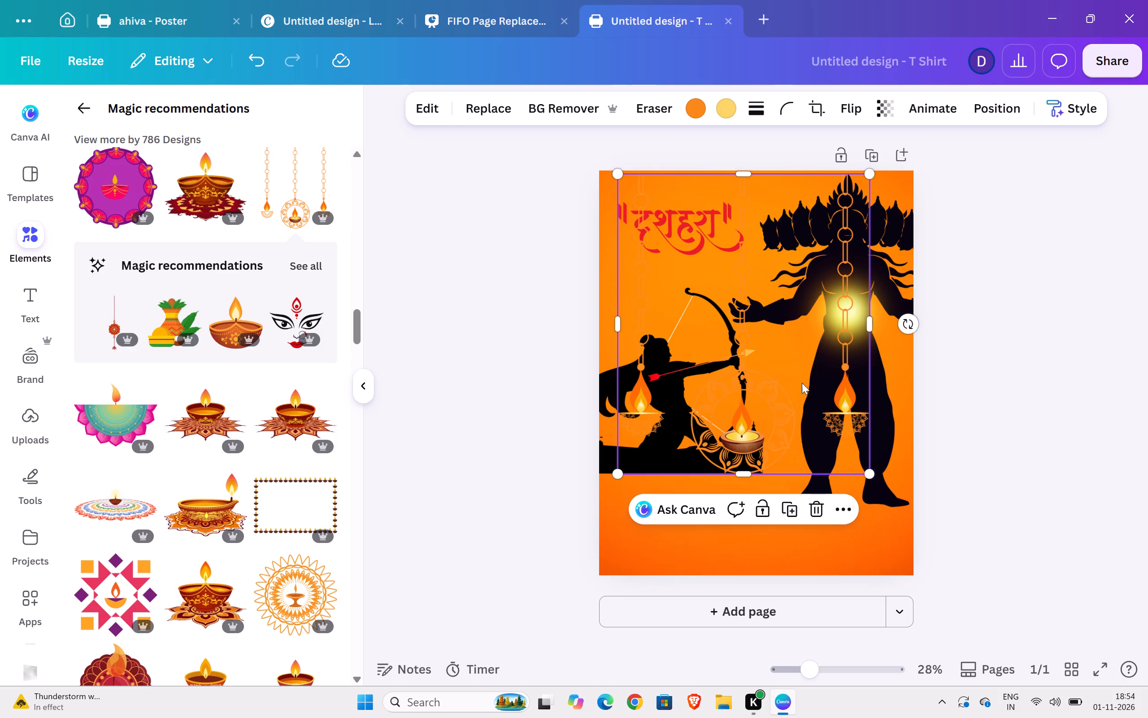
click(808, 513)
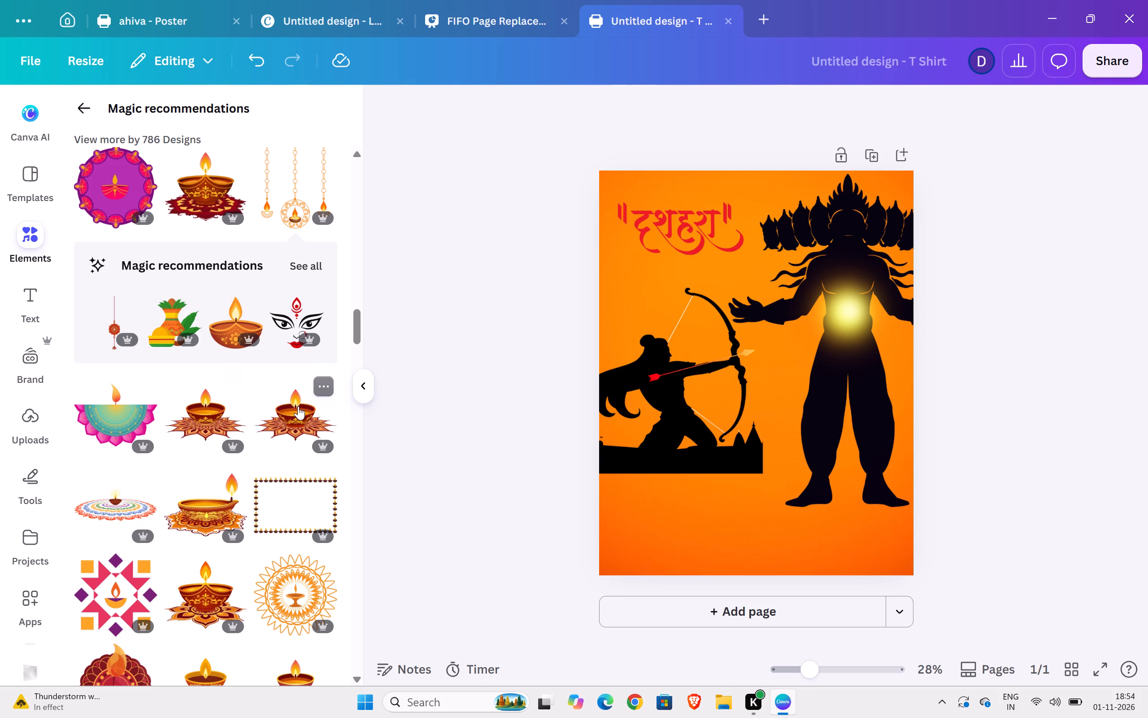
Add the lit red-brown diya on an ornate petal base and place it centred at the page's bottom edge.
click(188, 621)
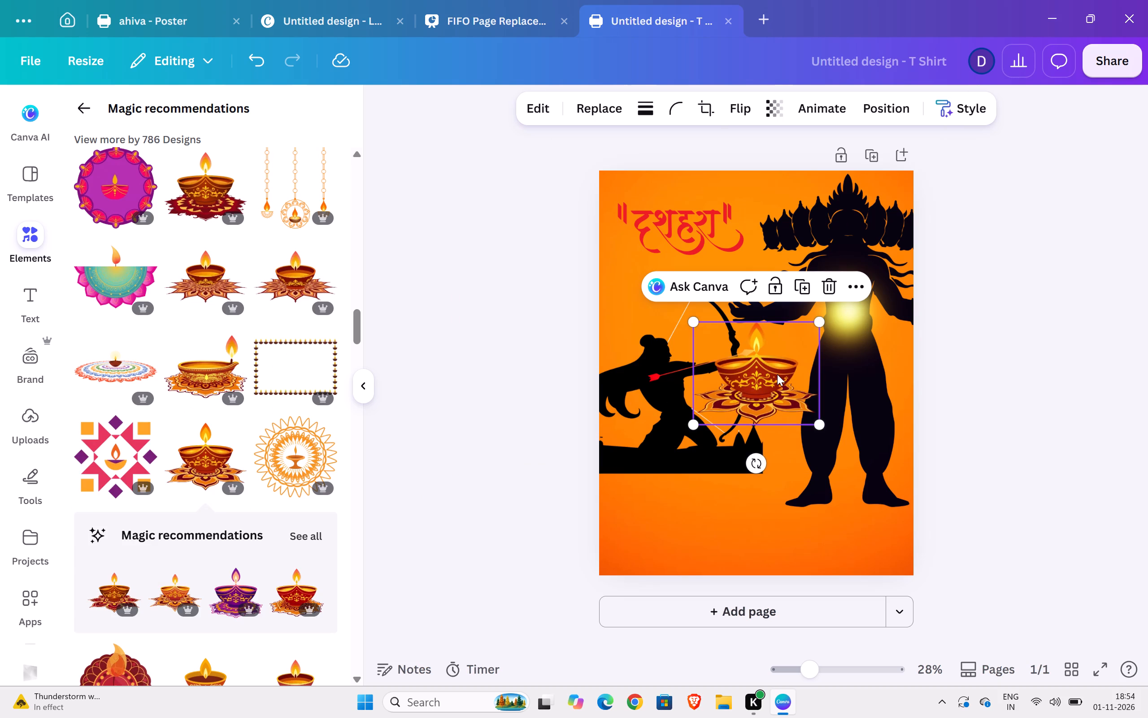
drag(777, 374, 776, 531)
click(1034, 468)
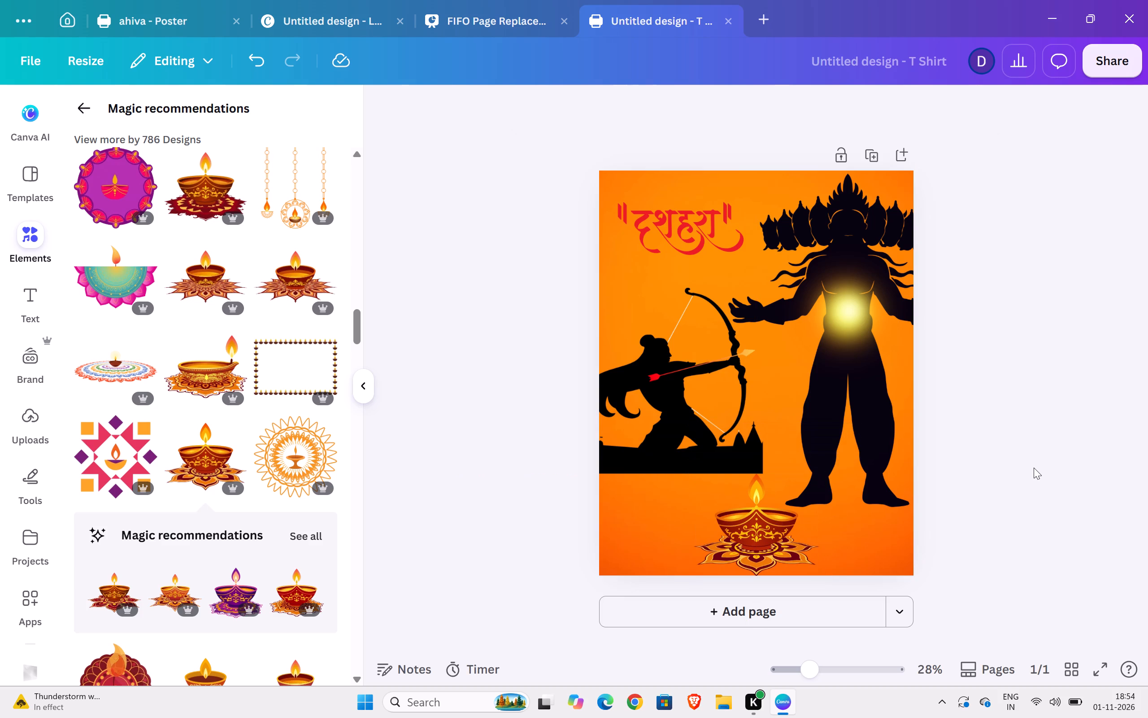
Download the T-shirt design as a PNG.
click(1114, 55)
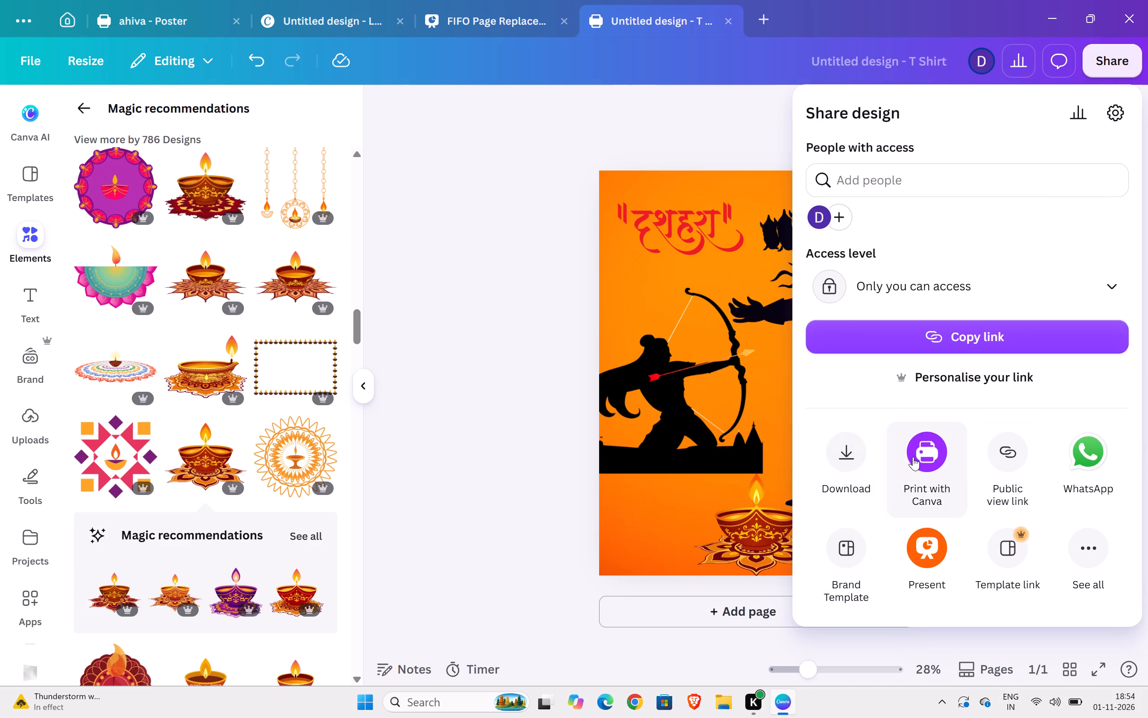
click(856, 464)
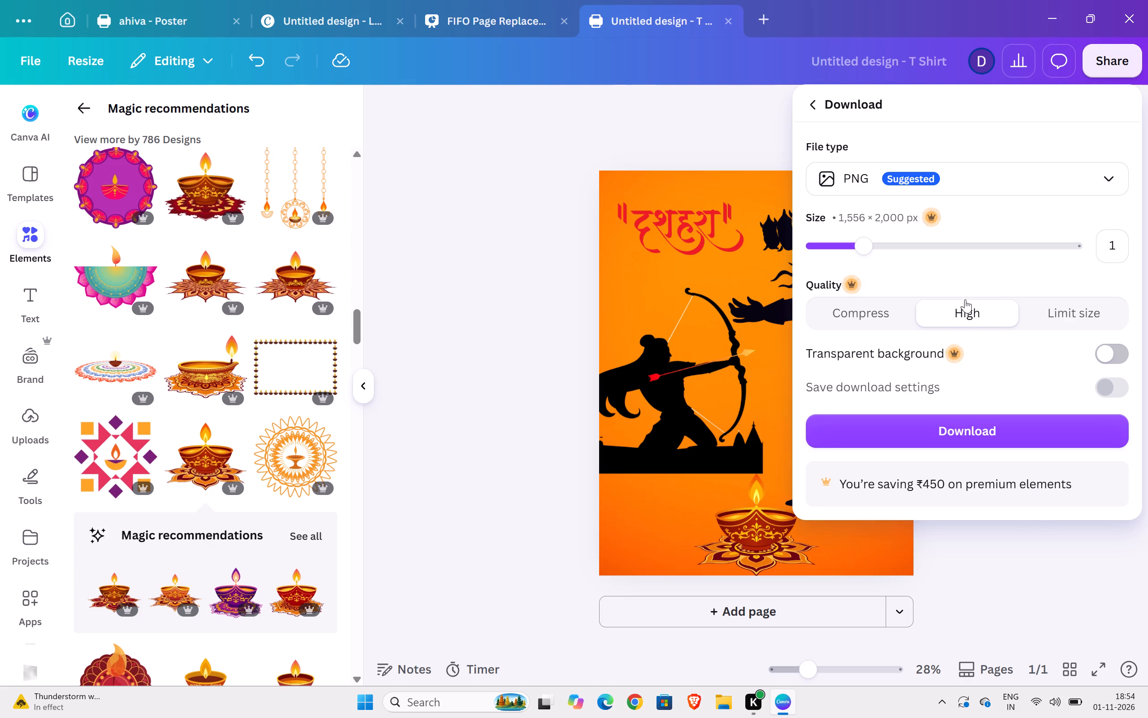
click(987, 444)
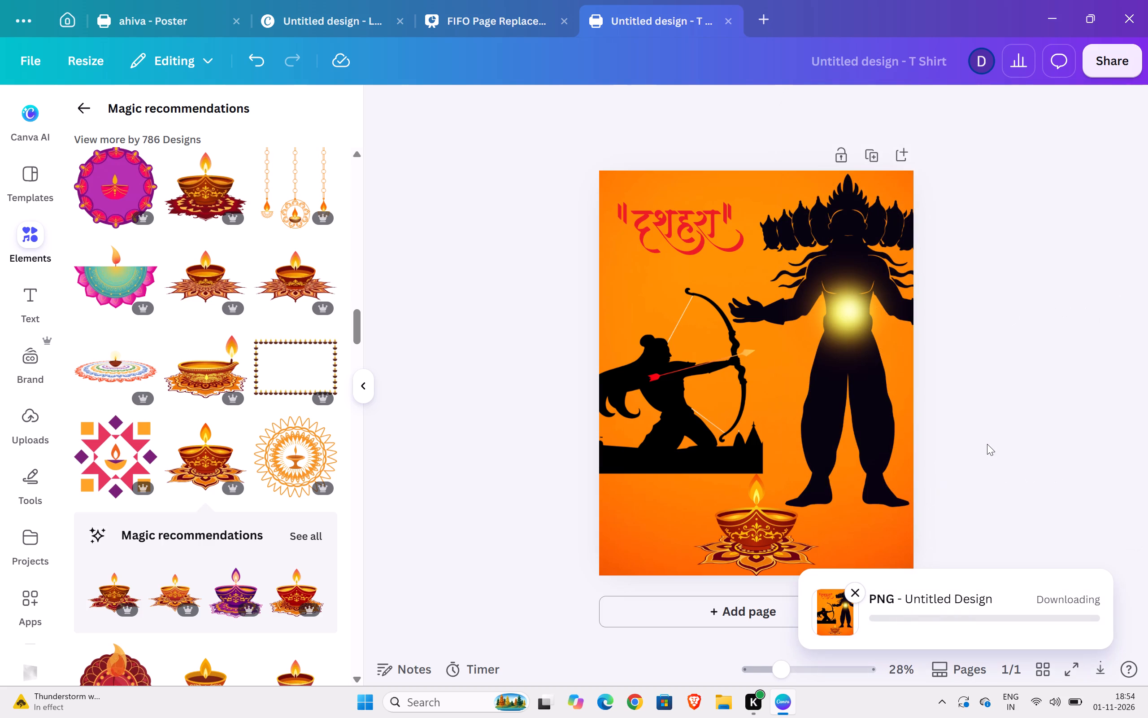
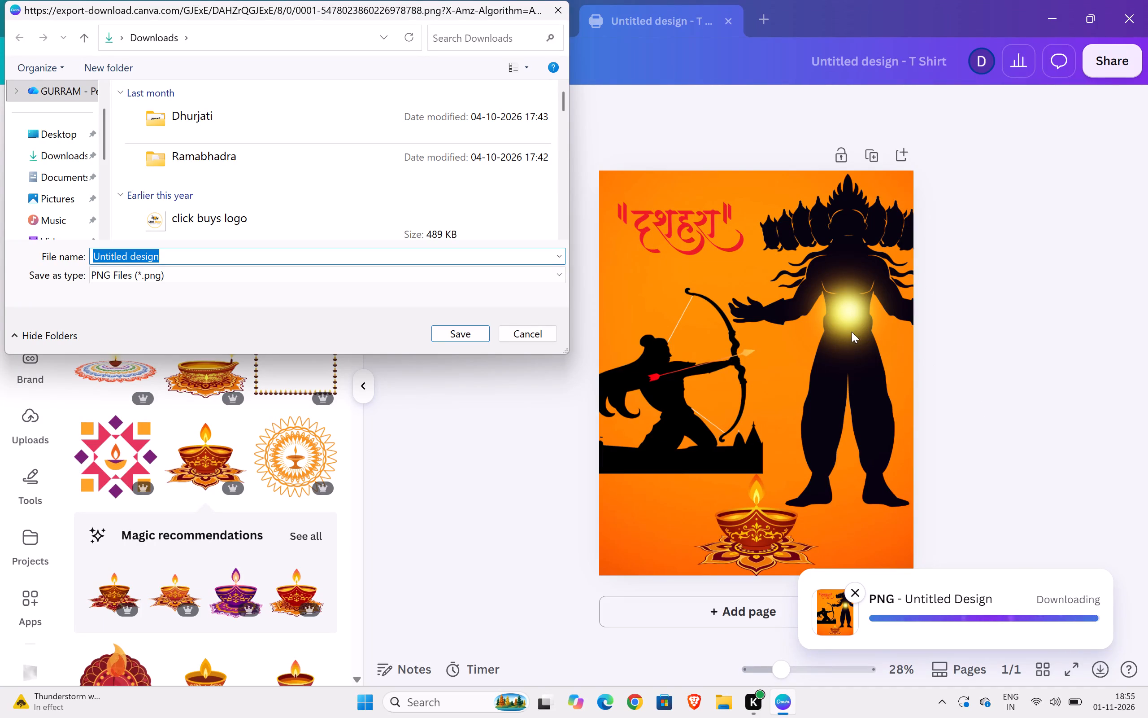
Save the PNG file as Untitled design in the Downloads folder.
click(472, 341)
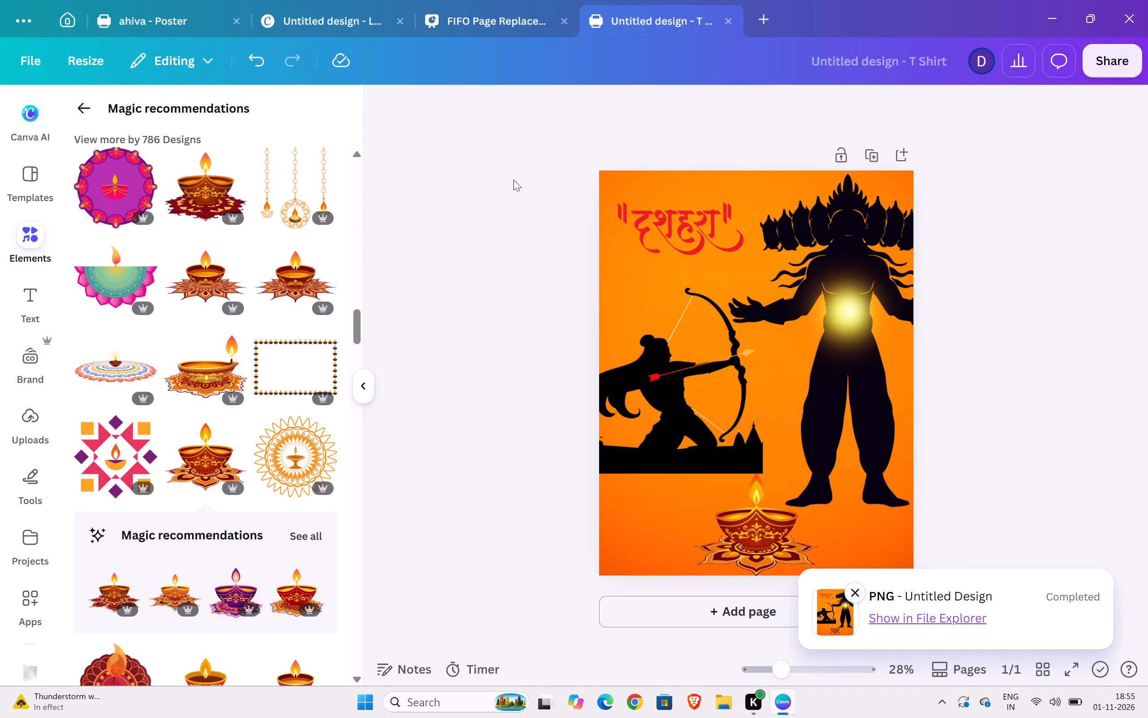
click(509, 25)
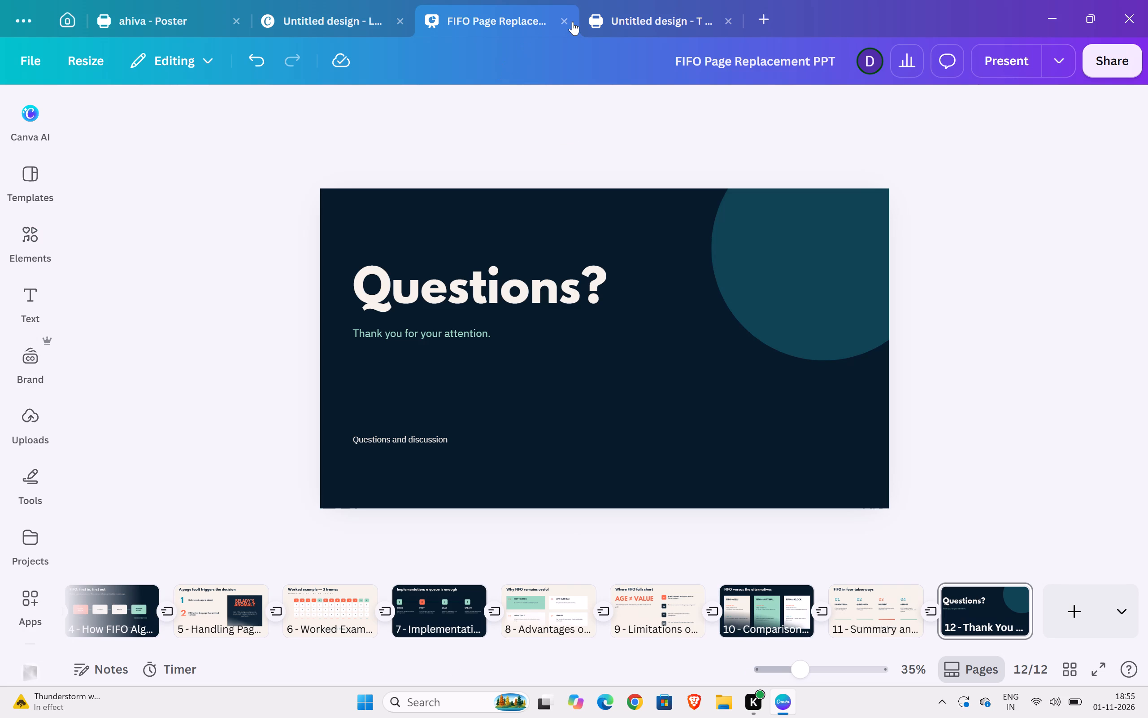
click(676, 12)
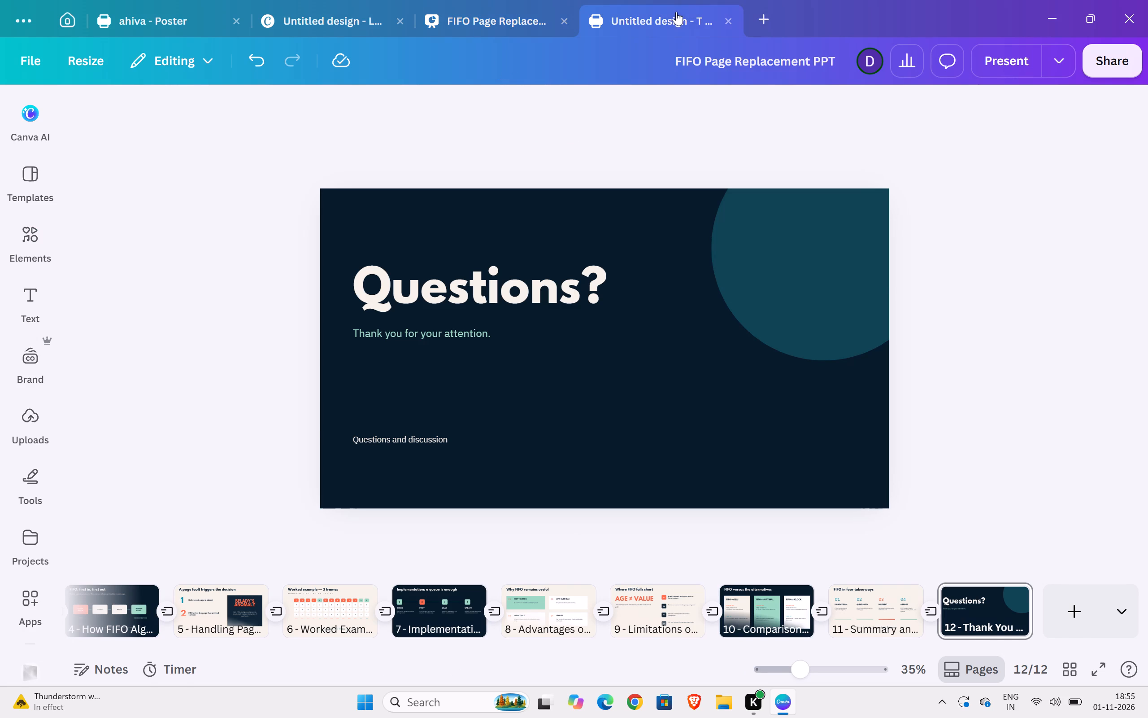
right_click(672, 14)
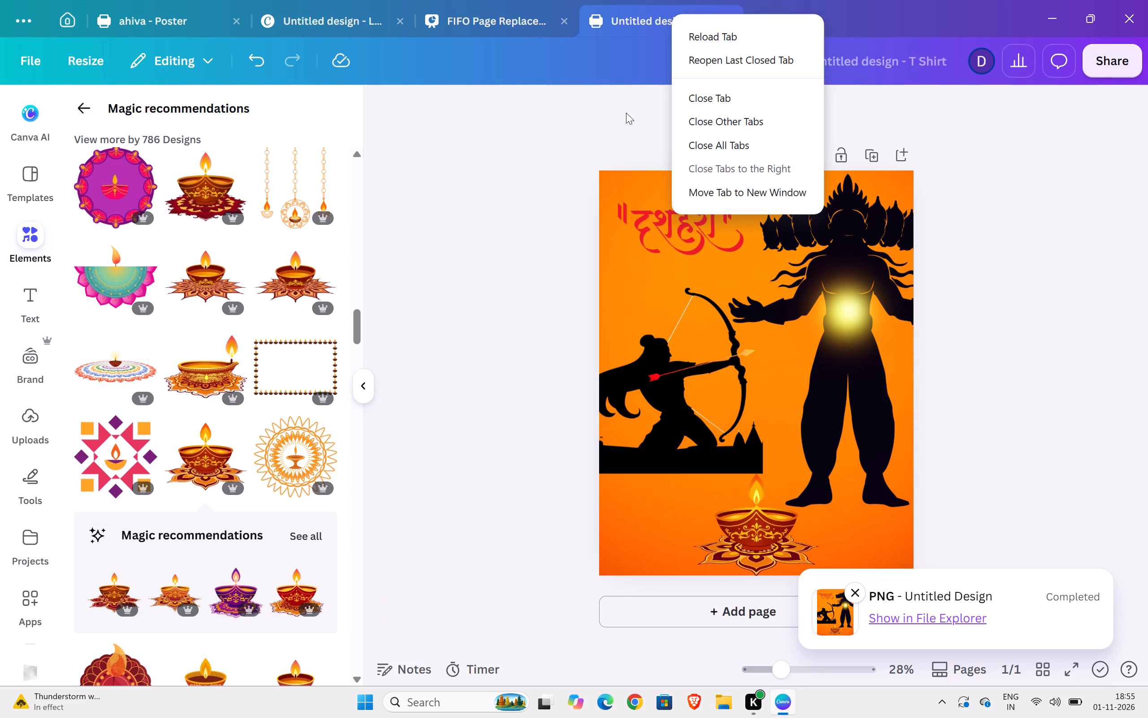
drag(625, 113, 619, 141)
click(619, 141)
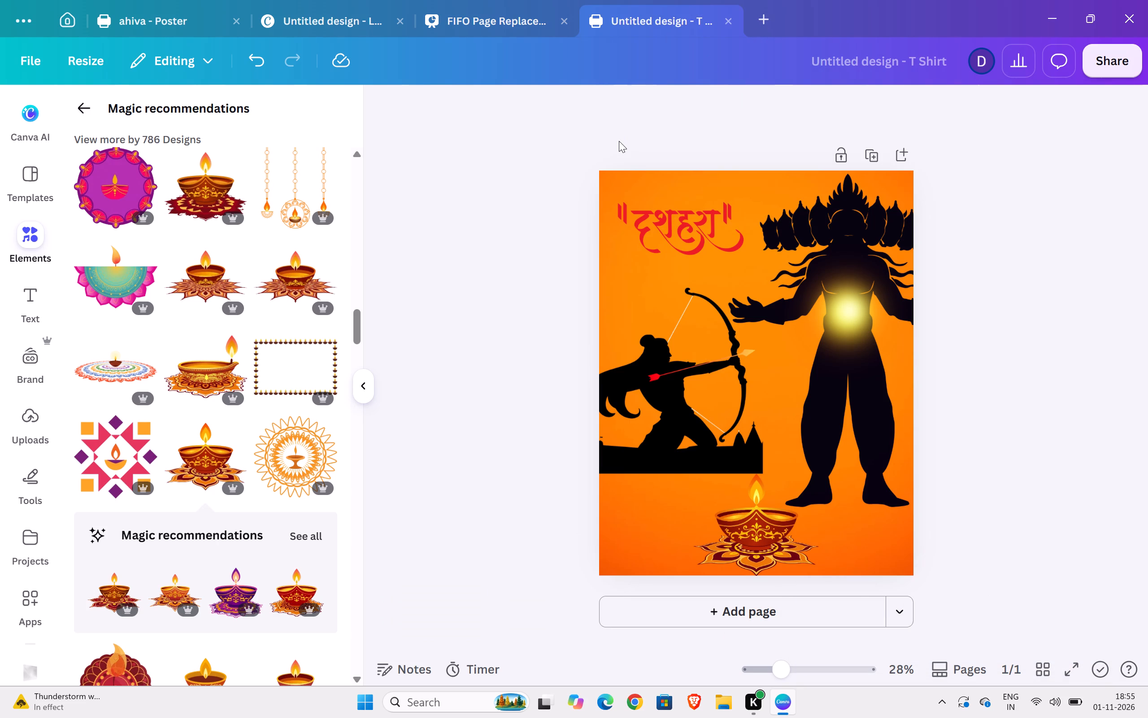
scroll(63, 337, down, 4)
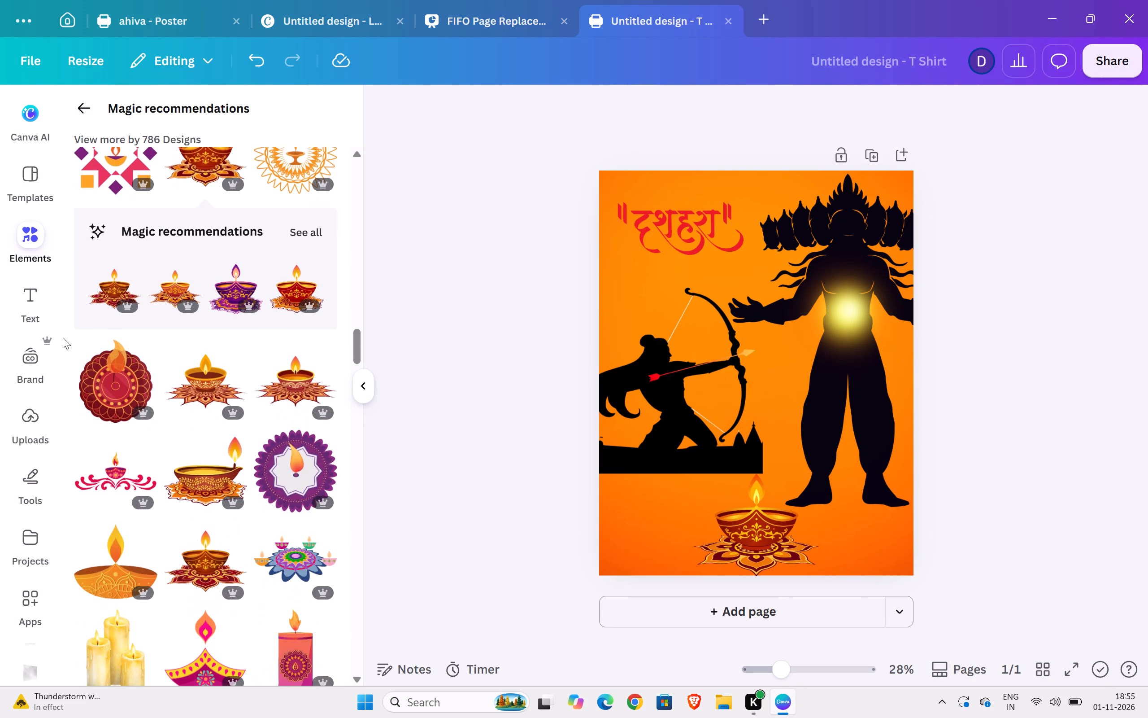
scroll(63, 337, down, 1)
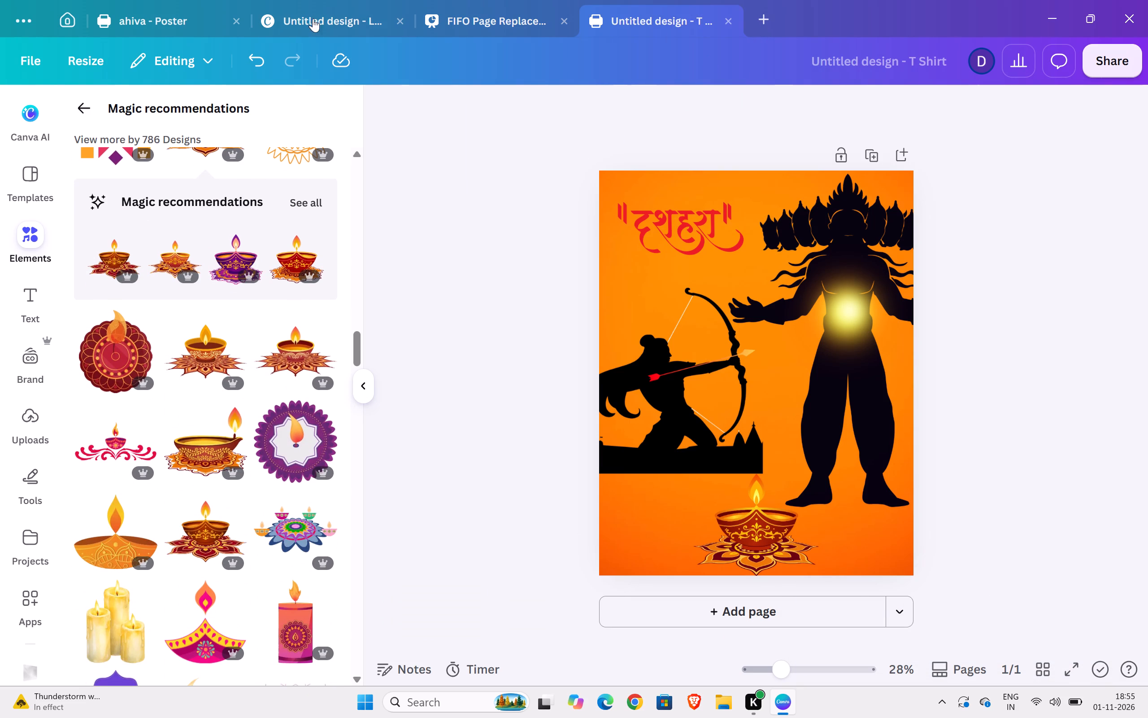
Open the AI image generator from the home area and look through its image styles.
click(76, 27)
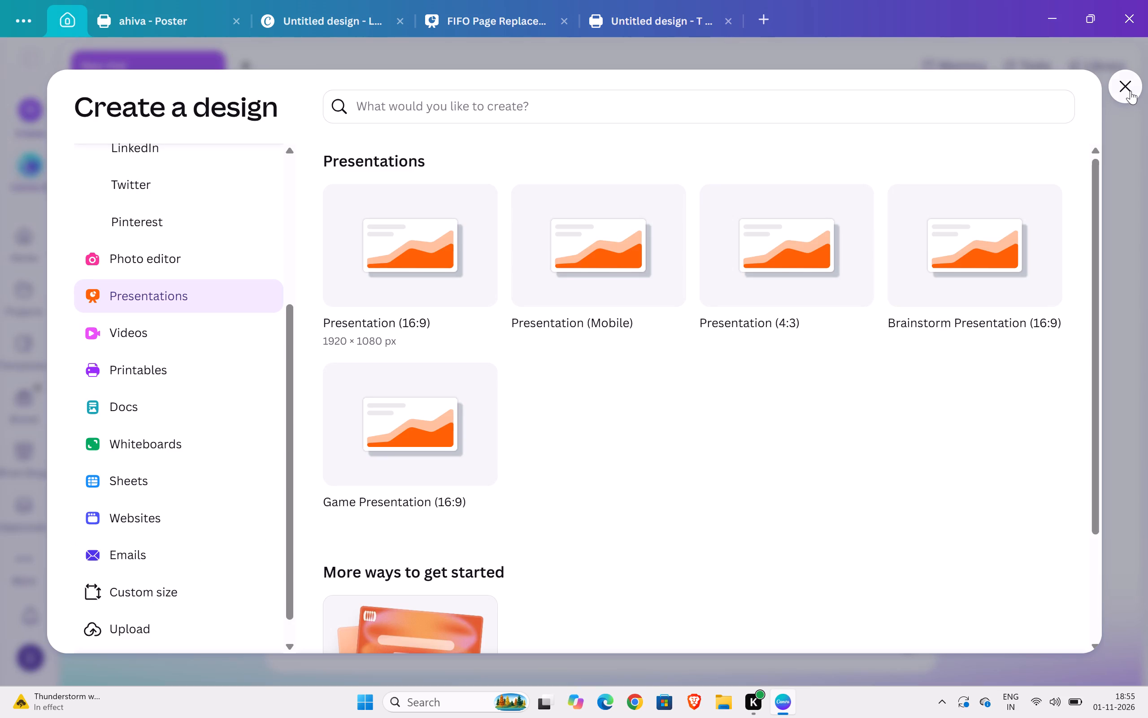
click(1131, 91)
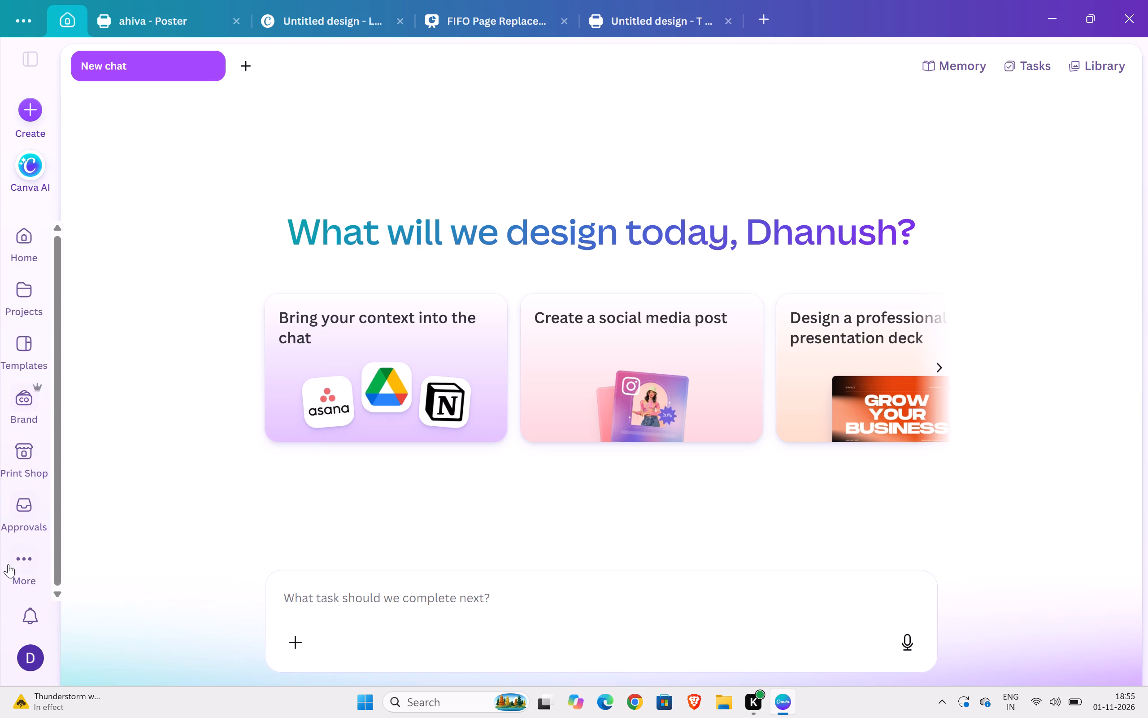
click(195, 437)
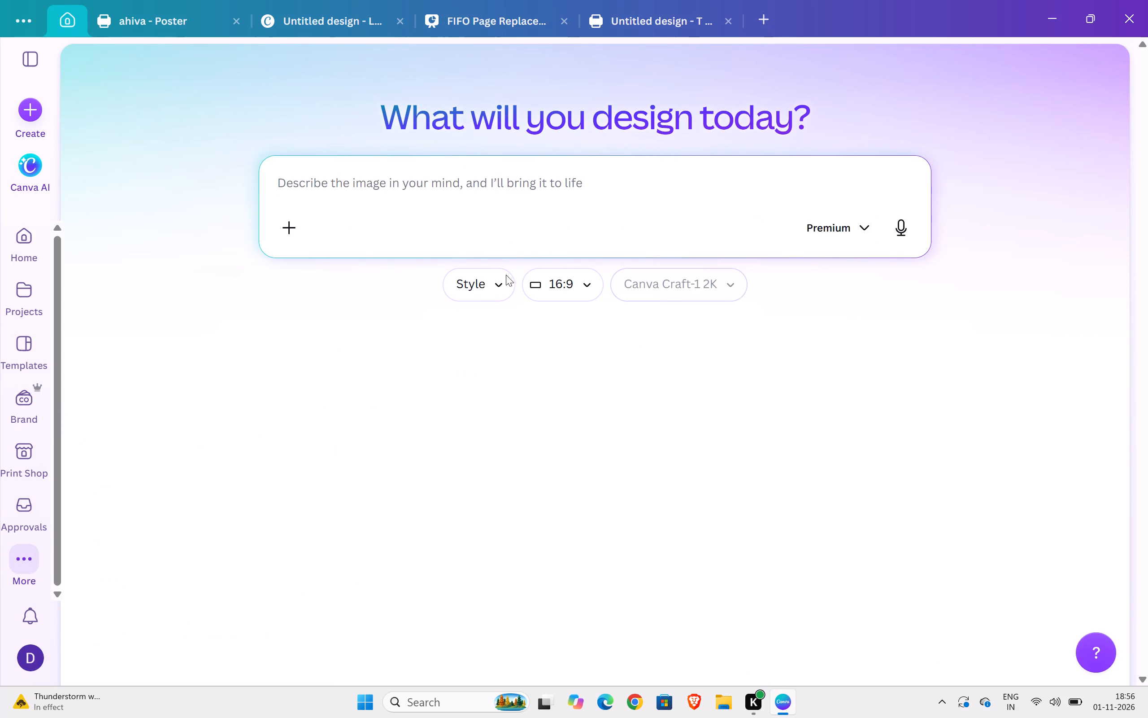
click(478, 290)
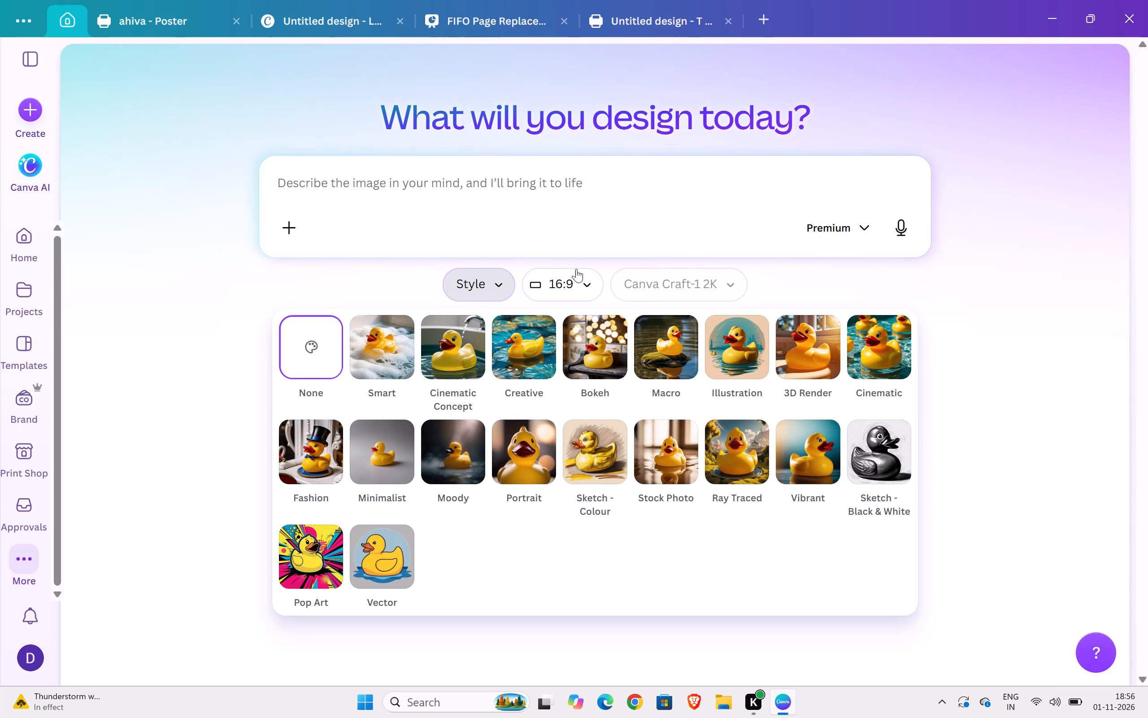
click(482, 287)
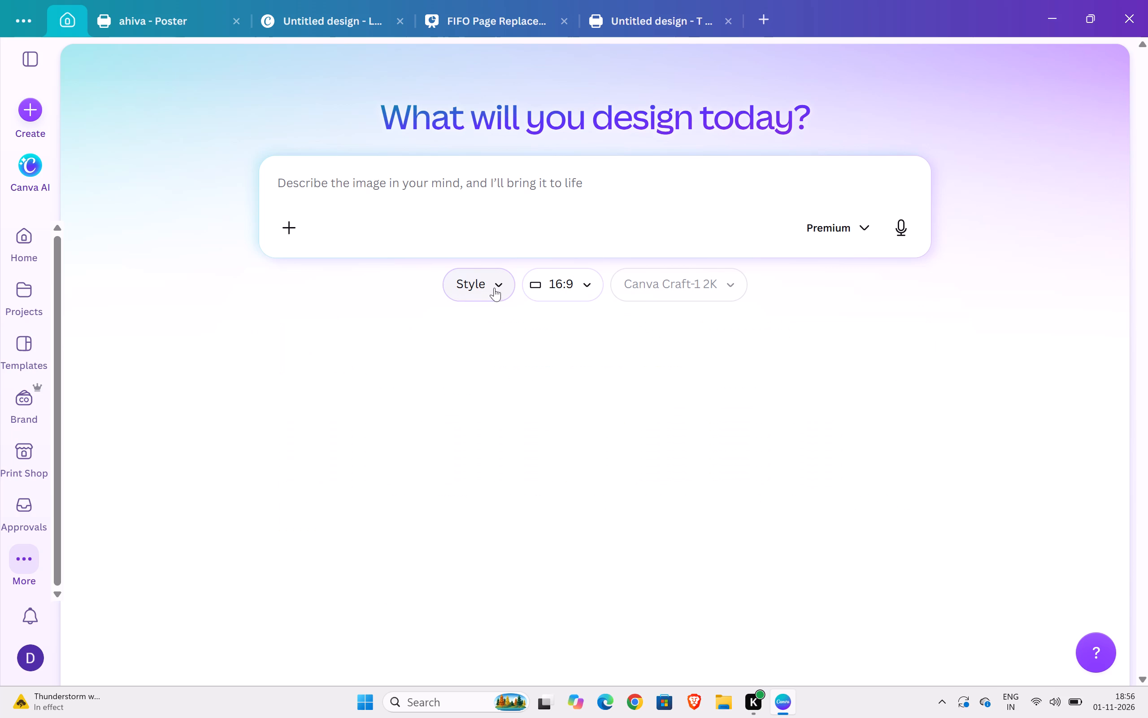
click(497, 288)
click(497, 288)
Browse the home page's design types, recent designs, suggested templates, template categories and print products, previewing the red Ganesha scroll template's sound.
click(9, 241)
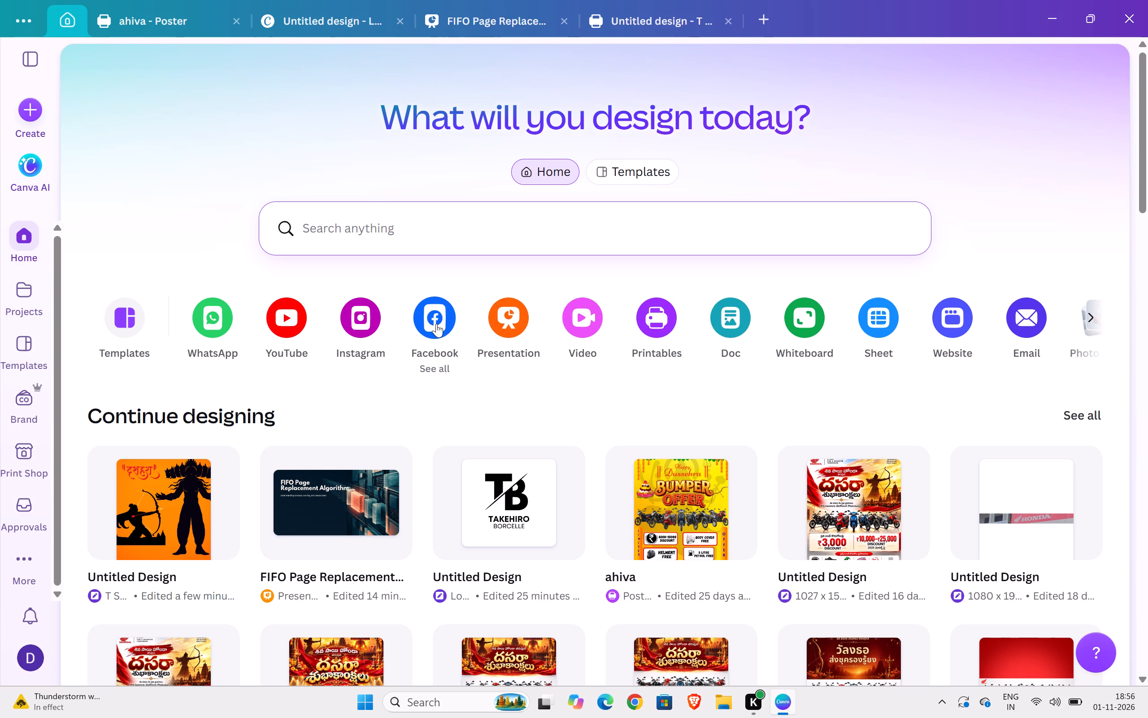
click(1090, 316)
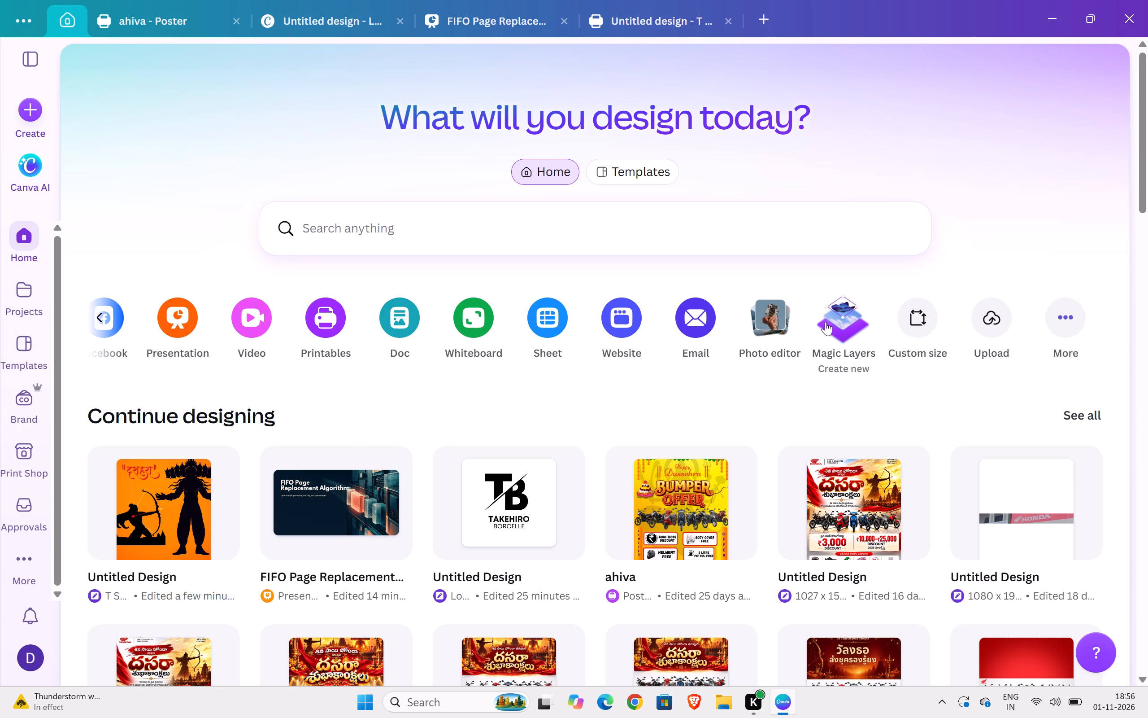
scroll(777, 393, down, 3)
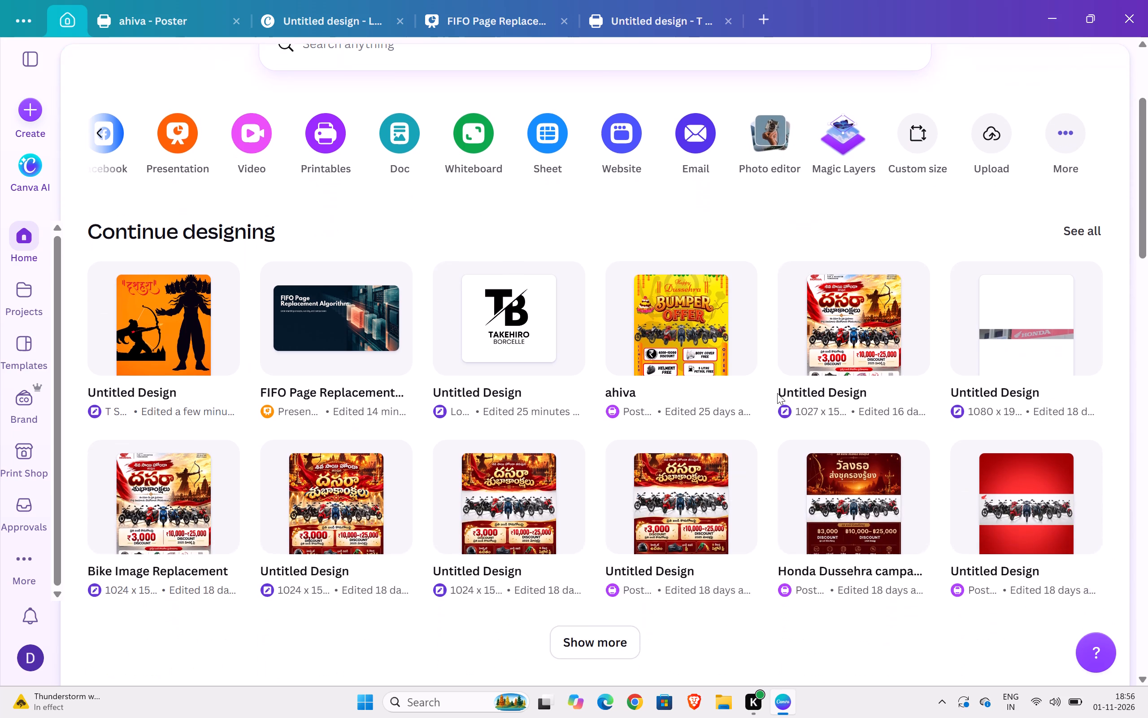
scroll(777, 393, down, 13)
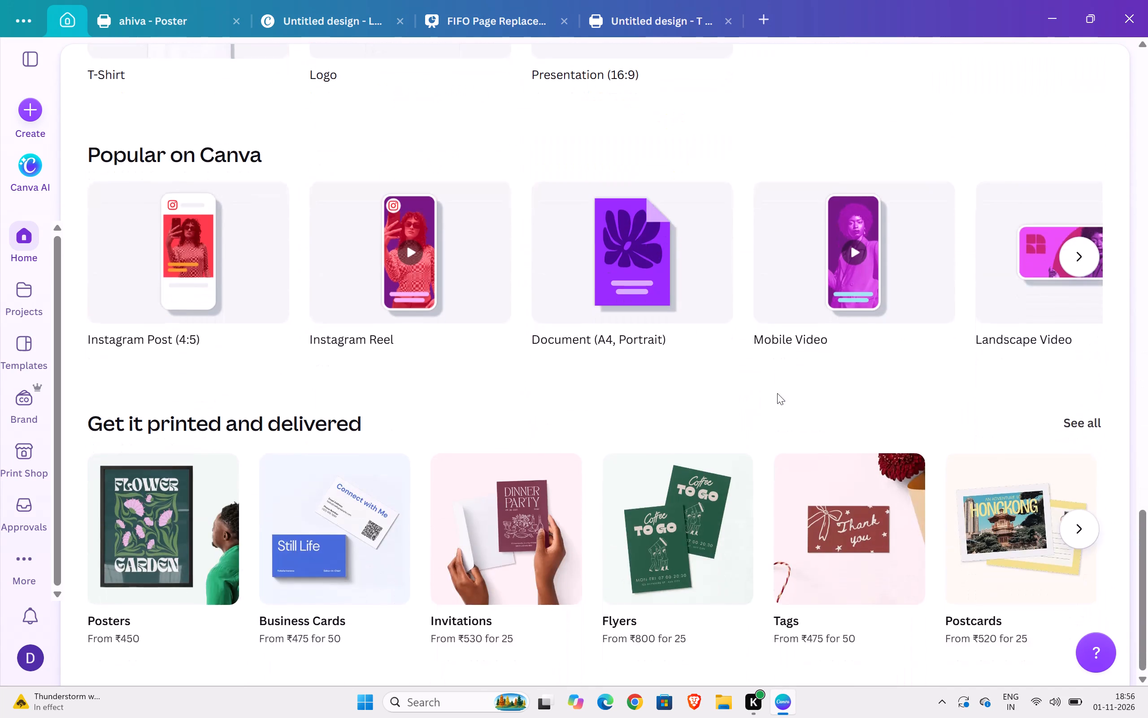
scroll(777, 393, down, 1)
scroll(777, 393, up, 3)
scroll(777, 393, down, 9)
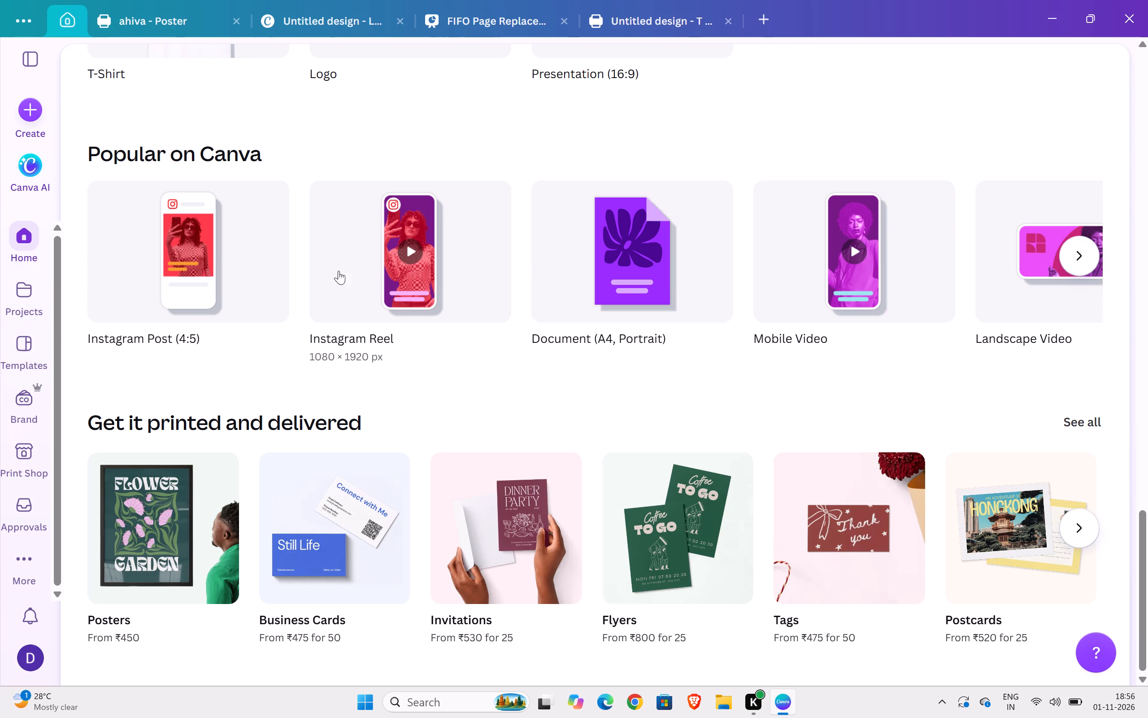
scroll(416, 398, down, 11)
scroll(416, 398, up, 14)
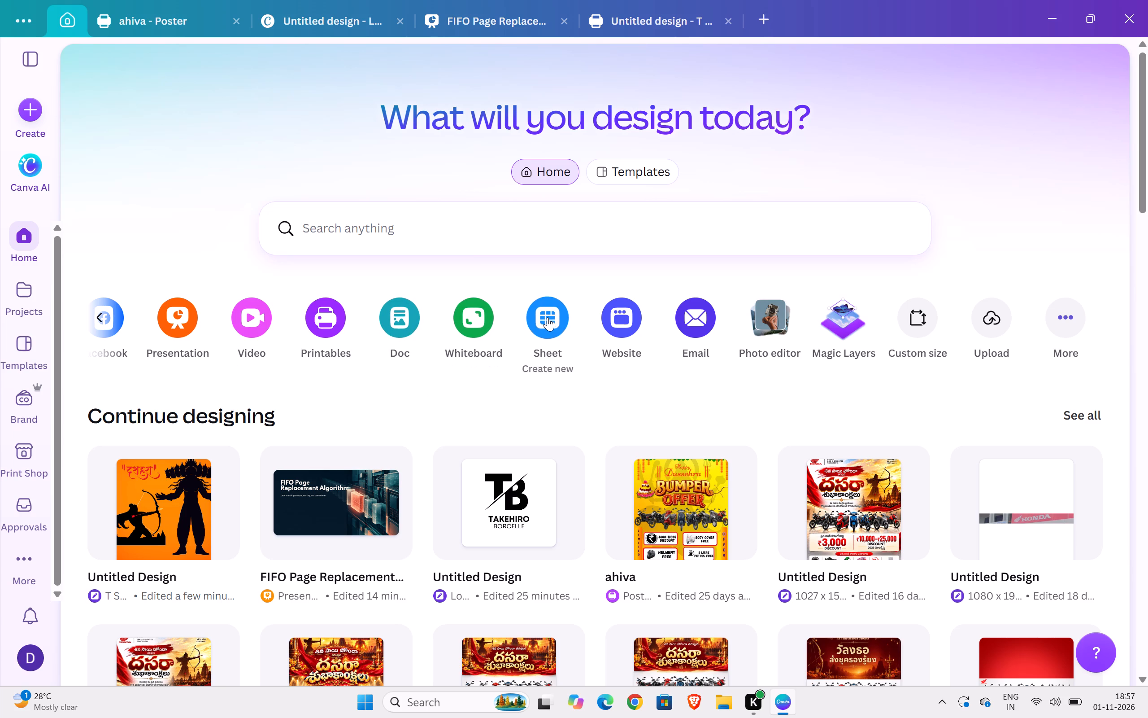
scroll(527, 429, down, 6)
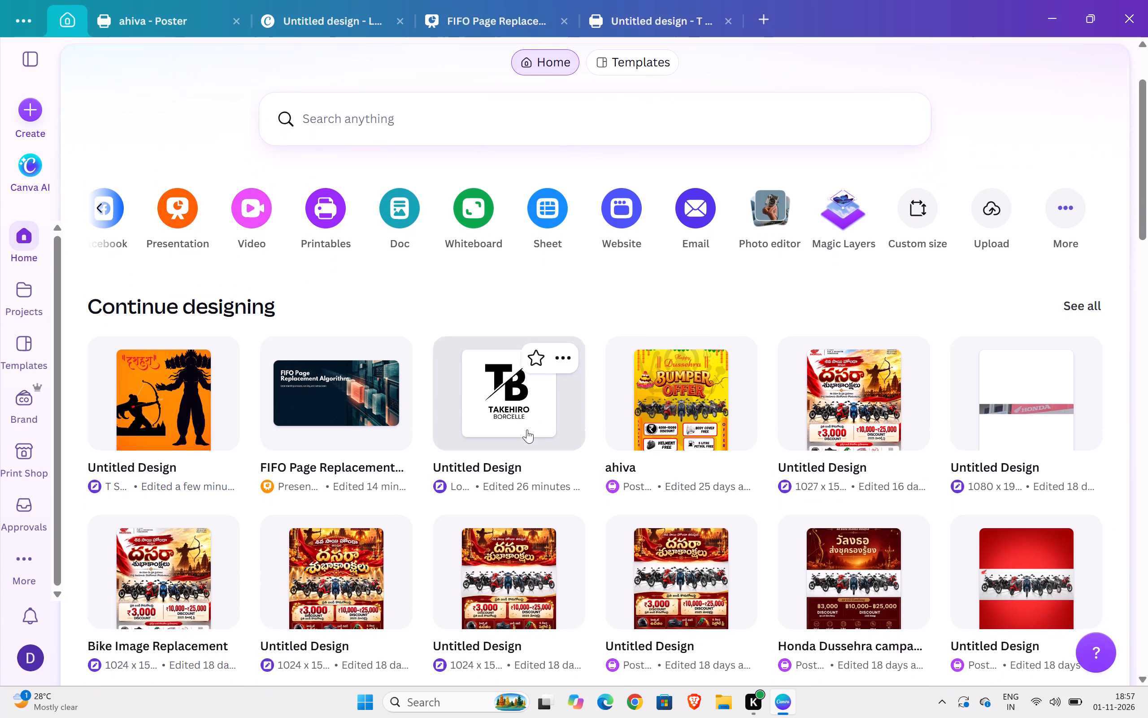
scroll(527, 429, down, 10)
scroll(527, 429, up, 4)
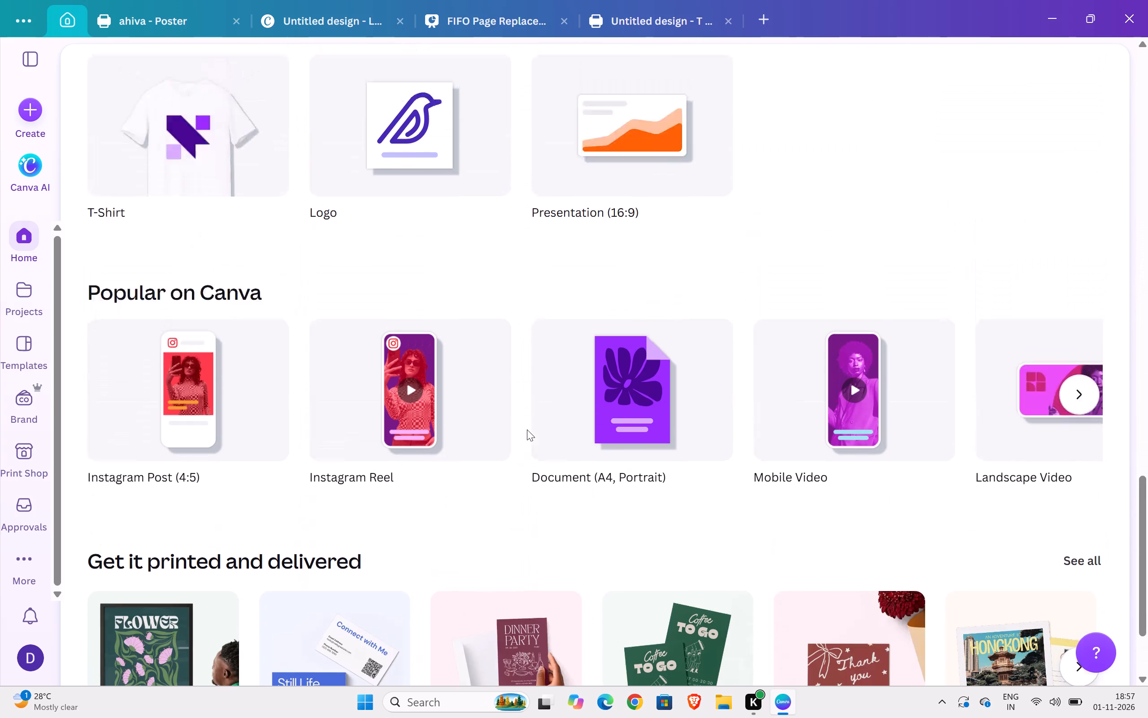
scroll(527, 429, up, 3)
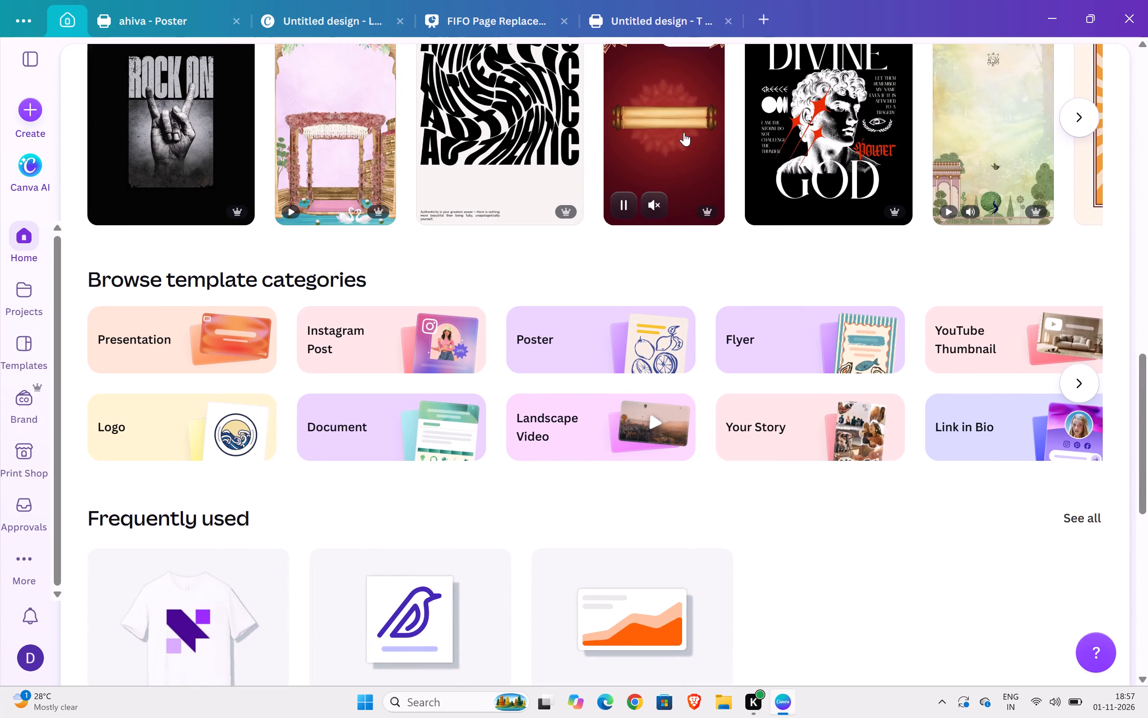
scroll(684, 132, up, 1)
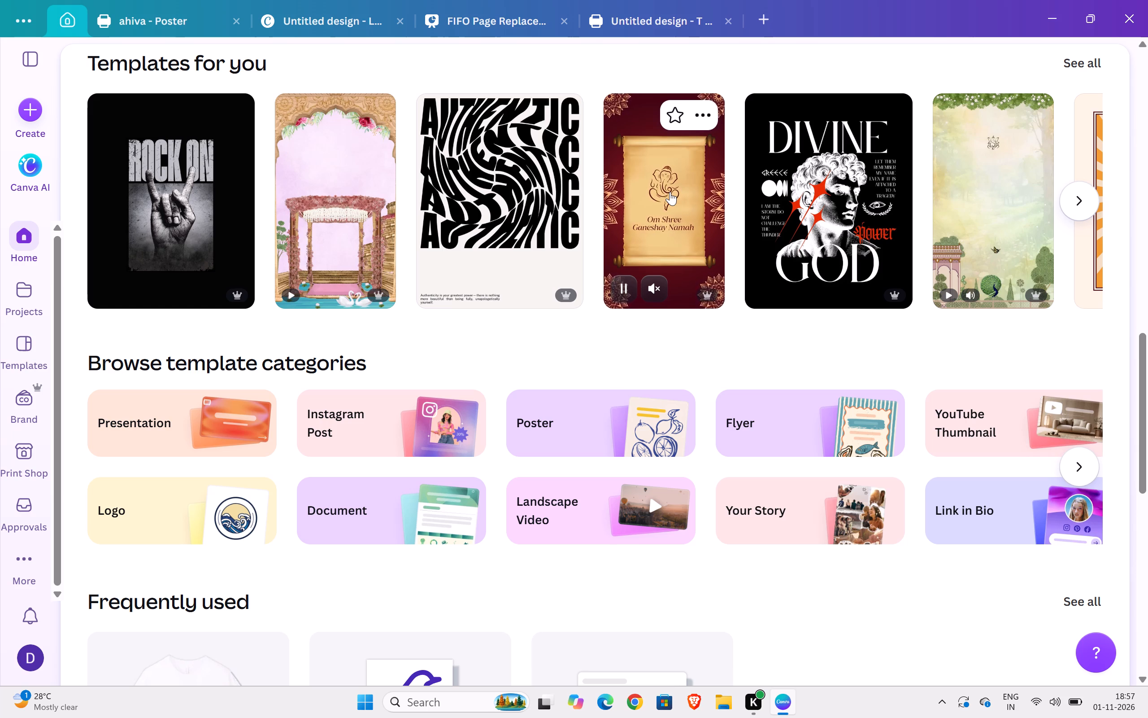
click(650, 279)
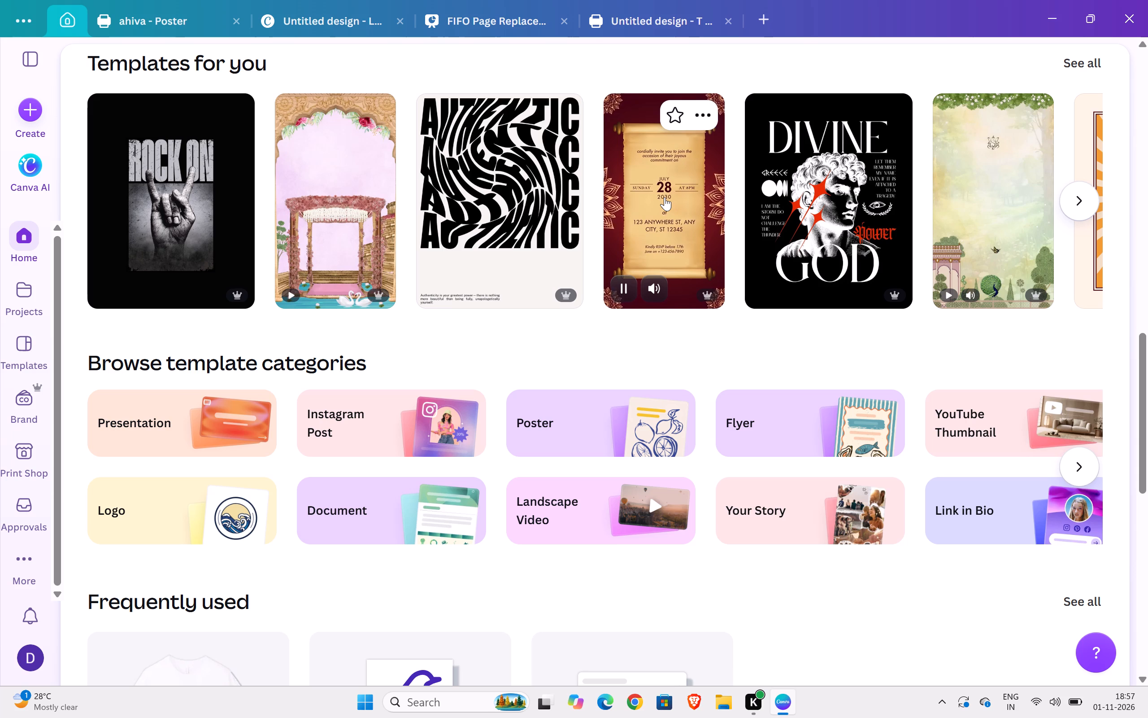
click(648, 286)
scroll(558, 328, down, 2)
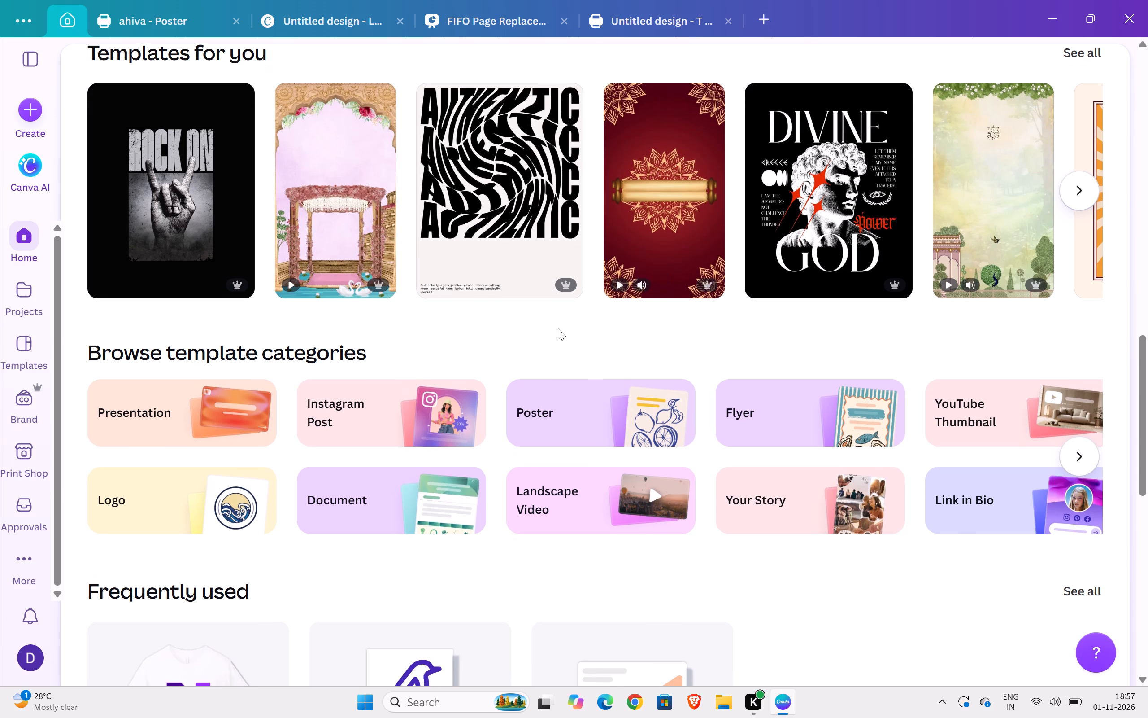
scroll(558, 328, down, 16)
scroll(558, 328, up, 3)
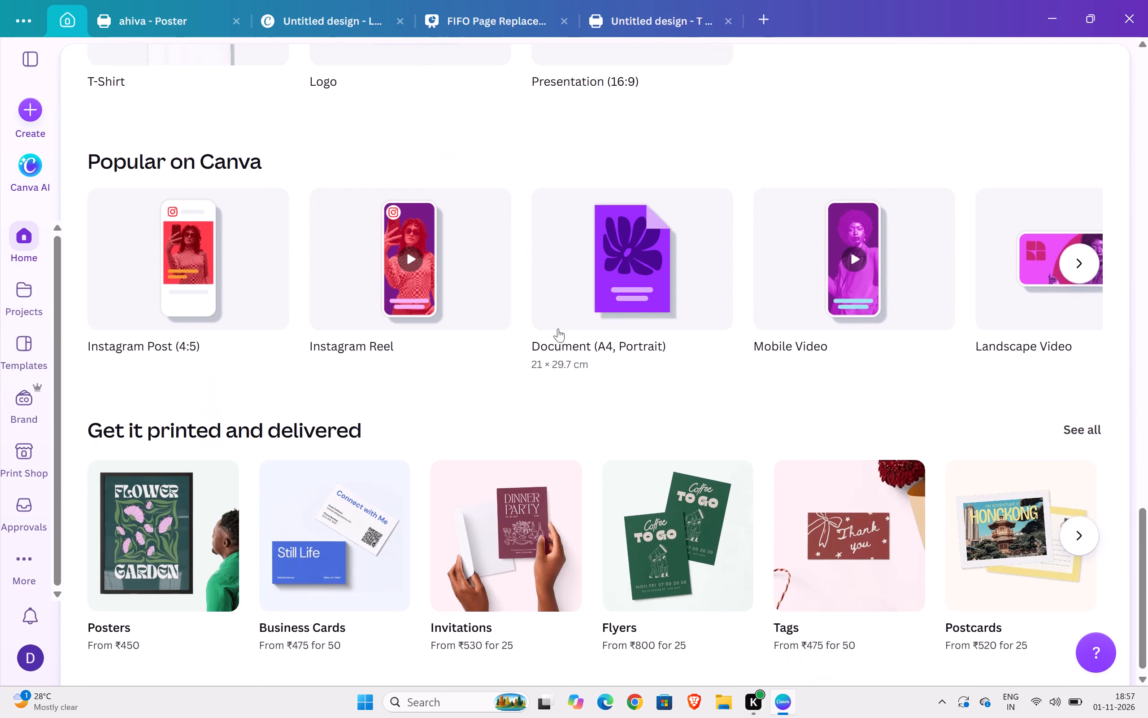
scroll(558, 328, up, 5)
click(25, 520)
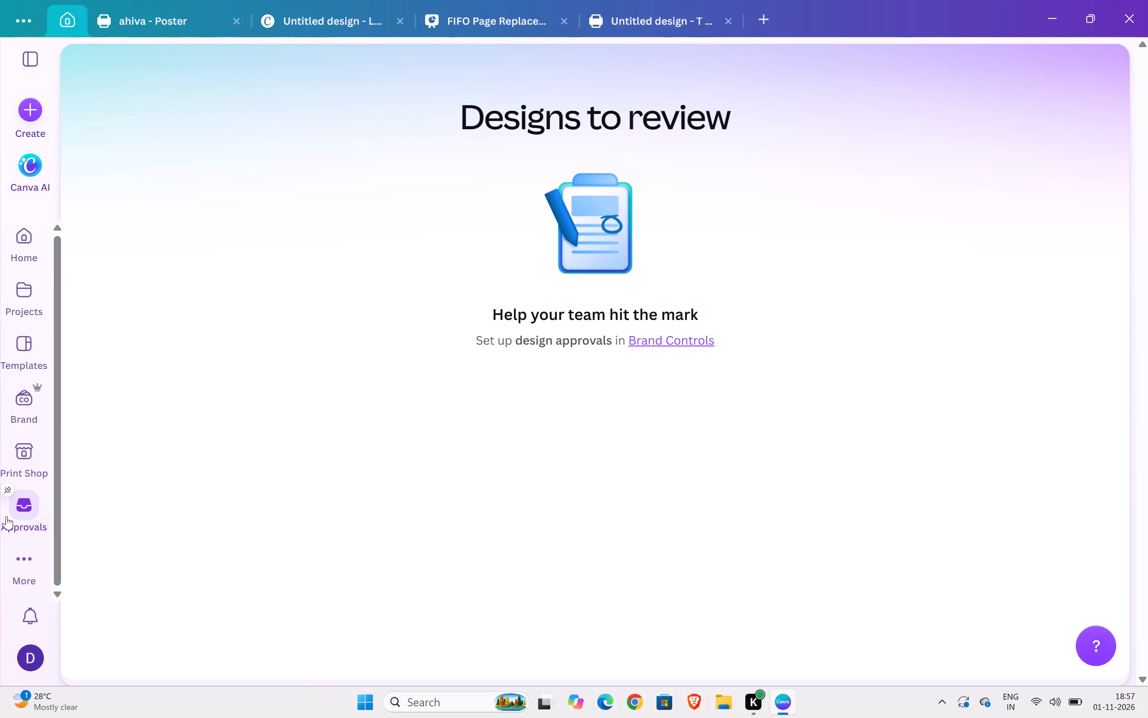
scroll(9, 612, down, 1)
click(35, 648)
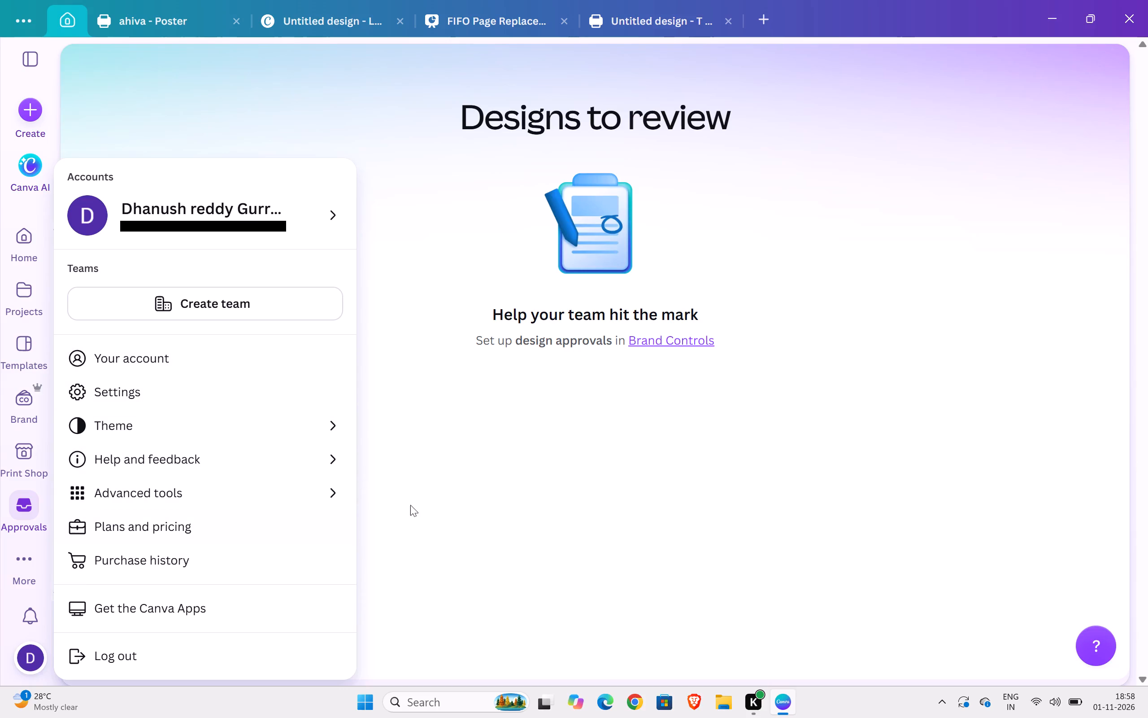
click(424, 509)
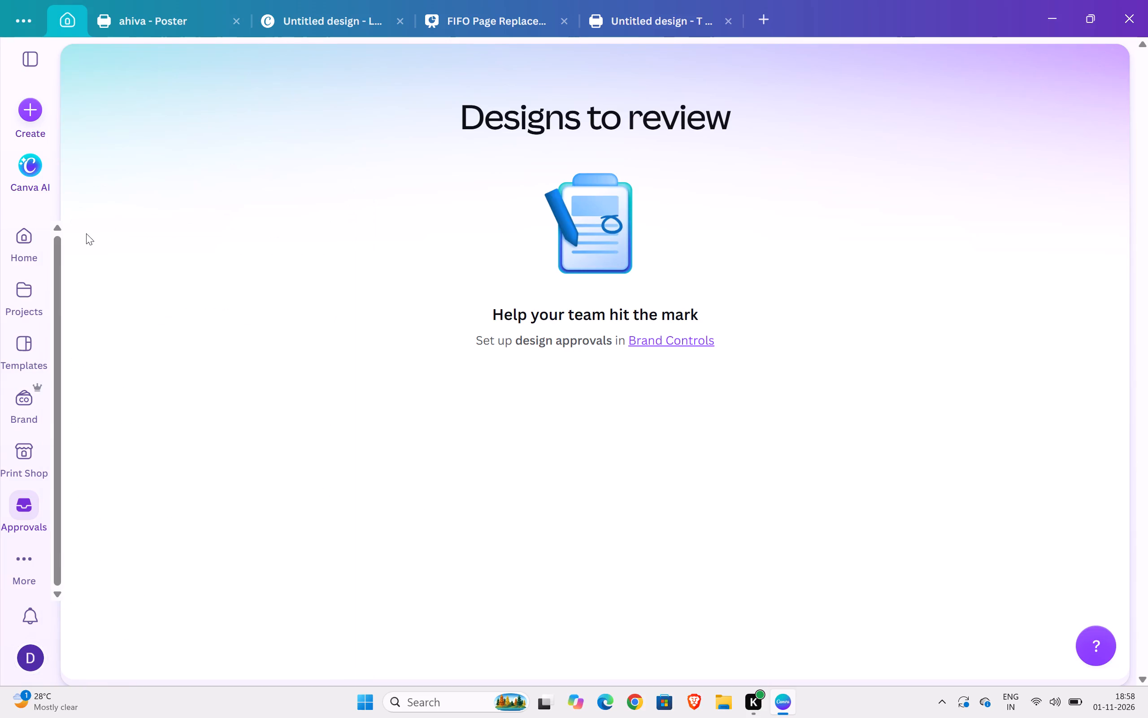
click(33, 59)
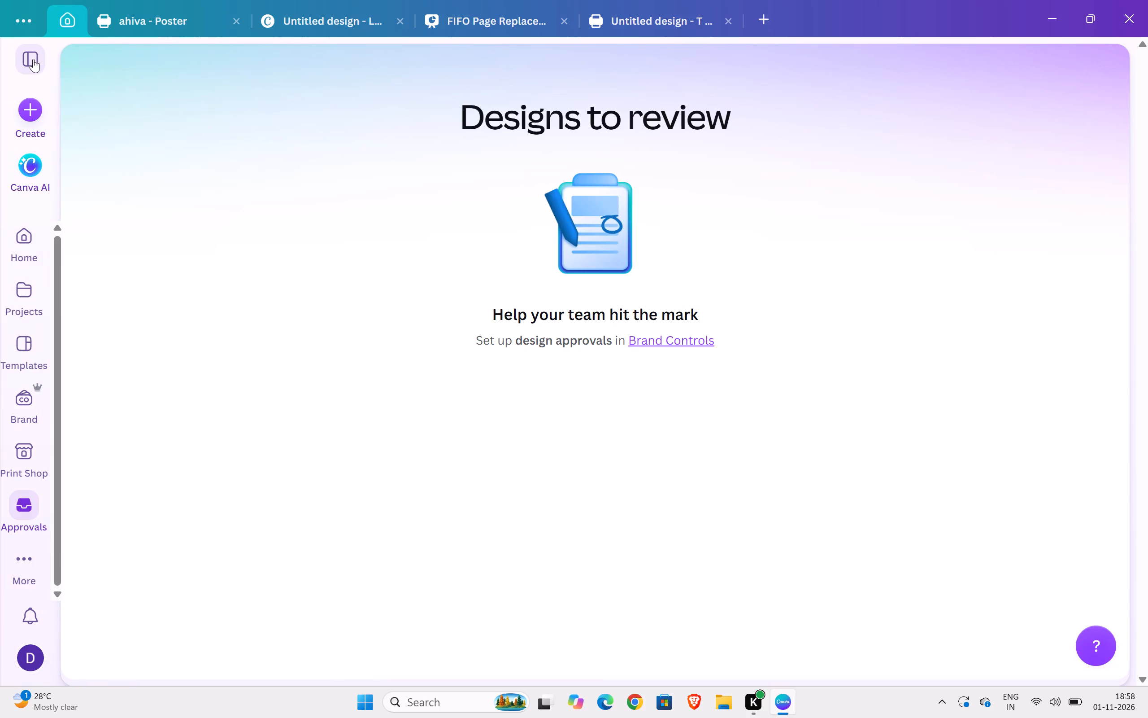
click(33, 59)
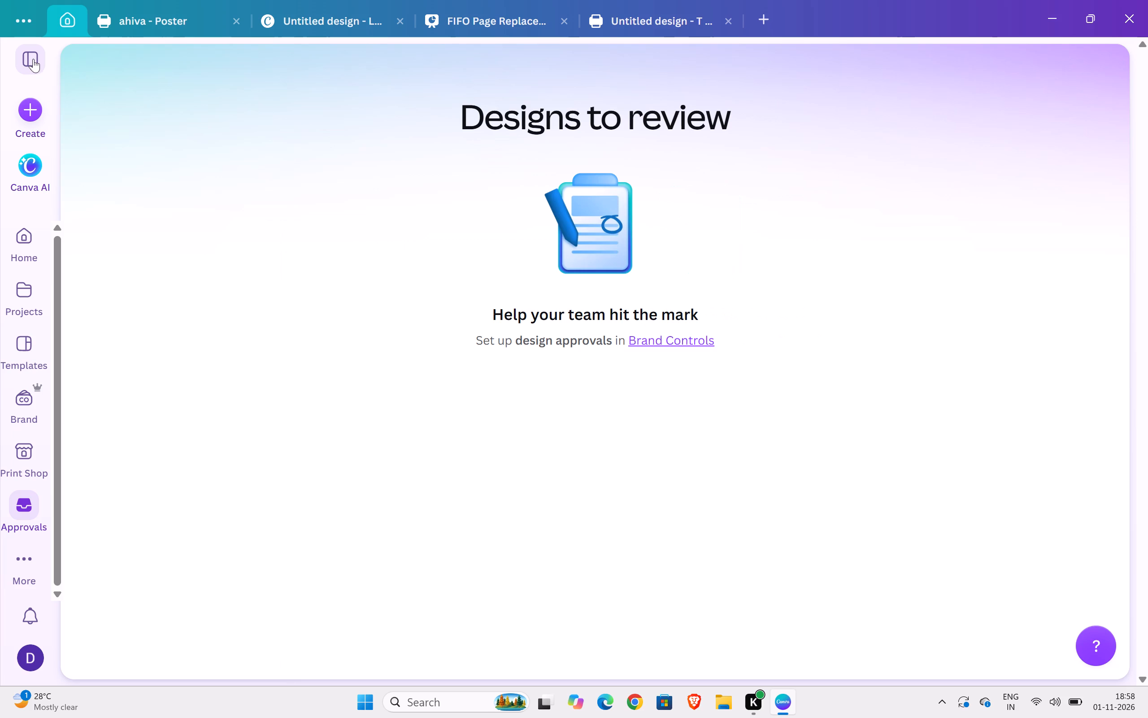
View the open ahiva poster and the black-and-white TB logo design.
click(133, 13)
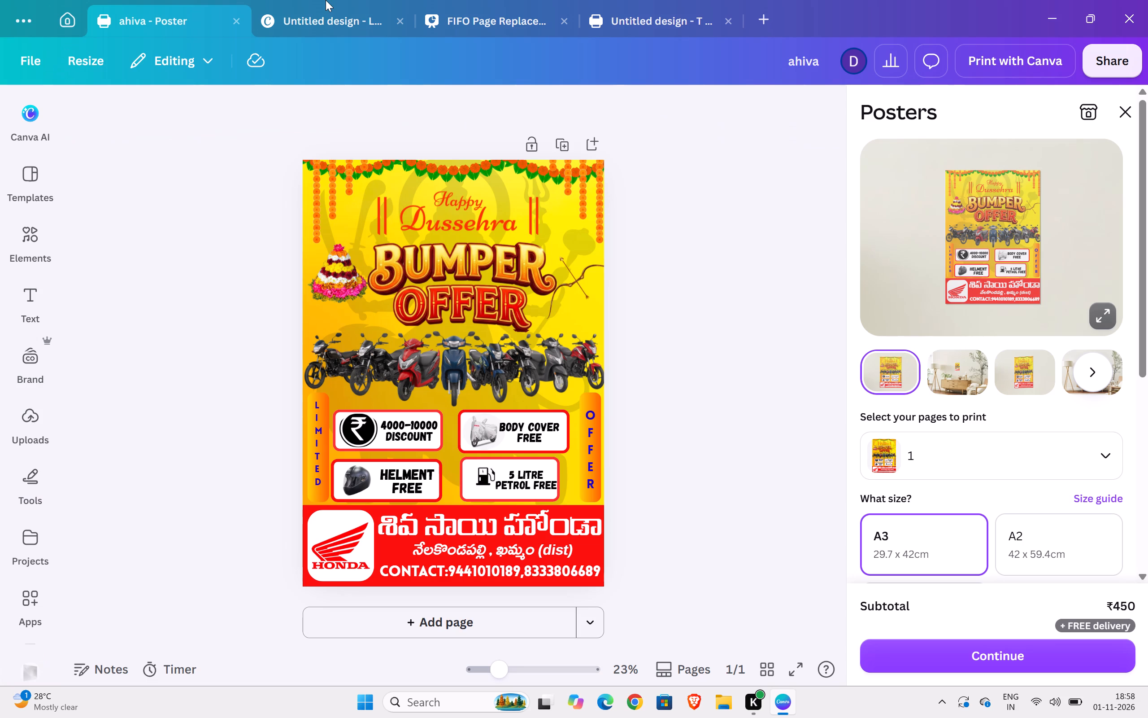
click(329, 0)
click(339, 16)
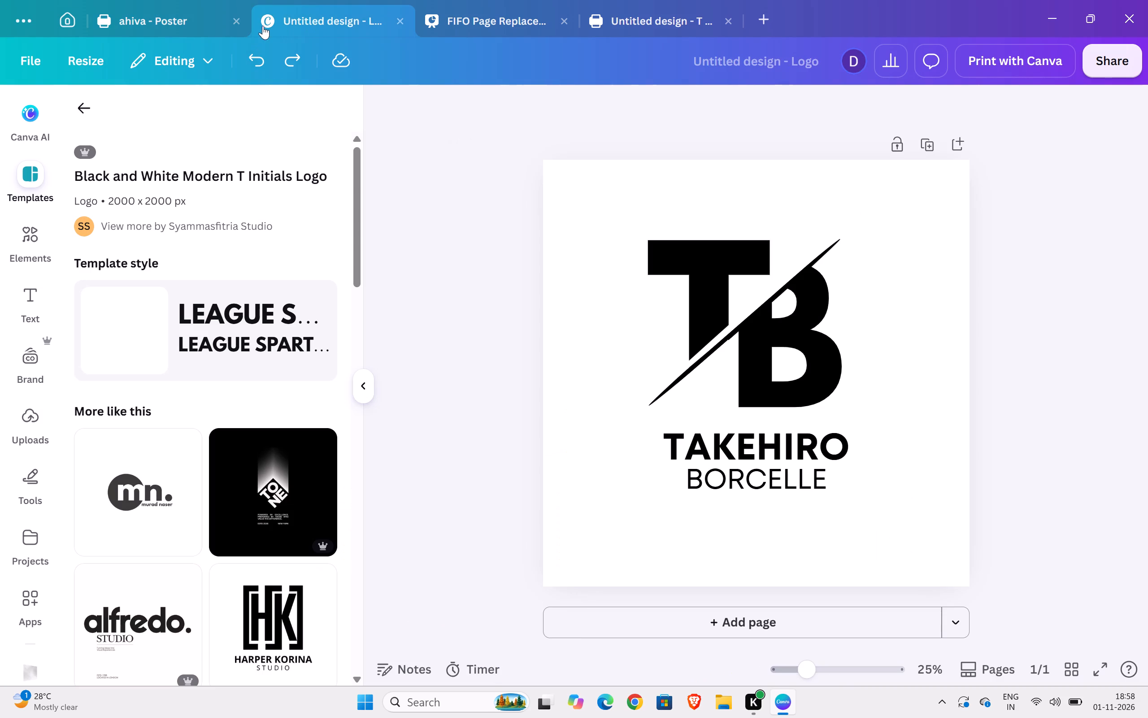
Close the open ahiva poster and the black-and-white TB logo design.
double_click(229, 19)
click(240, 22)
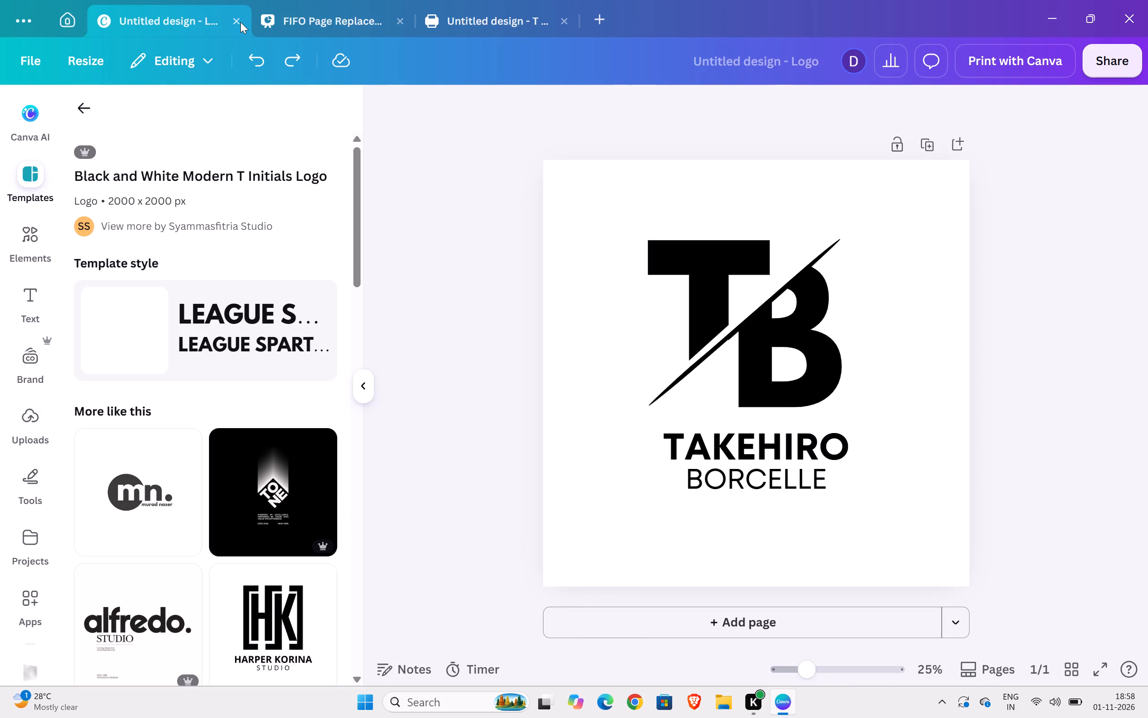
click(238, 18)
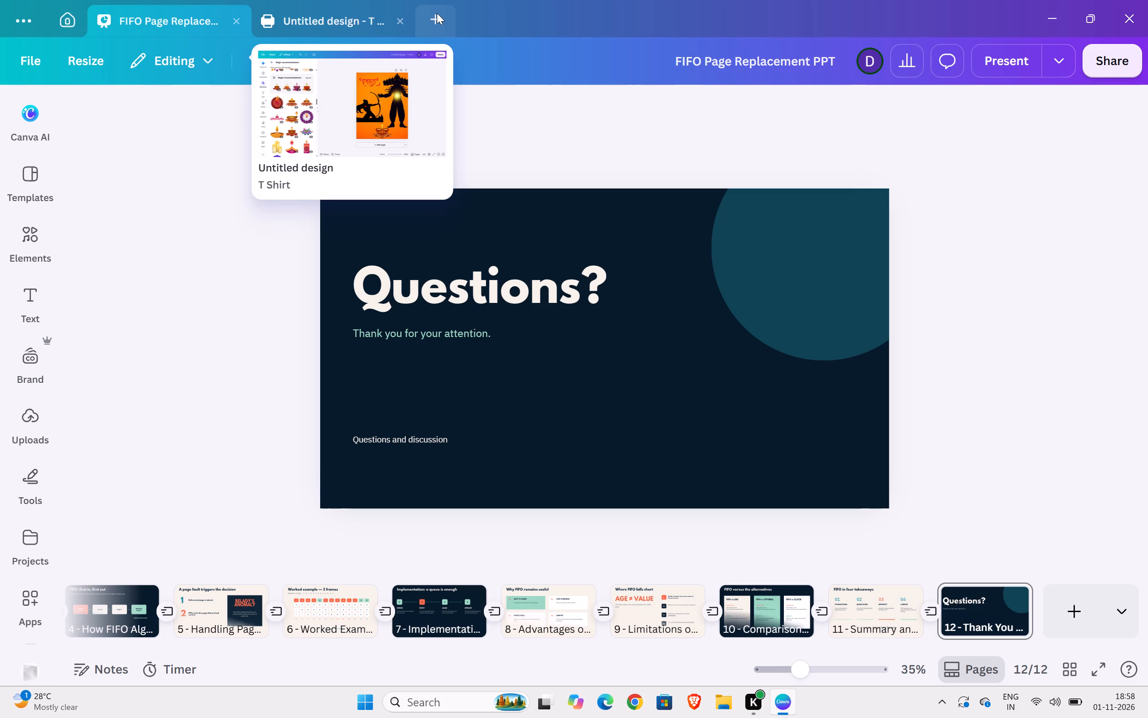
Switch to the orange Dusshera T-shirt design and look through its Magic recommendations graphics.
click(437, 13)
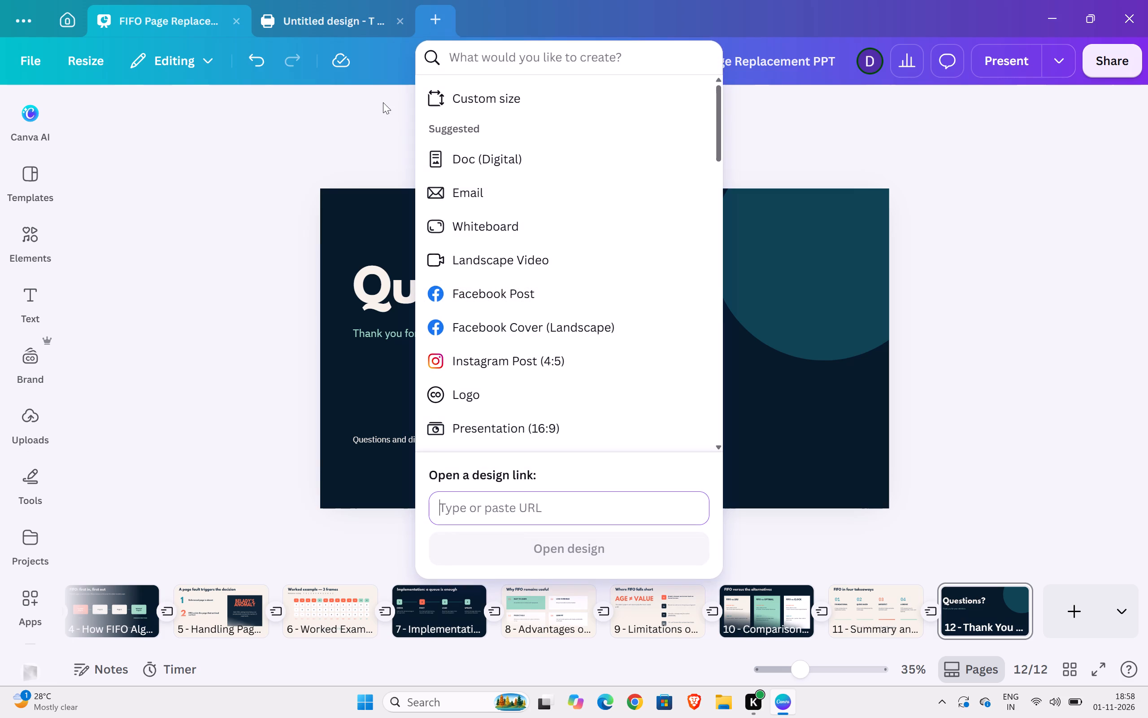
click(381, 105)
click(348, 26)
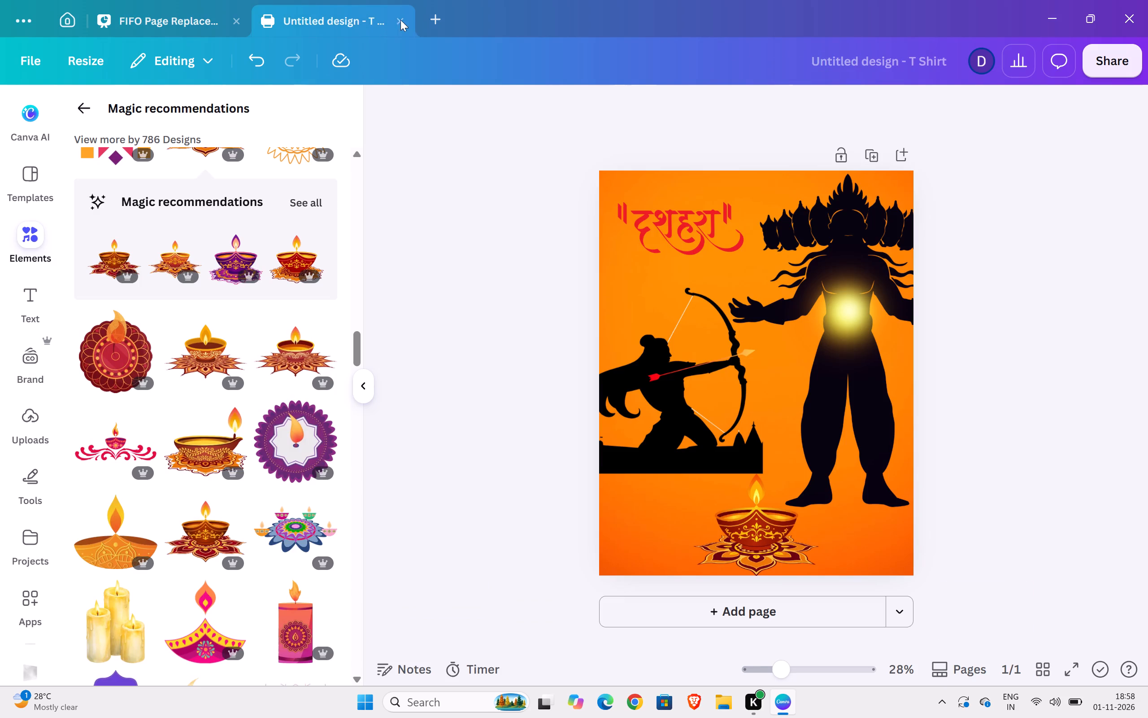
click(429, 26)
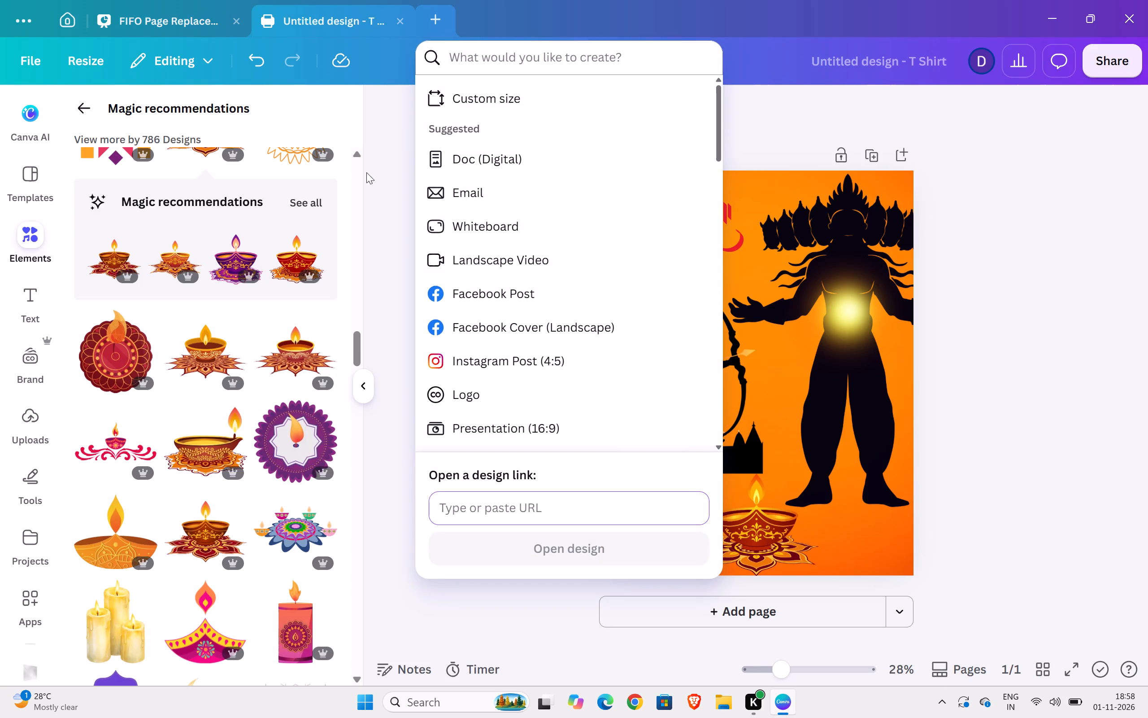
click(366, 172)
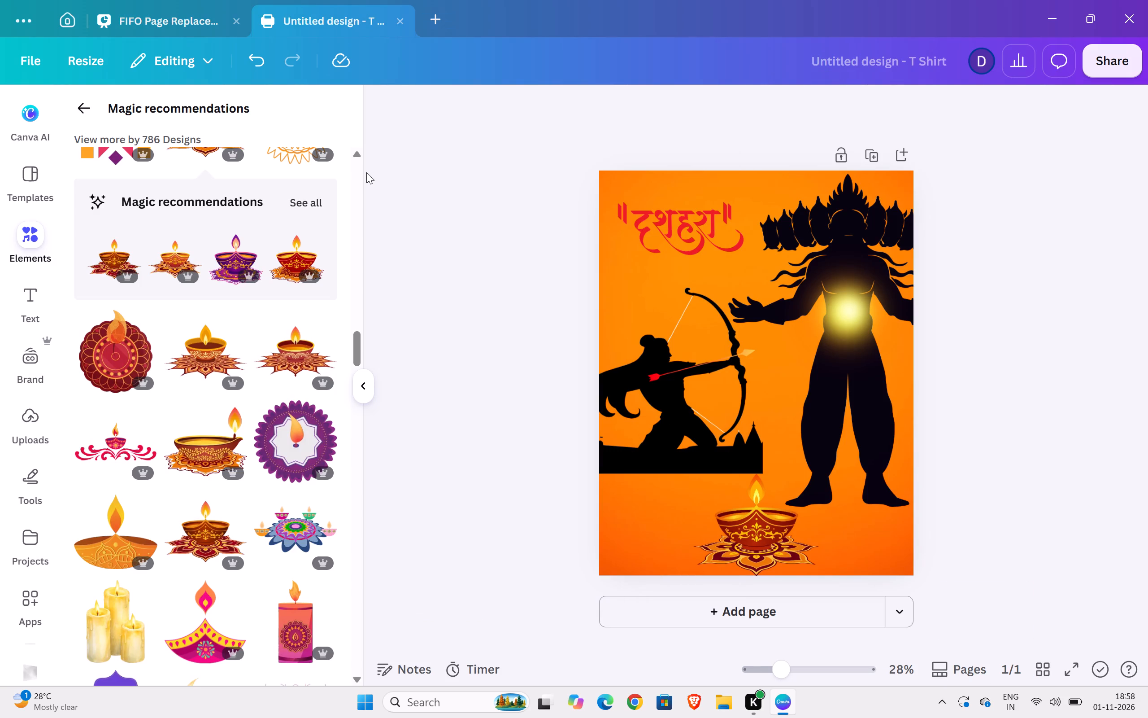
scroll(222, 429, down, 9)
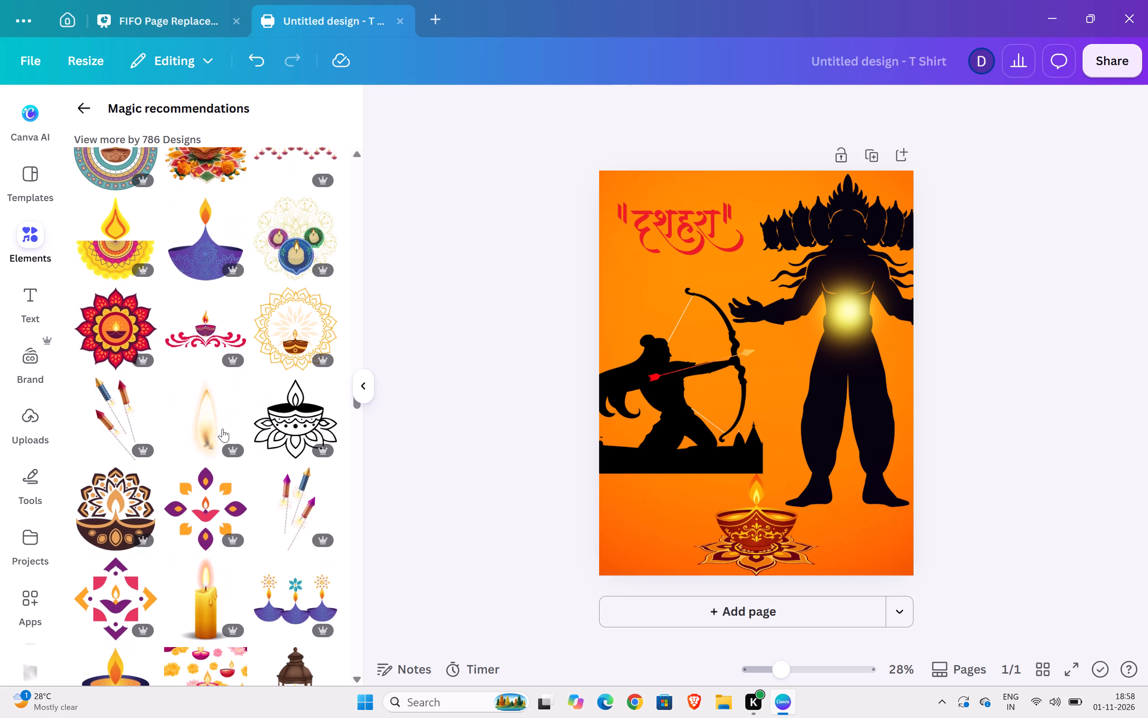
scroll(222, 429, down, 8)
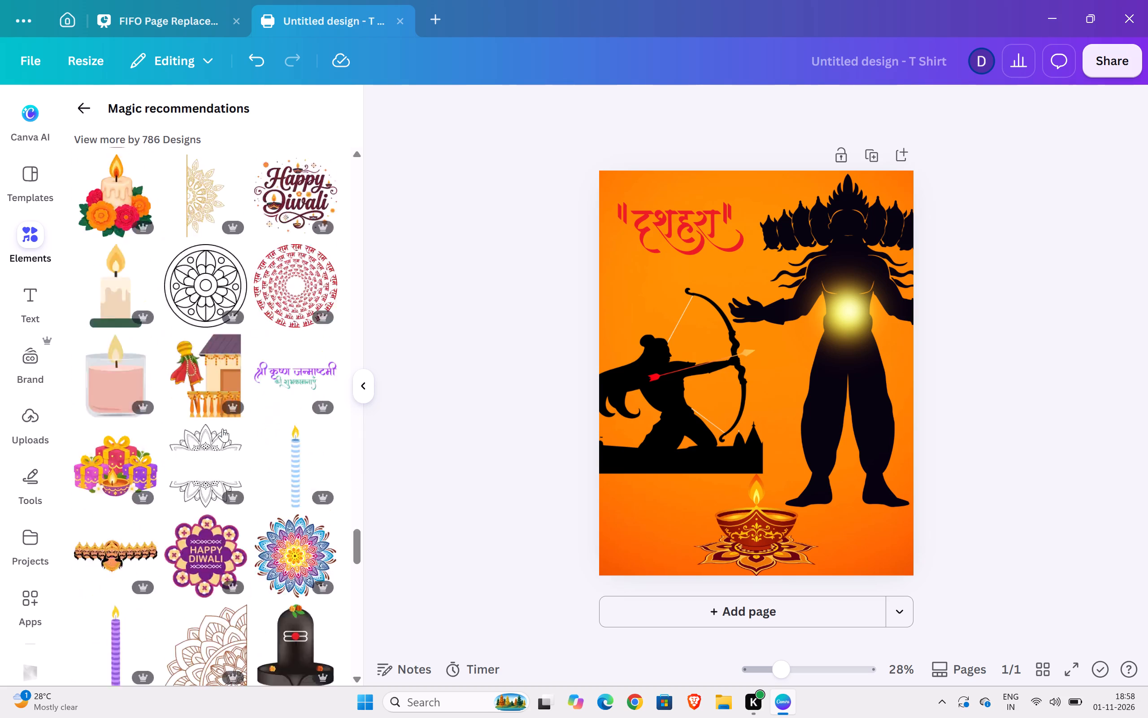
scroll(222, 429, down, 2)
scroll(222, 429, up, 8)
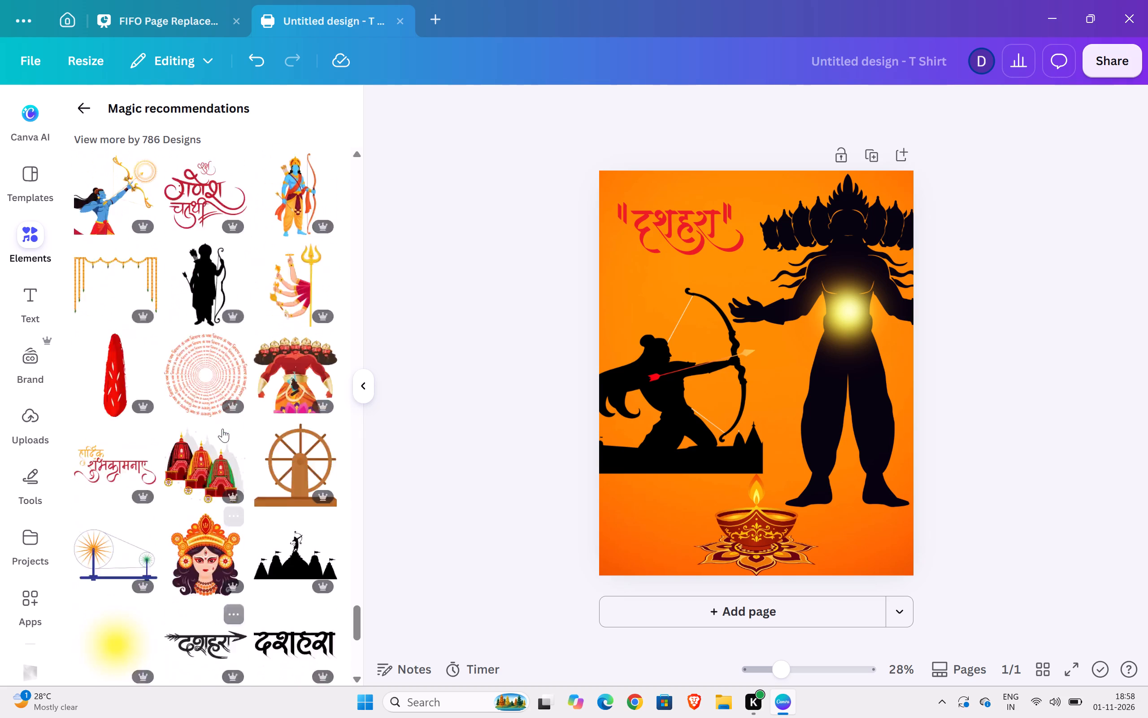
scroll(222, 429, up, 4)
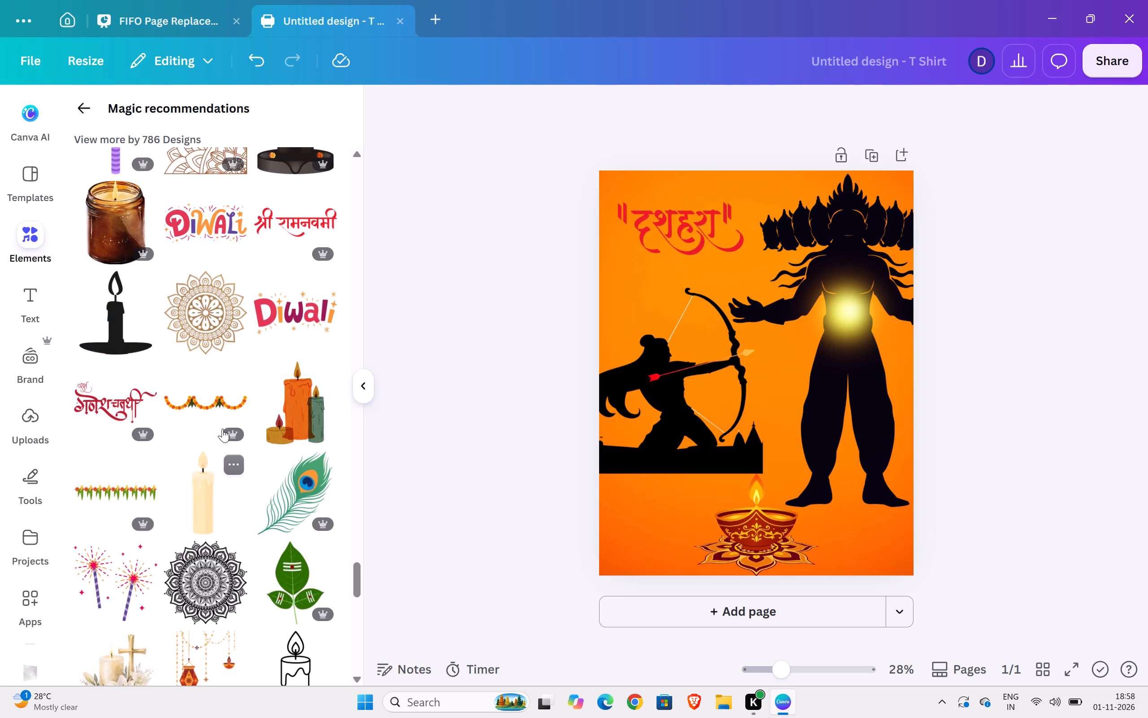
scroll(222, 429, up, 5)
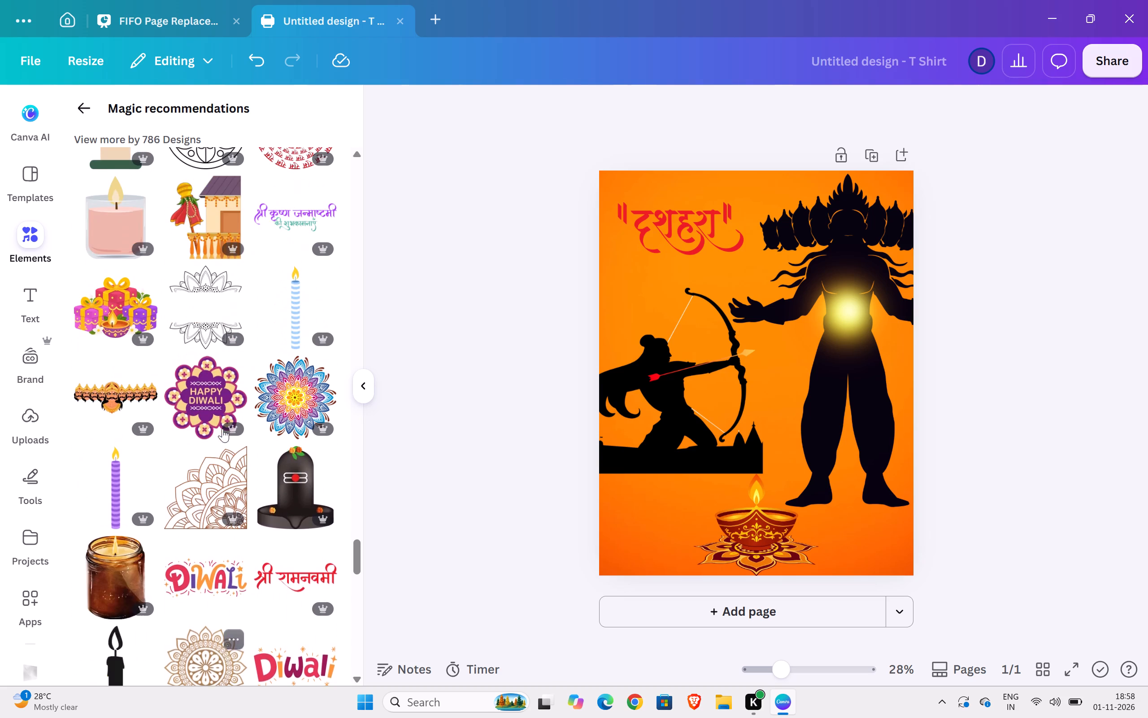
scroll(222, 429, up, 5)
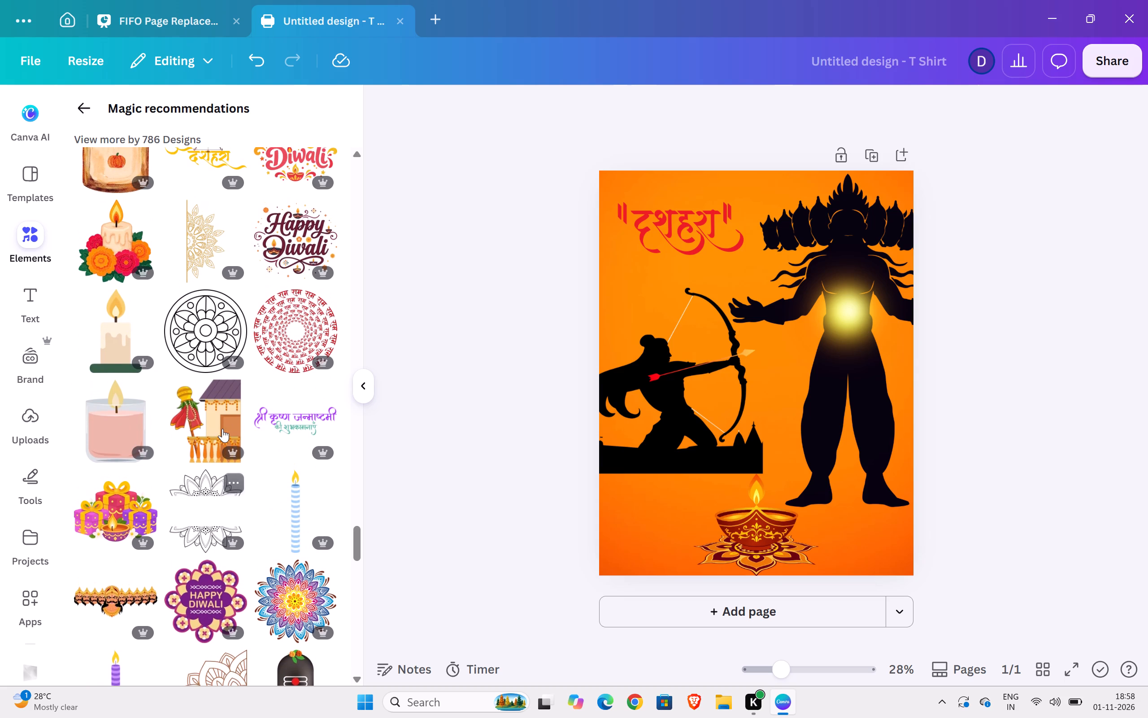
scroll(222, 429, up, 5)
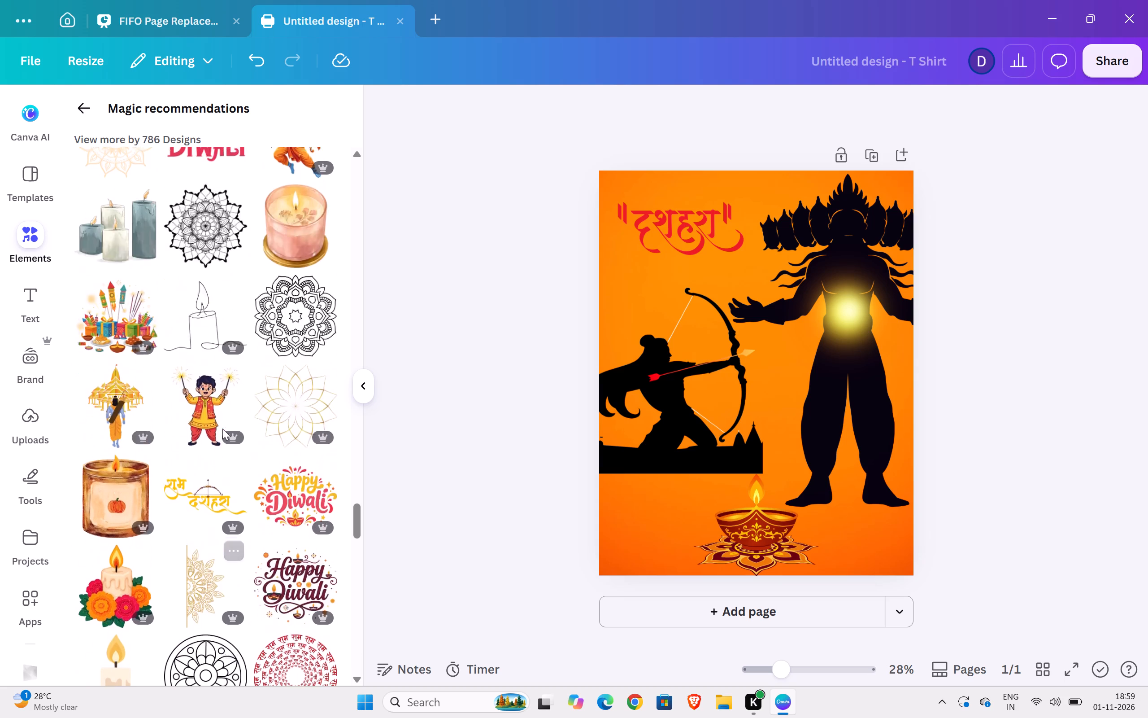
scroll(222, 429, up, 1)
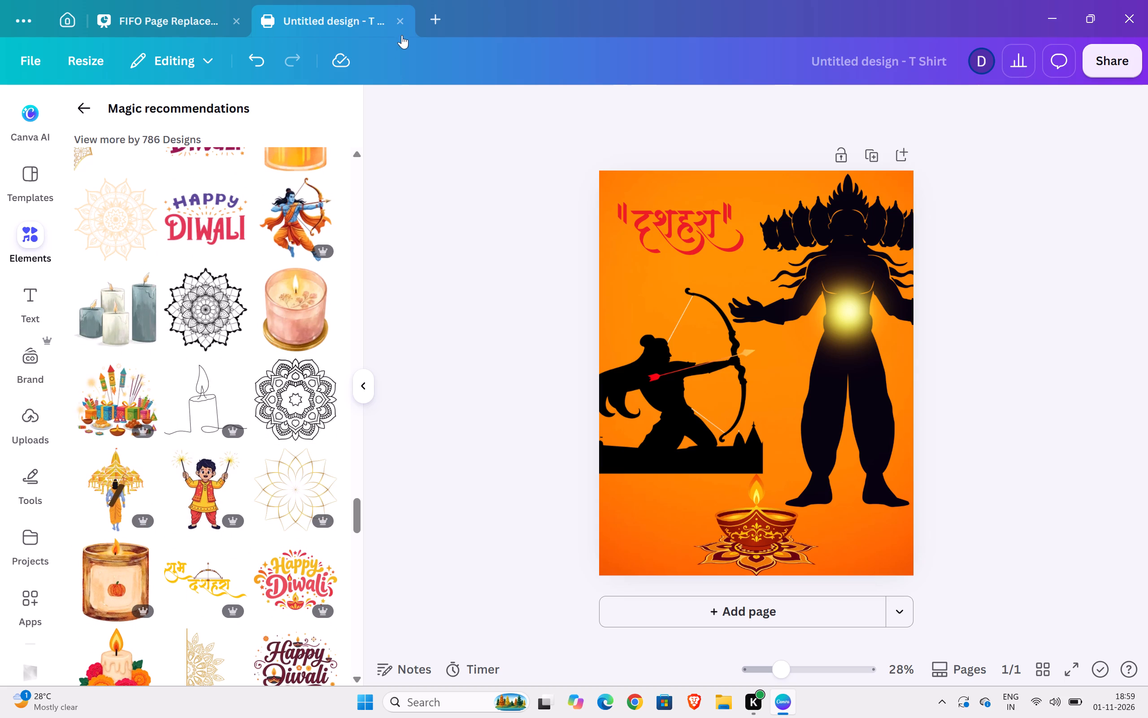
Search the new design types for "po" and create a Poster (Landscape, Foam Board) design, 36 × 24 in.
click(423, 21)
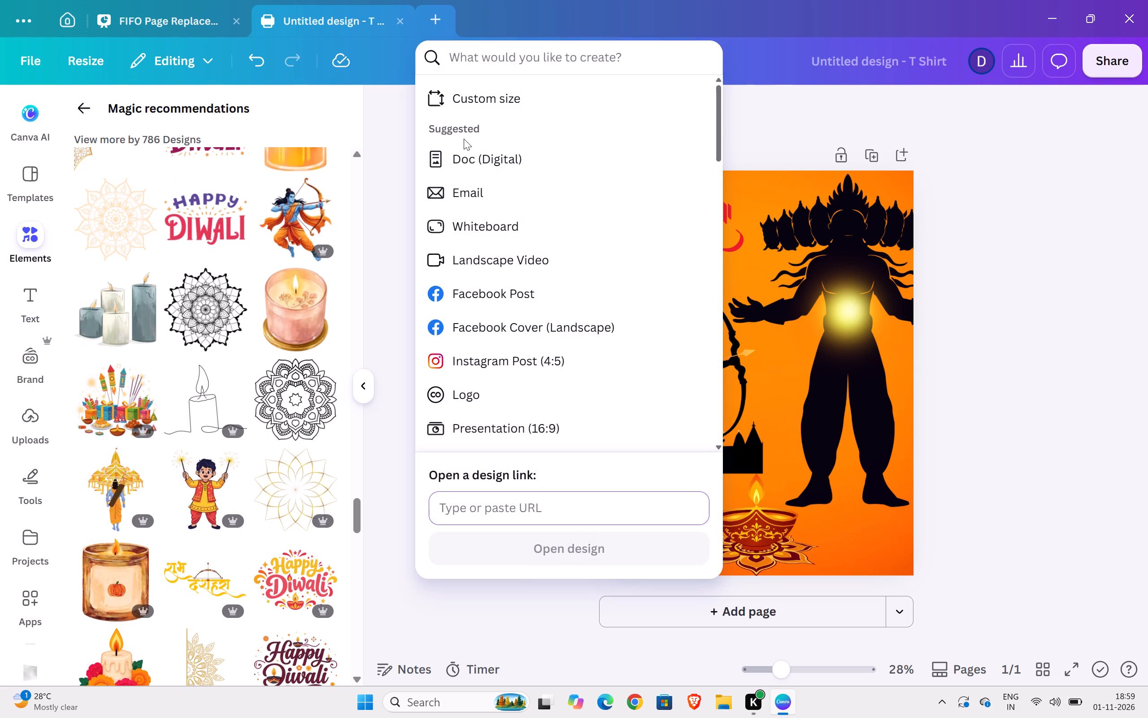
click(505, 73)
text(po)
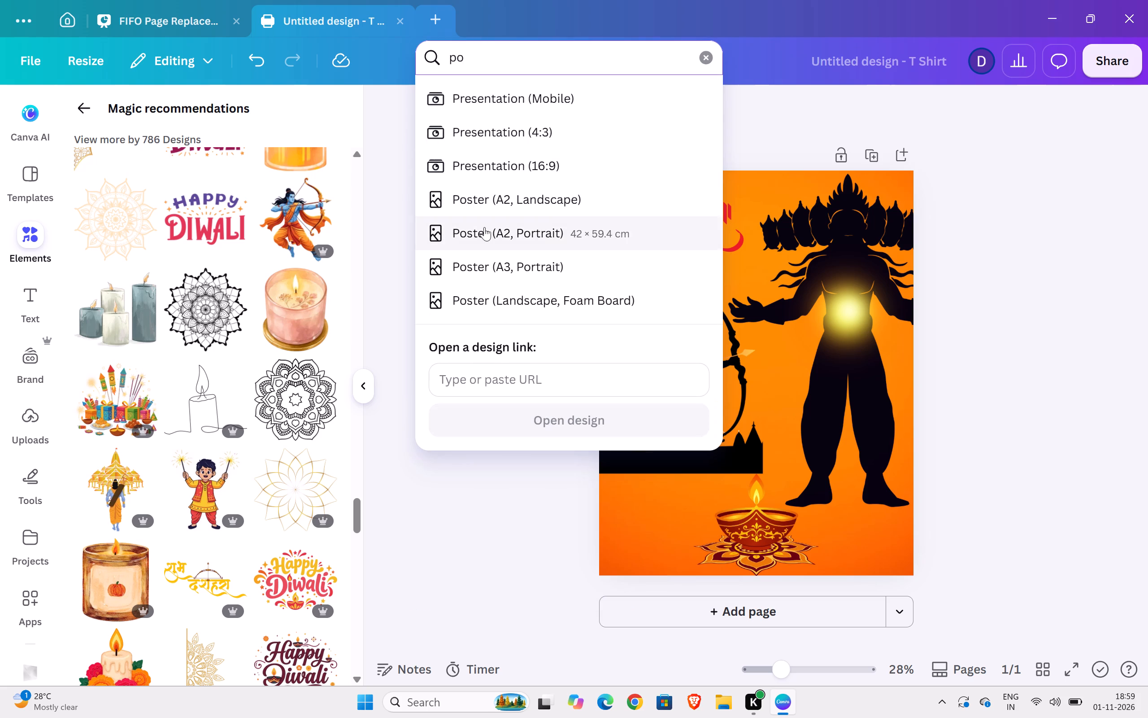
click(484, 298)
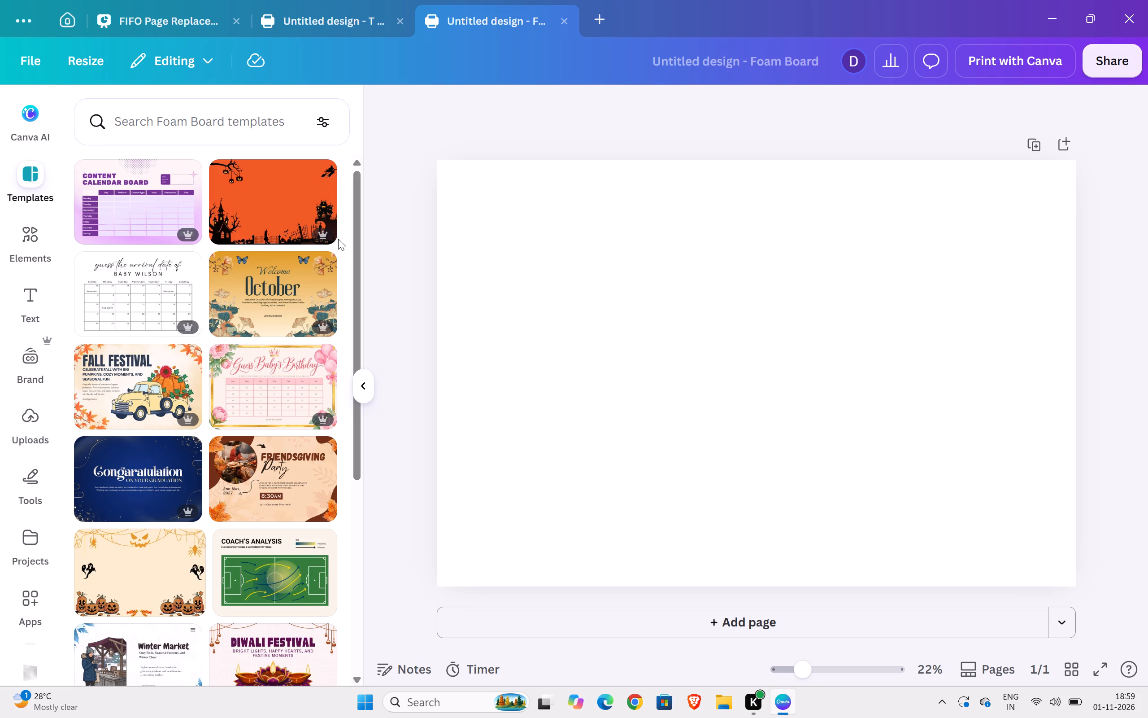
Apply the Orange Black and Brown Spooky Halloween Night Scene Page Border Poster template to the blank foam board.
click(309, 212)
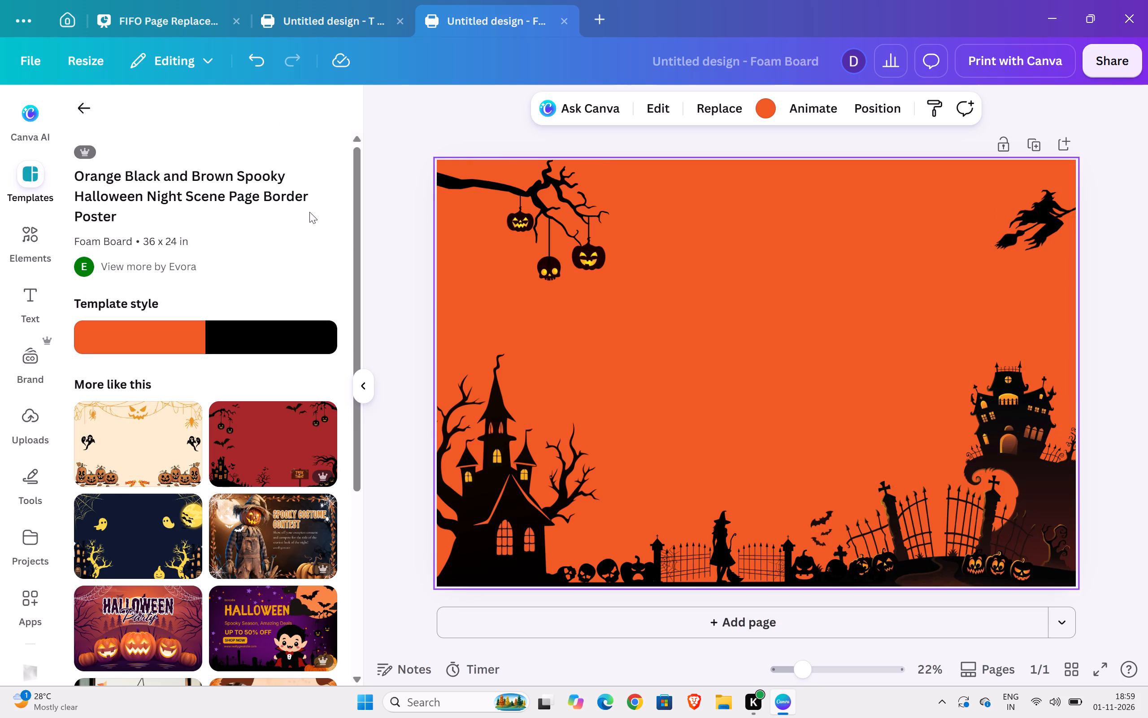
Return to the foam board templates and apply the Yellow Watercolor Page Border Poster A2 Landscape template with hibiscus flowers.
click(86, 112)
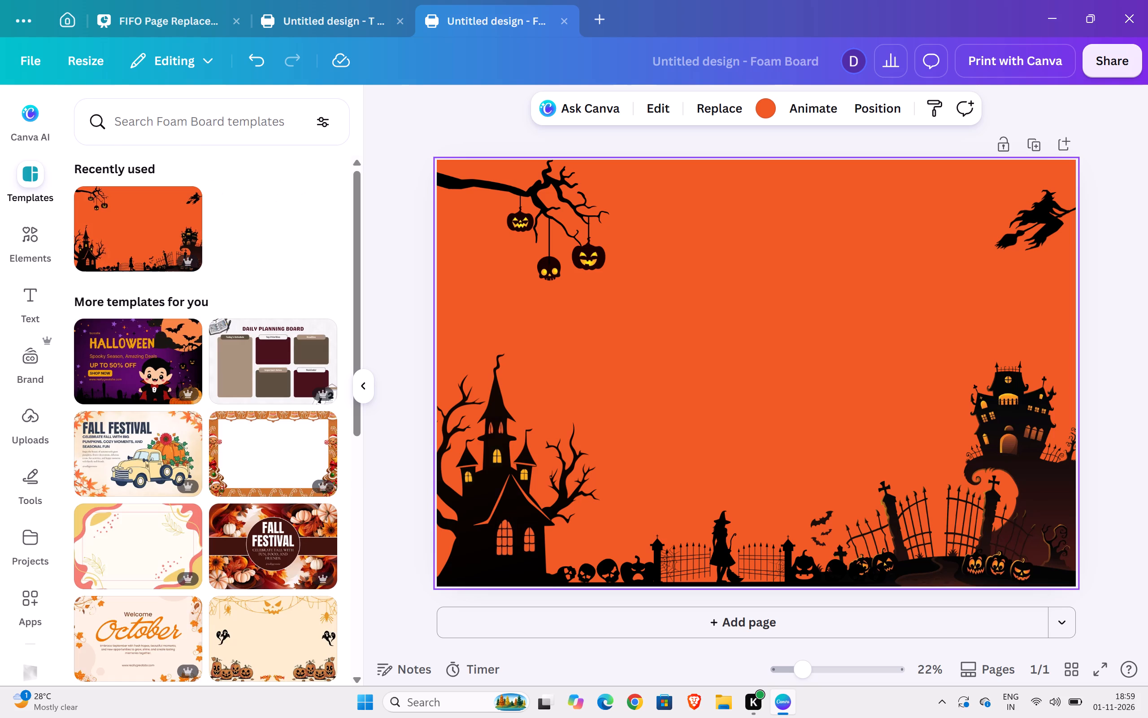
scroll(167, 401, down, 7)
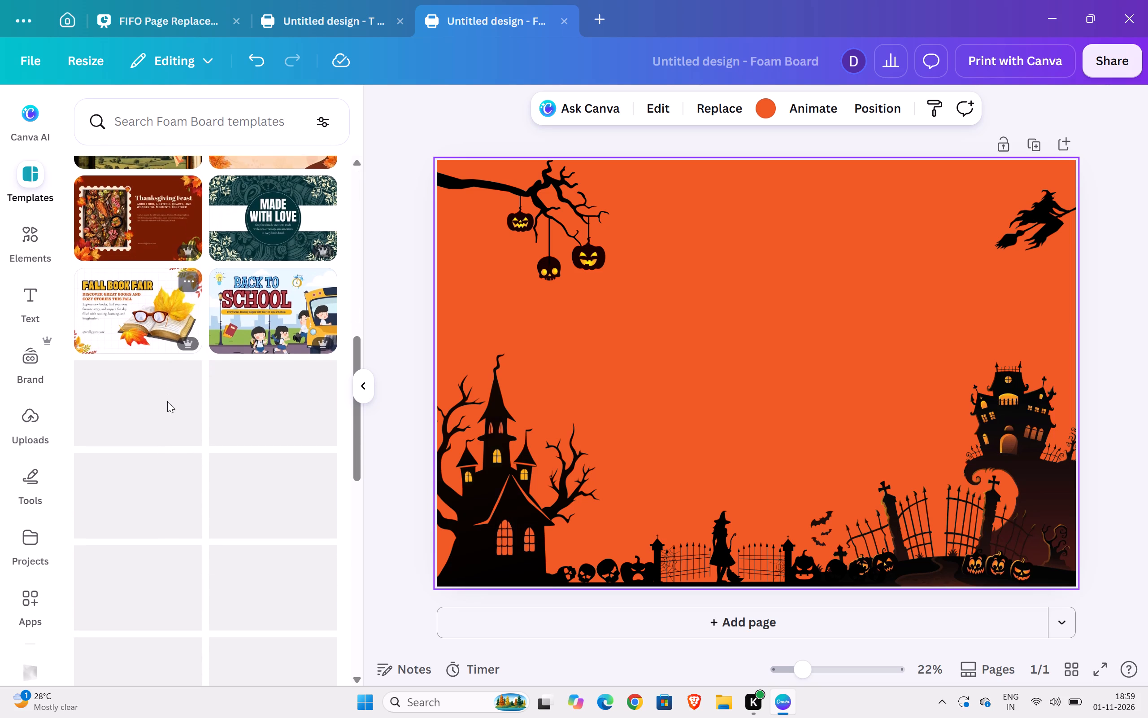
scroll(167, 401, down, 1)
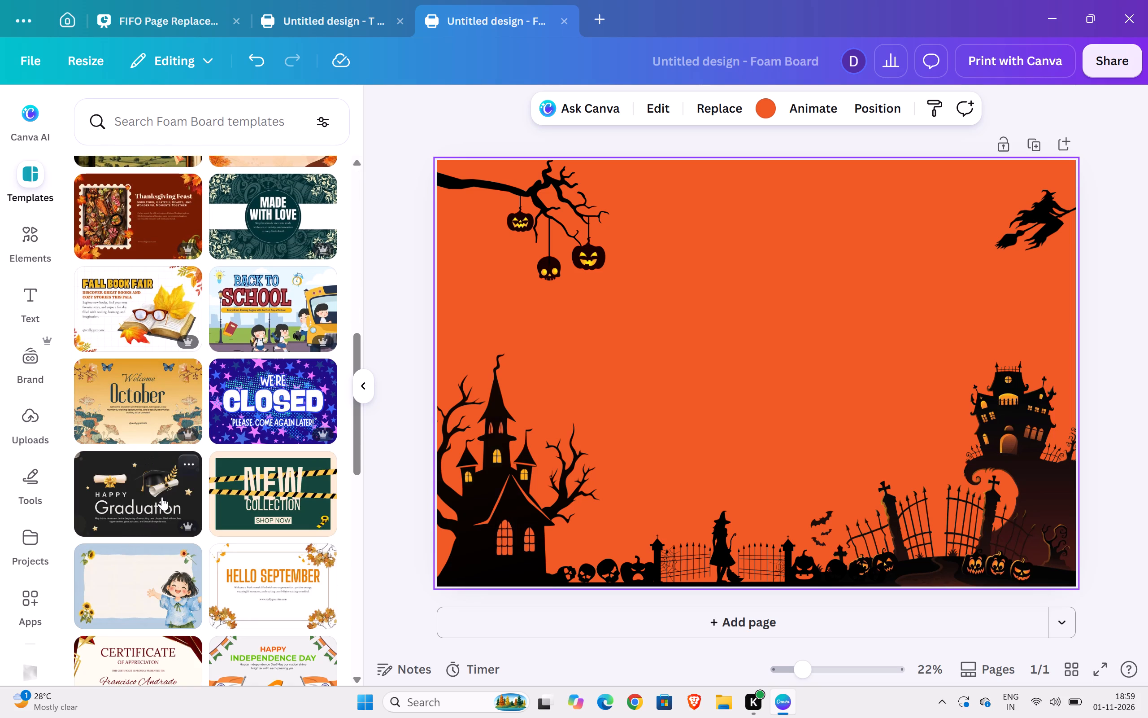
scroll(208, 524, down, 5)
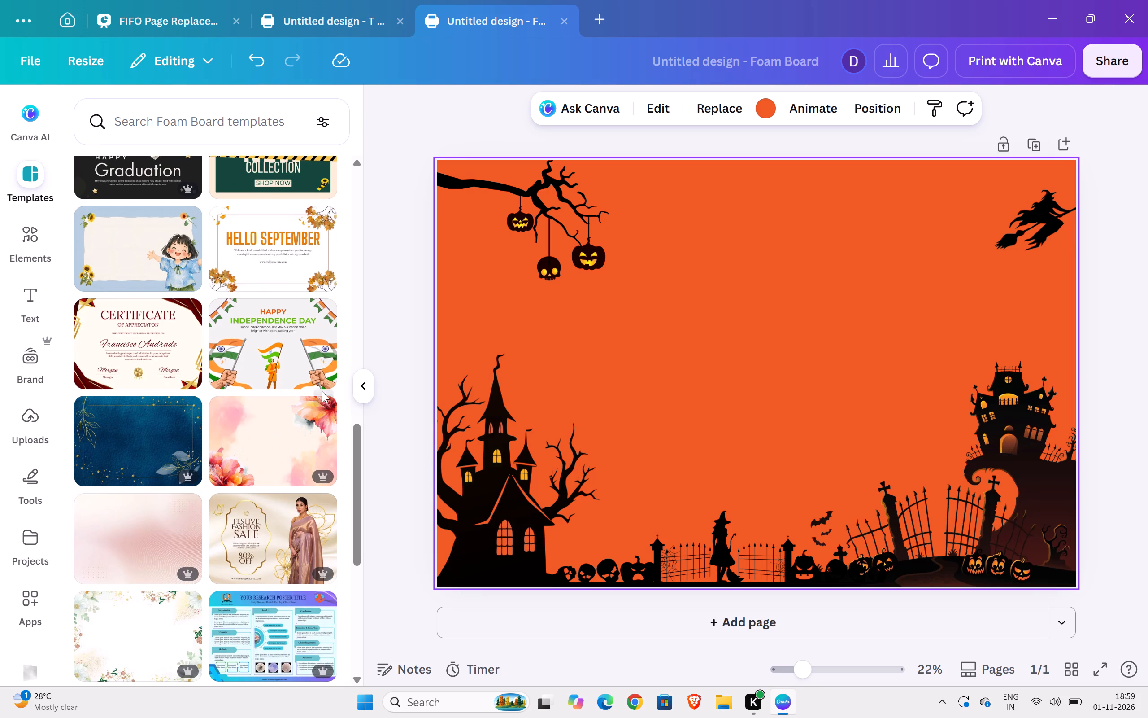
click(283, 448)
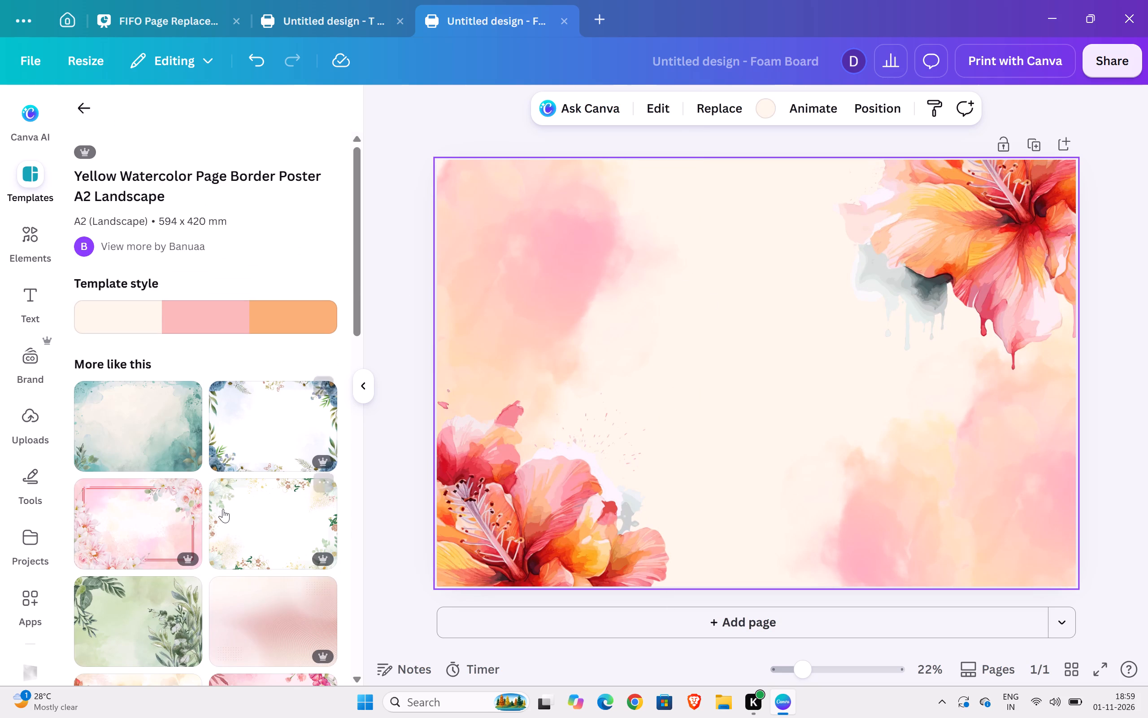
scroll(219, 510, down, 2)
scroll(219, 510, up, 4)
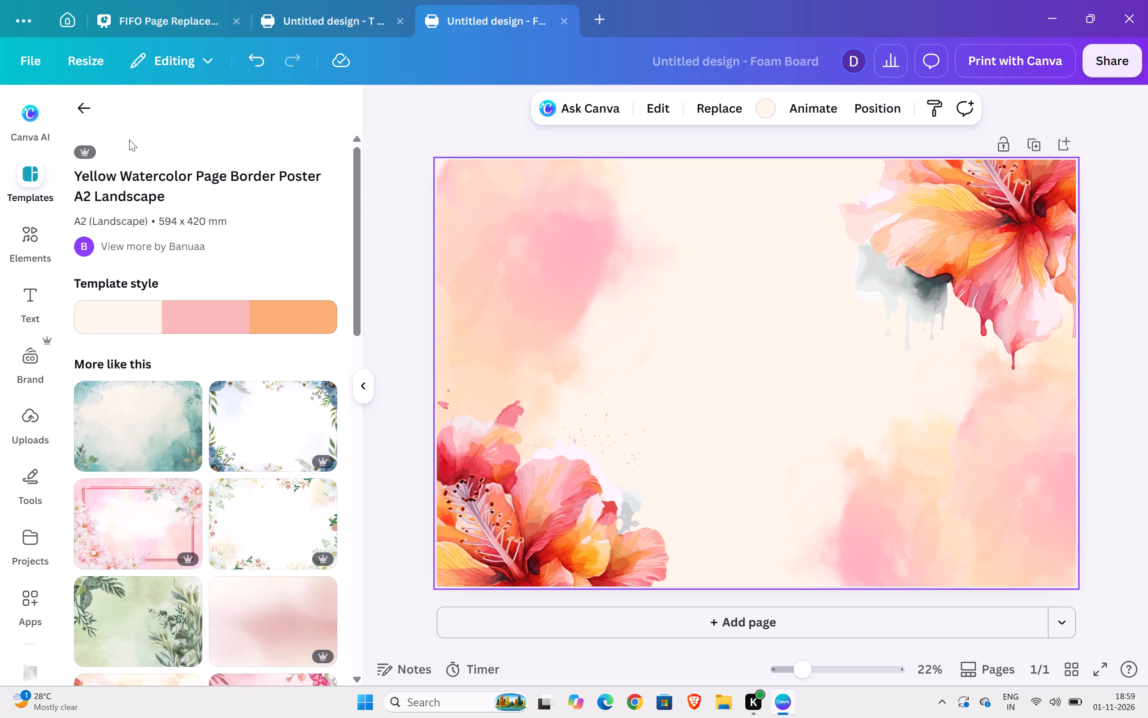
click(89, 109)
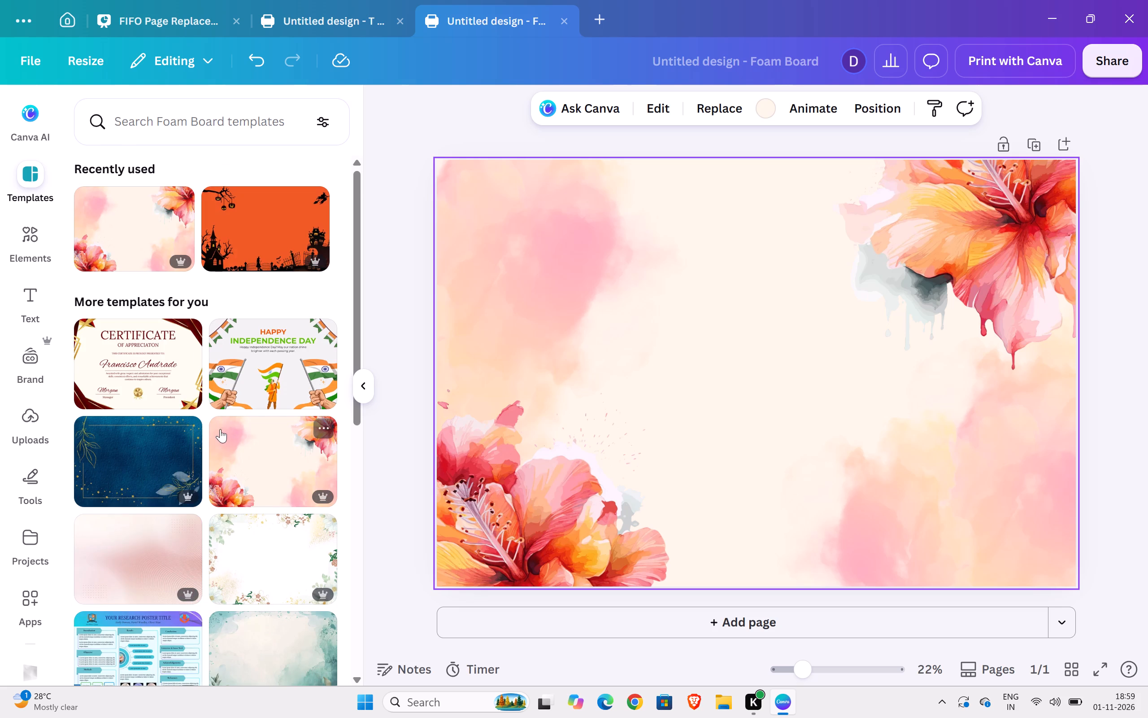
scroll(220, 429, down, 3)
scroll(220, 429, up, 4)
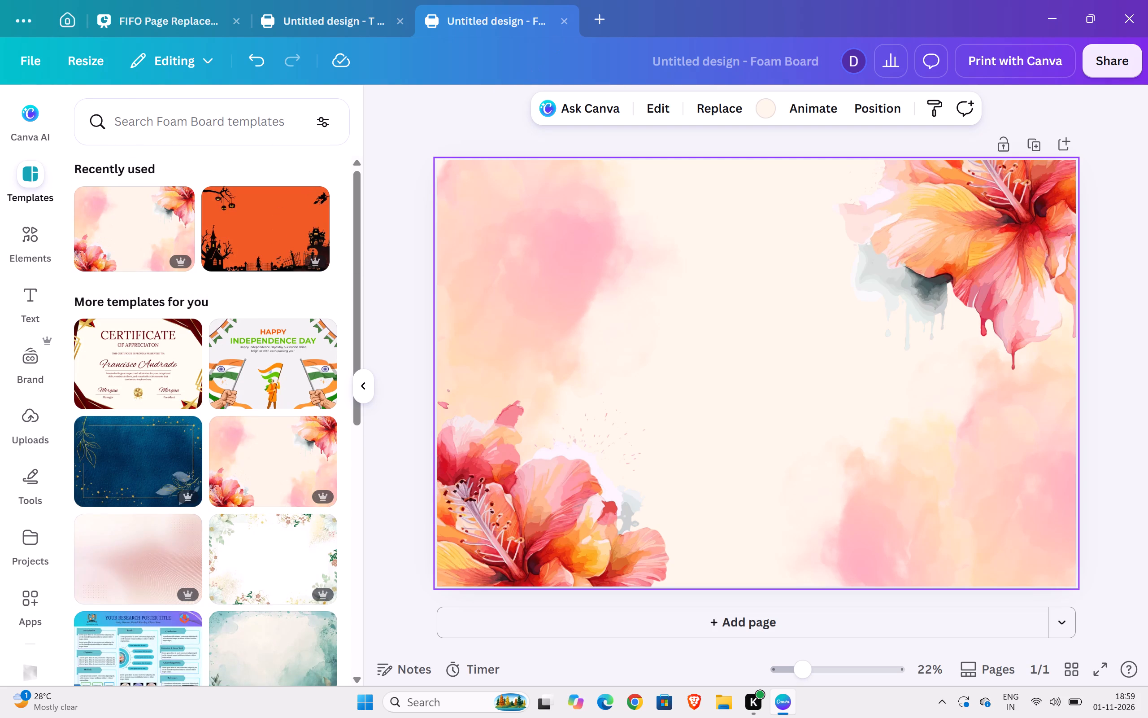
Close the foam board design with the watercolor flower border.
click(564, 13)
click(565, 26)
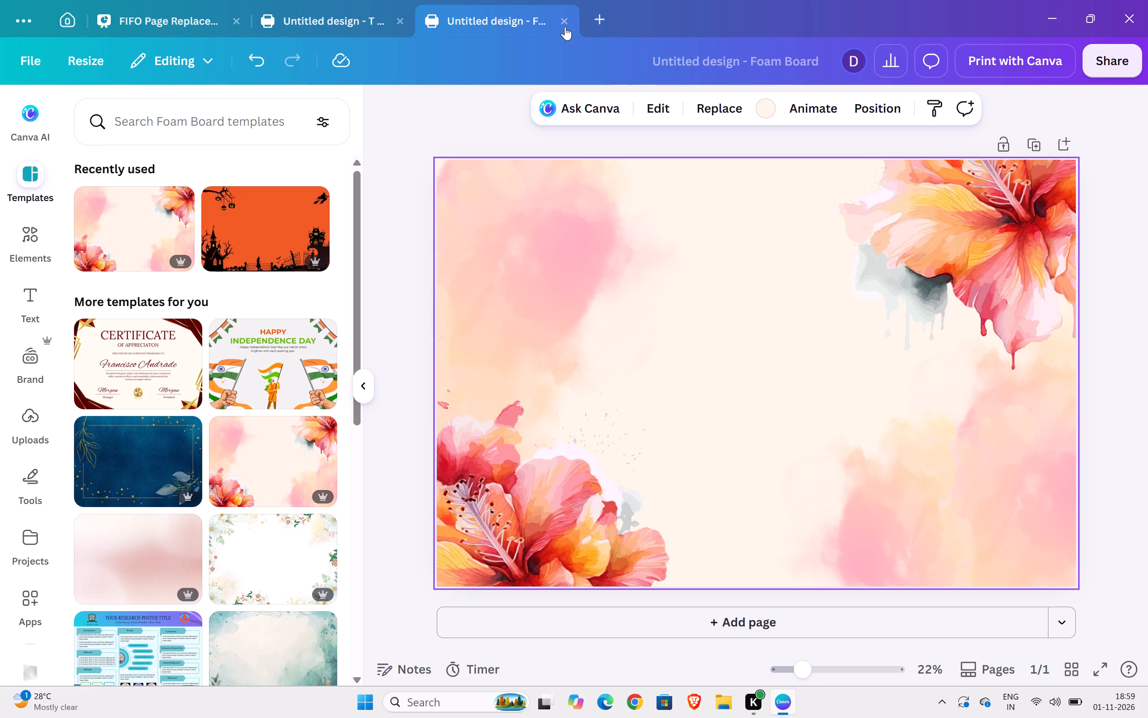
click(565, 21)
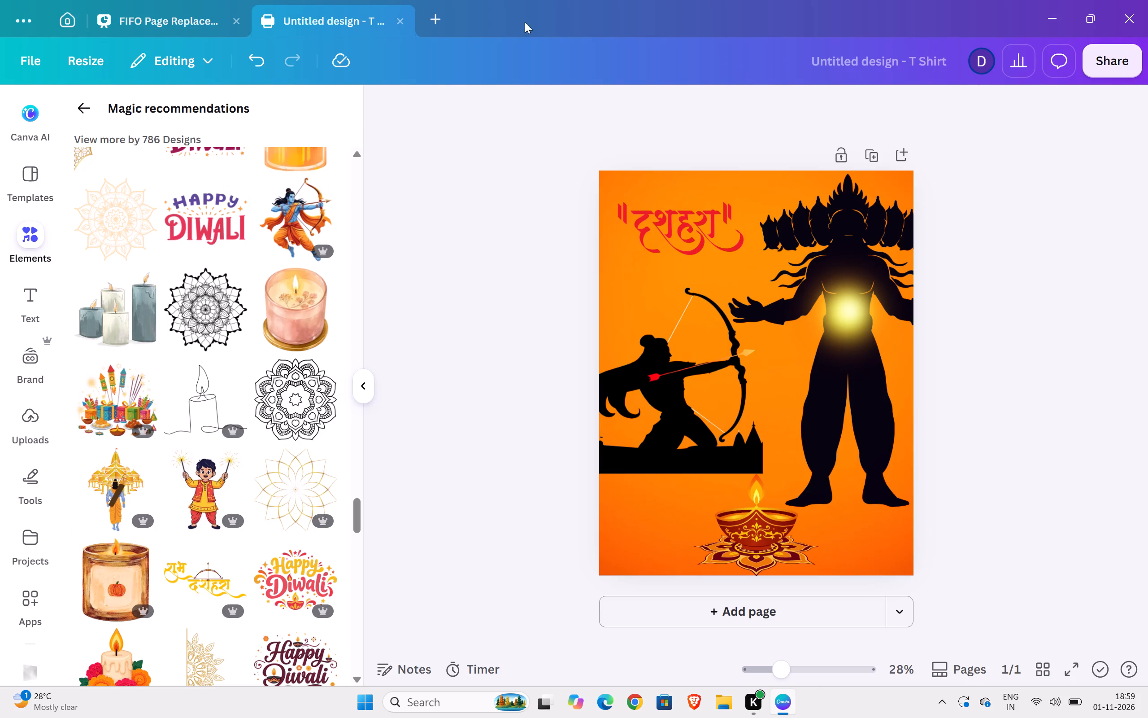
Create a new Poster (A3, Portrait) design, 29.7 × 42 cm.
click(430, 28)
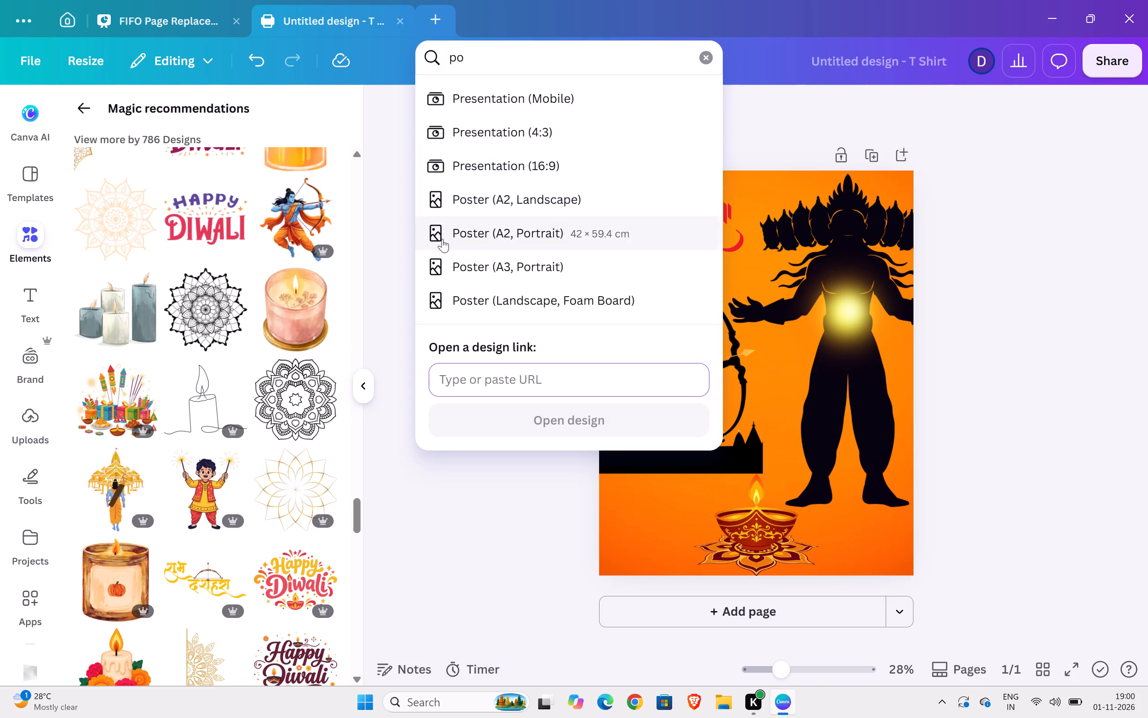
scroll(458, 300, down, 4)
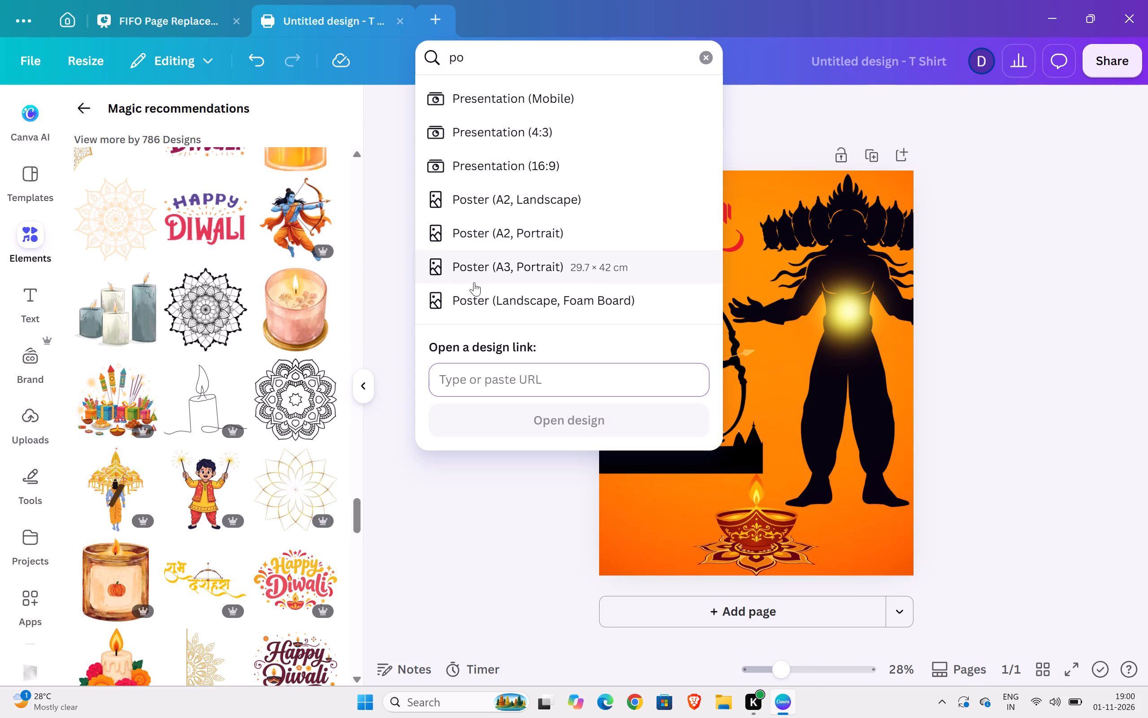
click(474, 282)
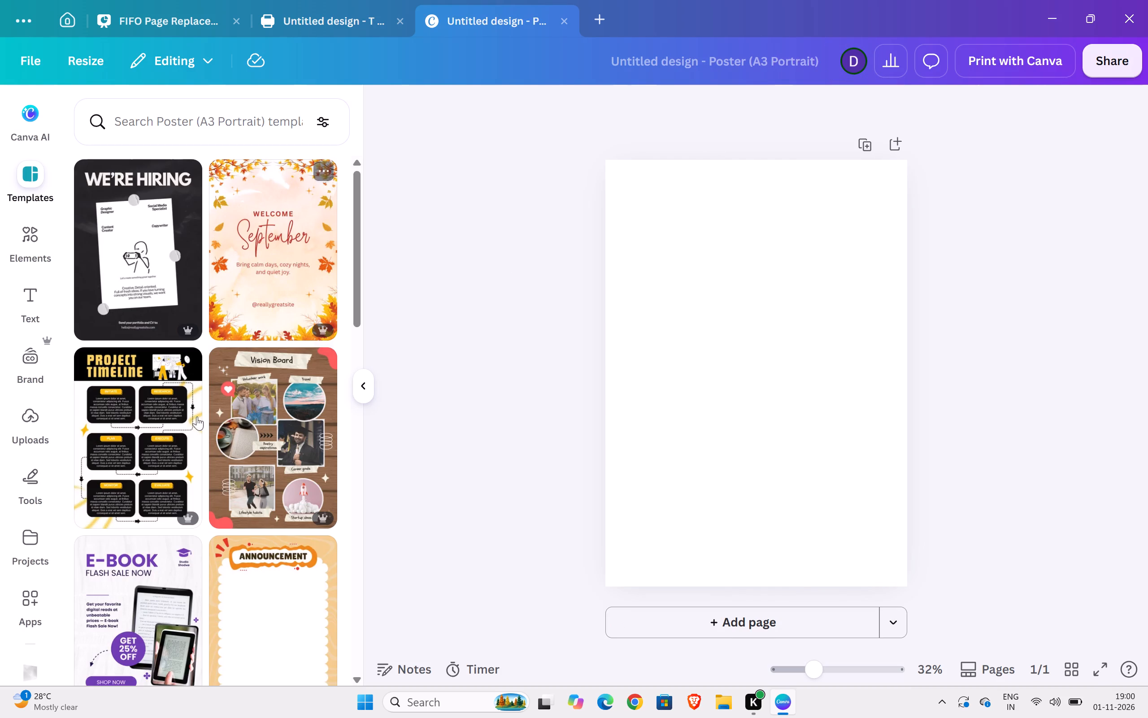
Browse the suggested A3 portrait poster templates for a suitable design.
scroll(167, 473, down, 7)
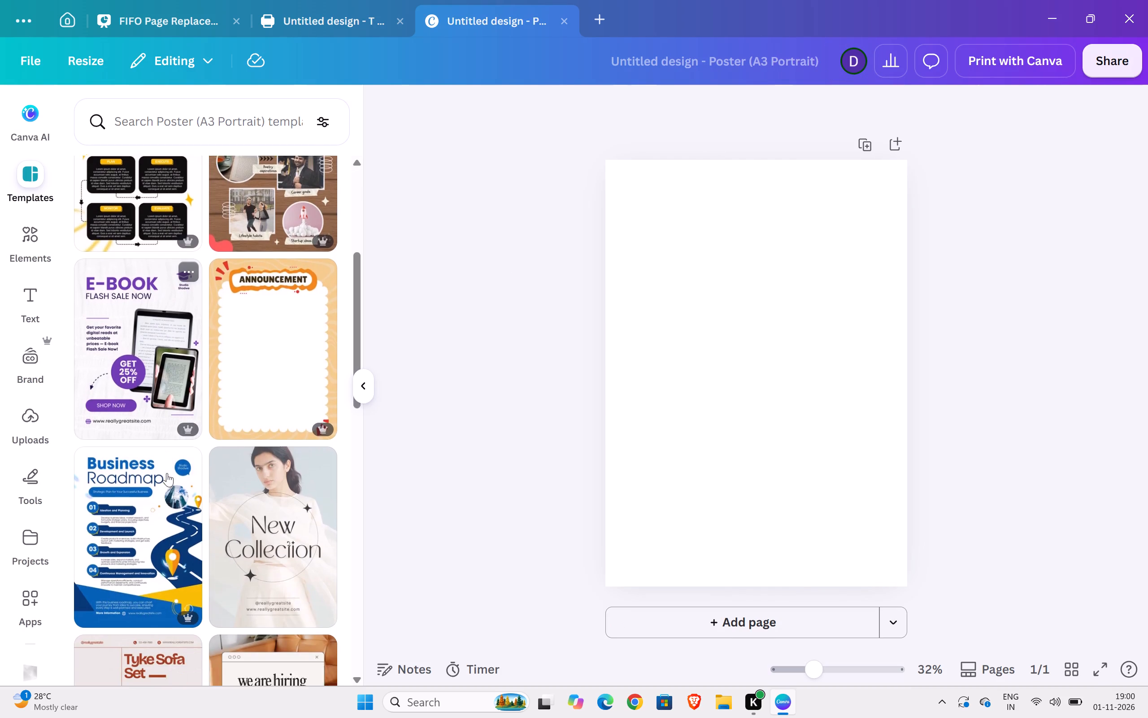
scroll(167, 473, down, 5)
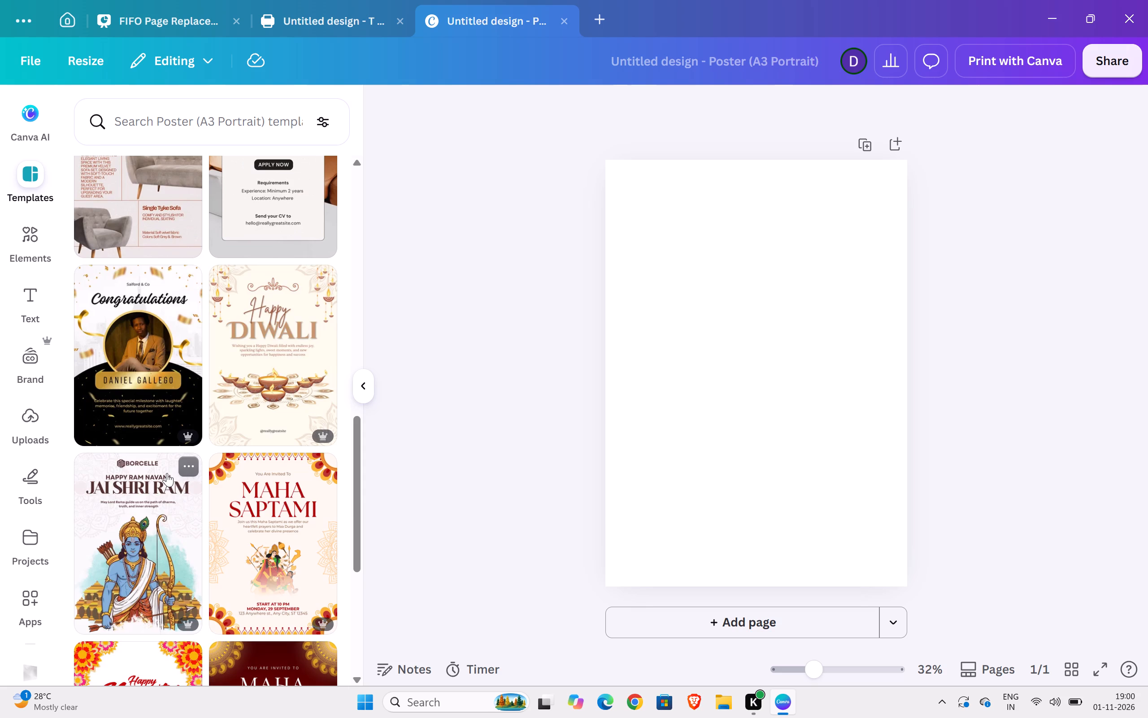
scroll(183, 412, down, 3)
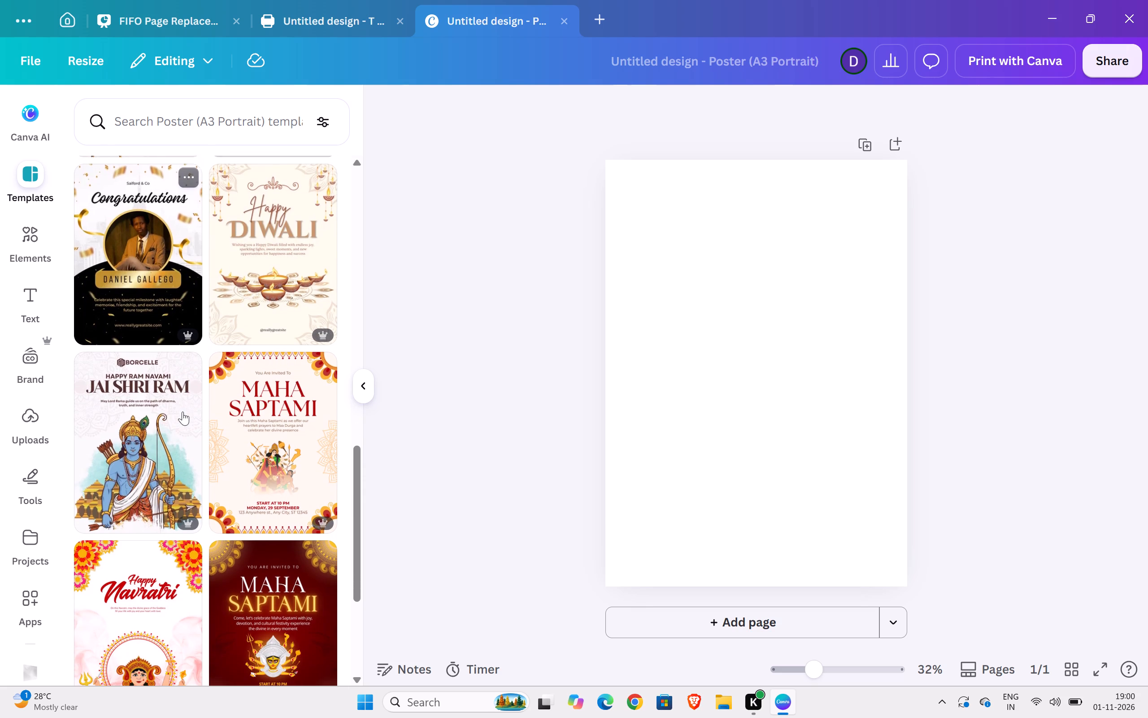
scroll(183, 412, down, 7)
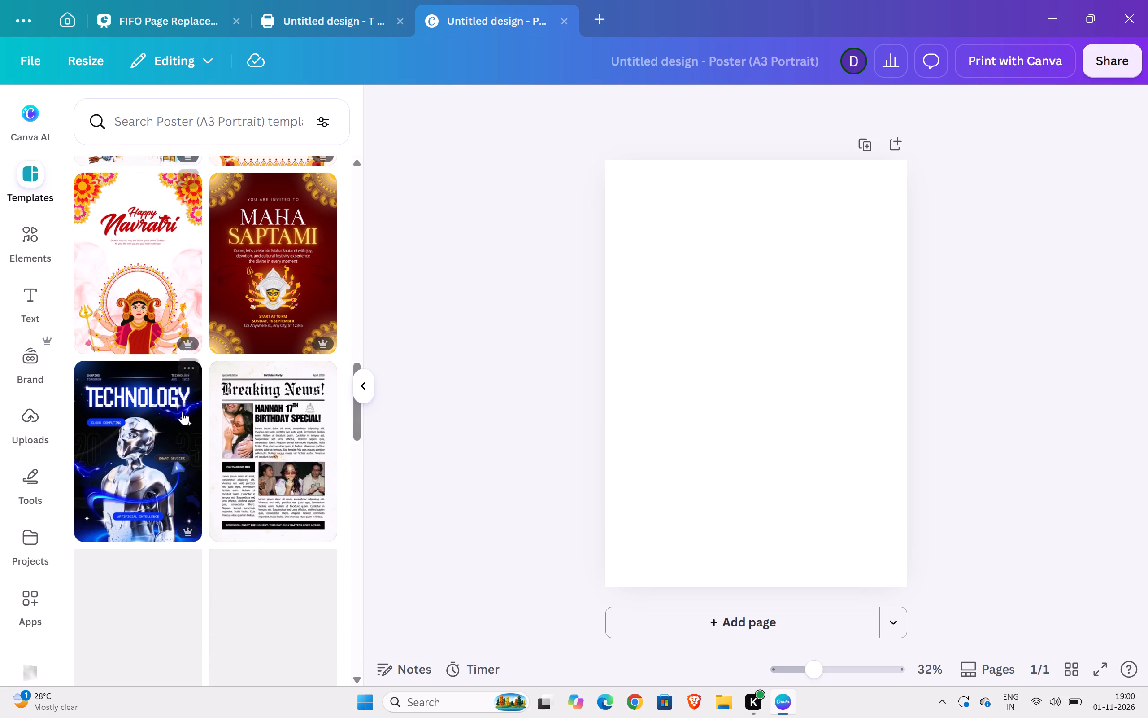
scroll(183, 412, down, 4)
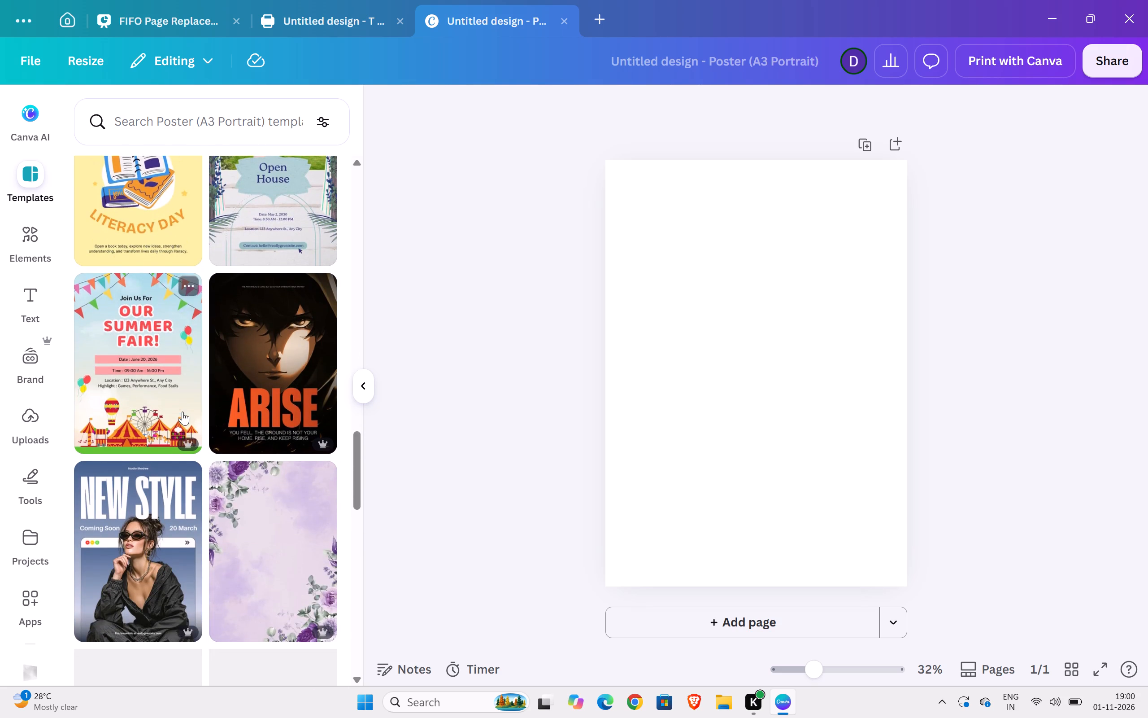
scroll(183, 412, down, 4)
scroll(183, 412, up, 1)
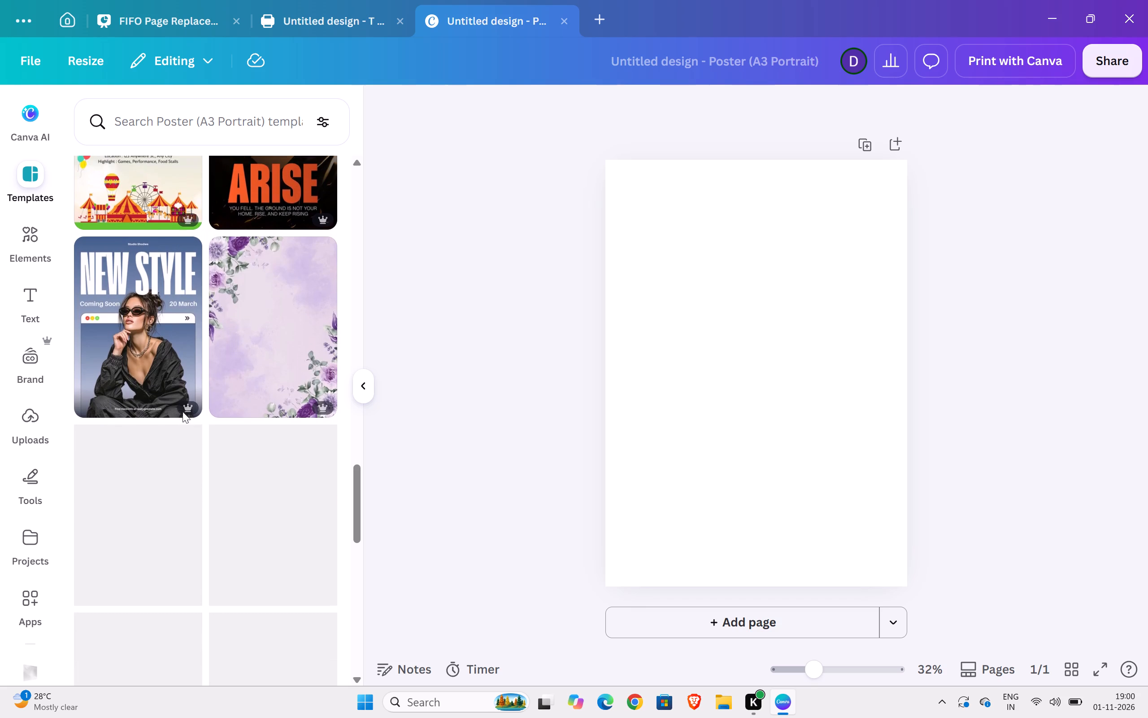
scroll(183, 412, up, 1)
click(256, 132)
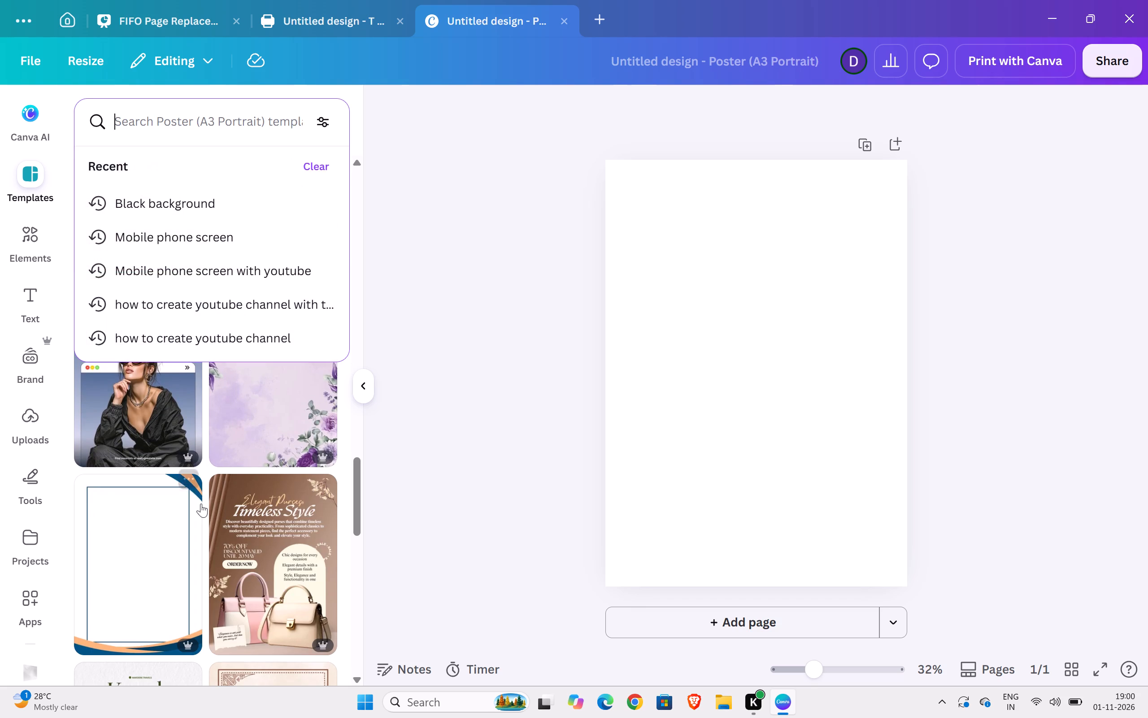
click(406, 452)
scroll(191, 486, down, 4)
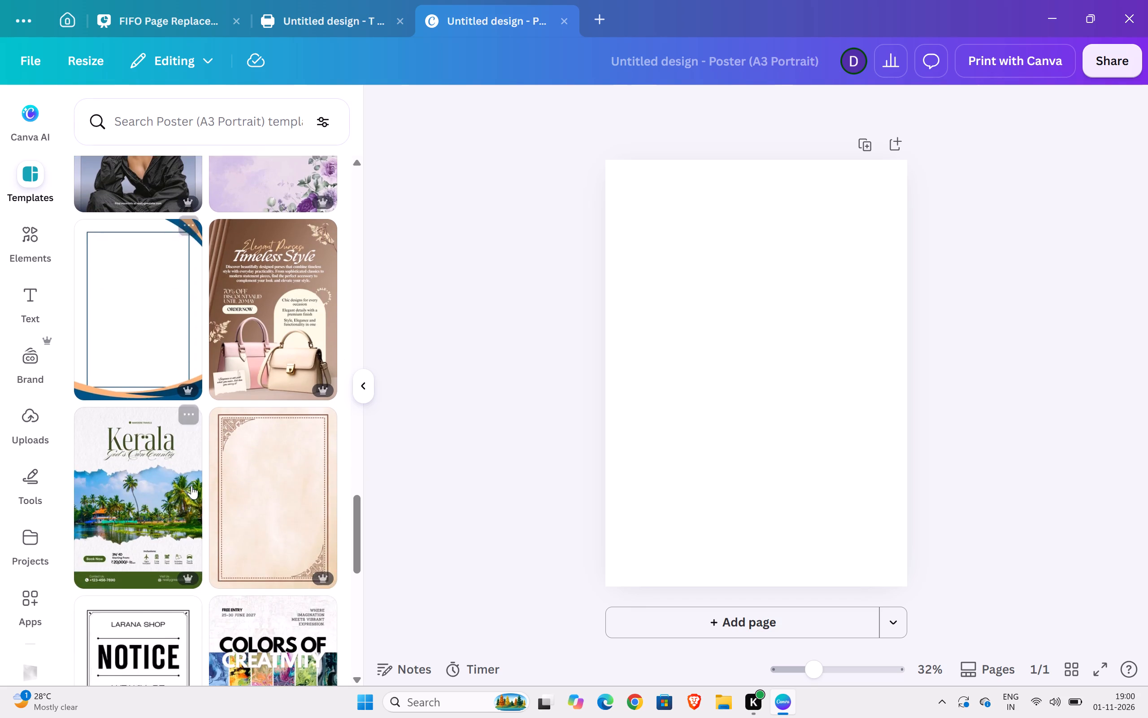
scroll(191, 486, down, 4)
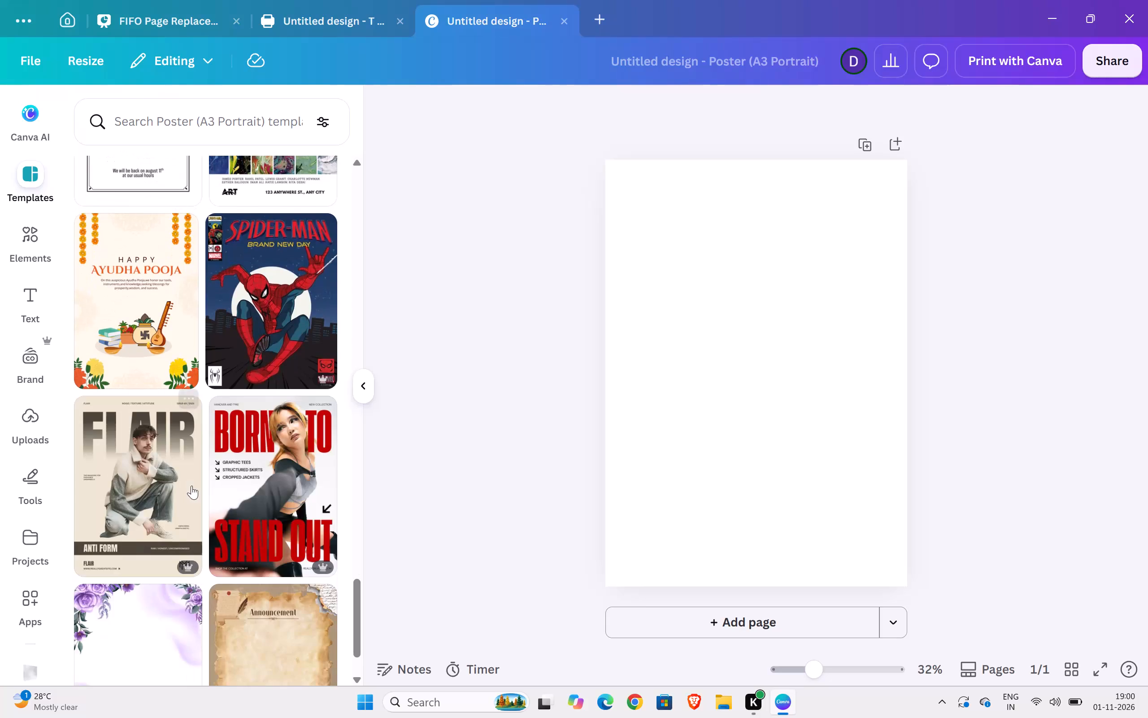
Search the poster templates for "diwali sale" and apply the Gold and Red Festive Diwali Sale Poster to the blank page.
click(222, 134)
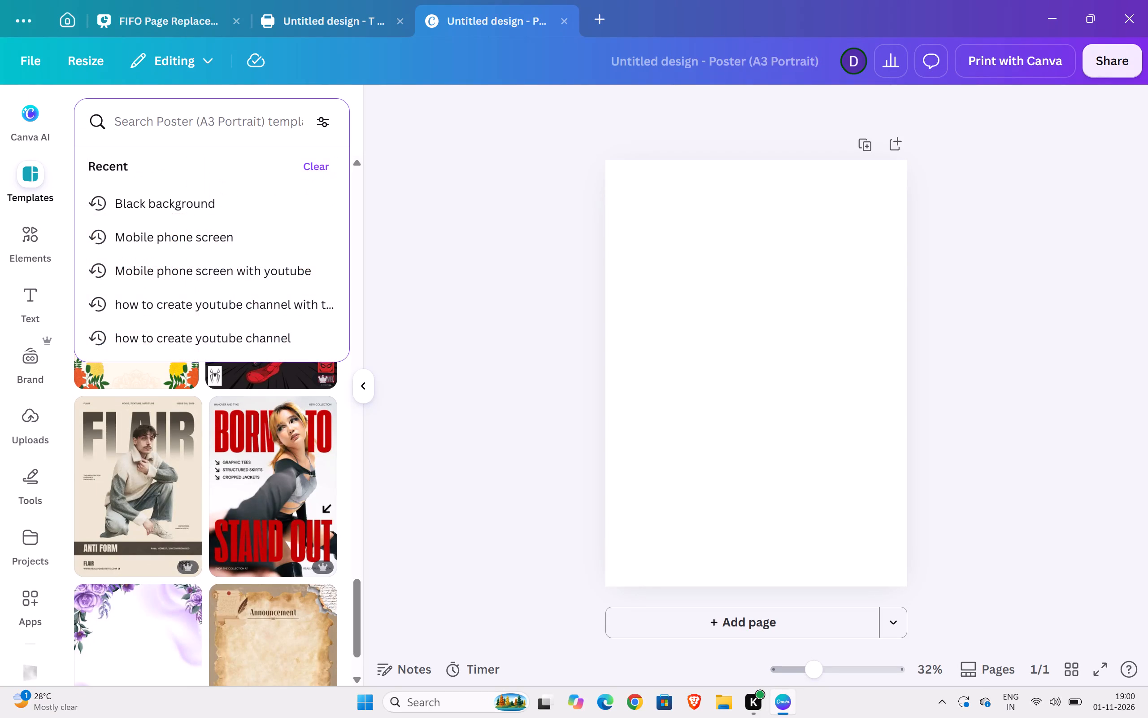
text(diwali sale)
key(Return)
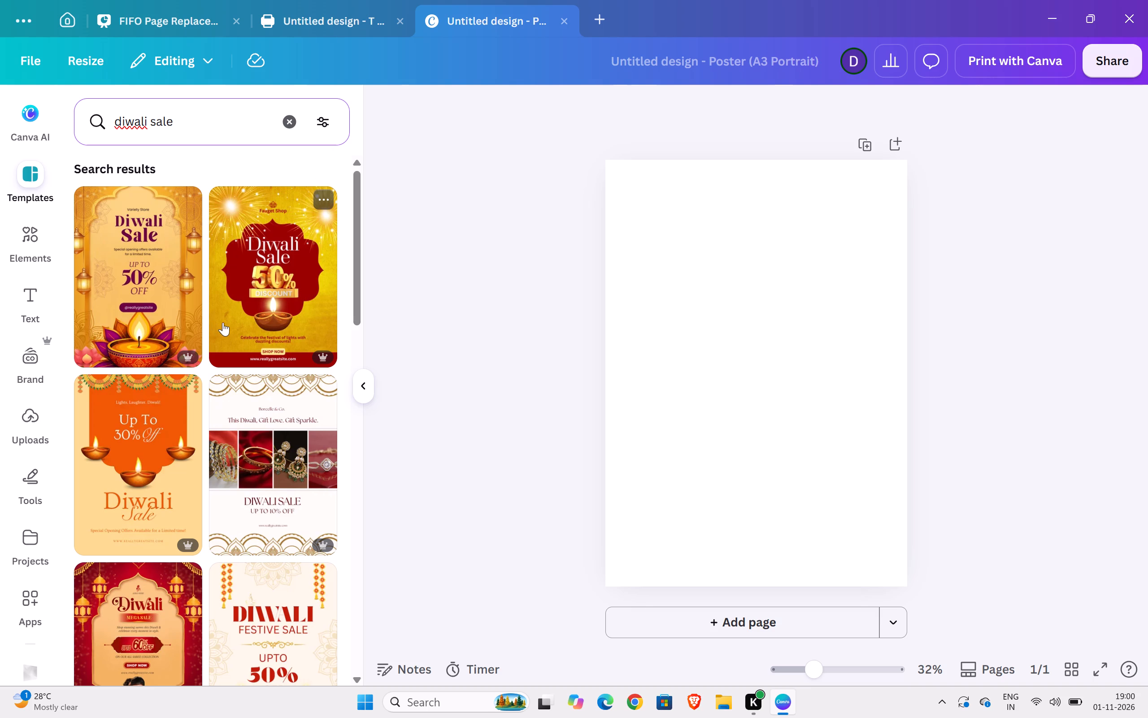
scroll(213, 407, down, 5)
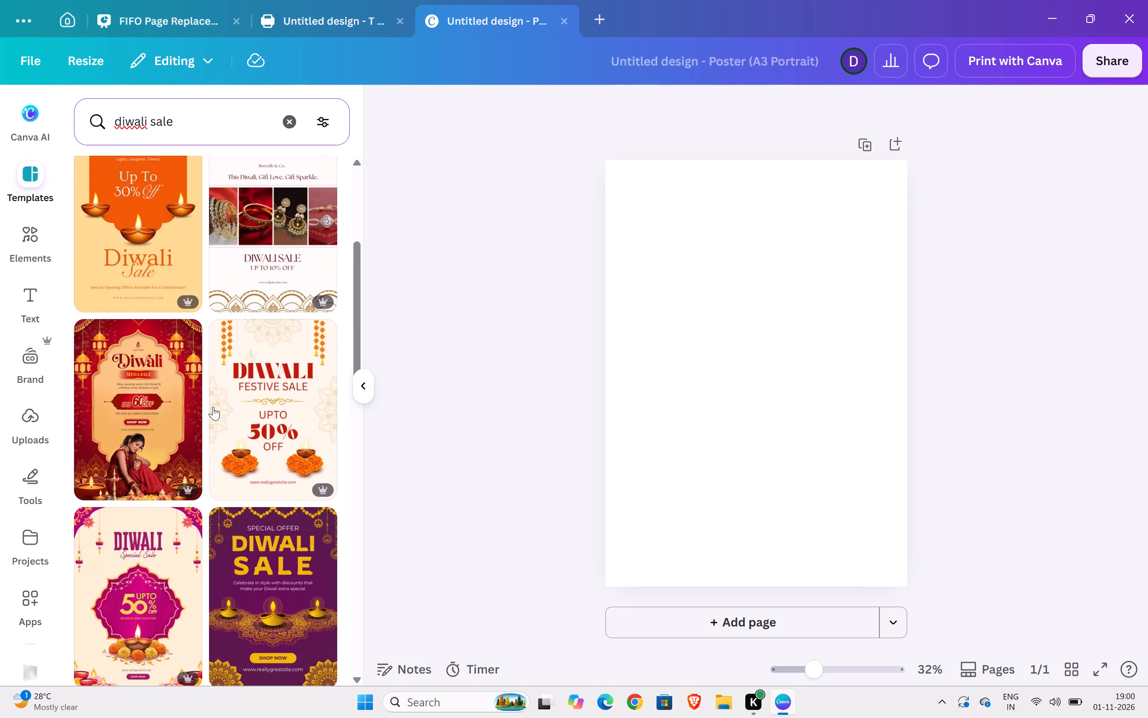
scroll(217, 402, down, 8)
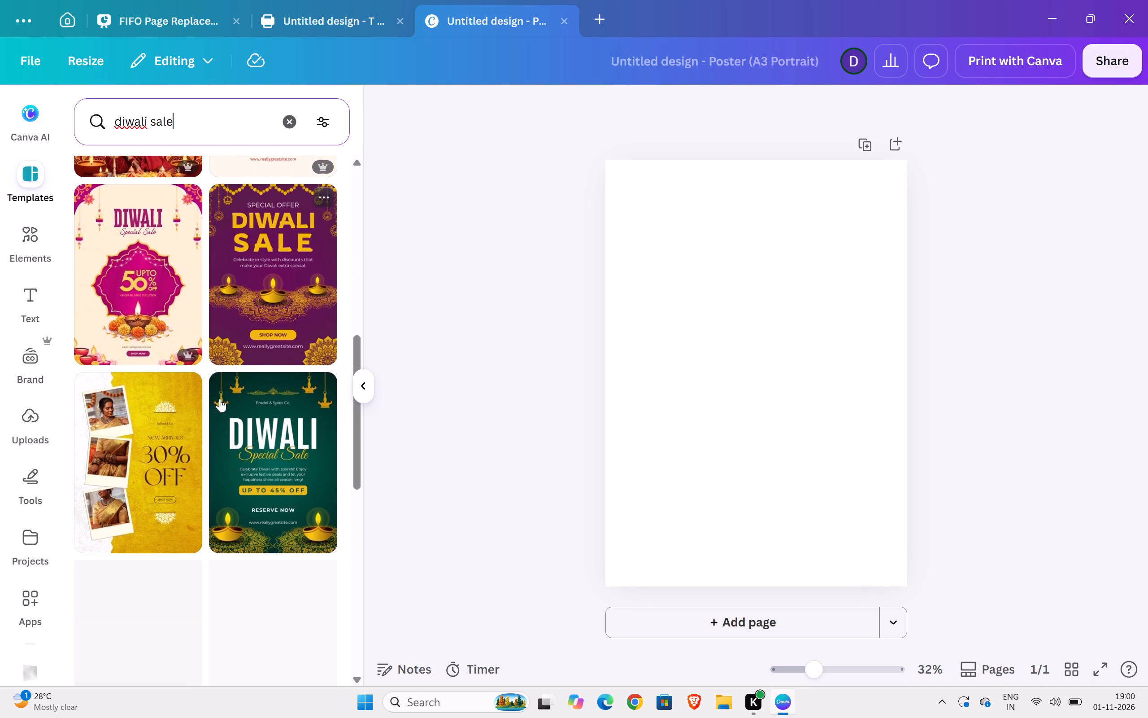
scroll(220, 398, down, 2)
scroll(220, 398, up, 1)
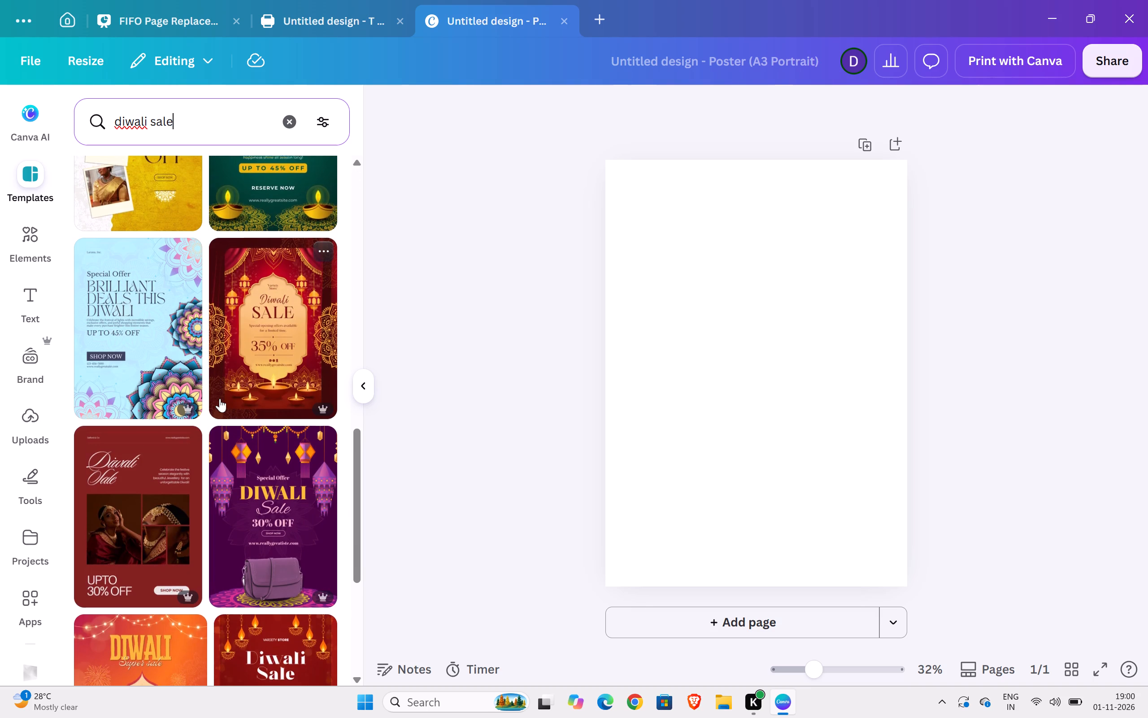
scroll(220, 398, up, 1)
scroll(220, 398, right, 1)
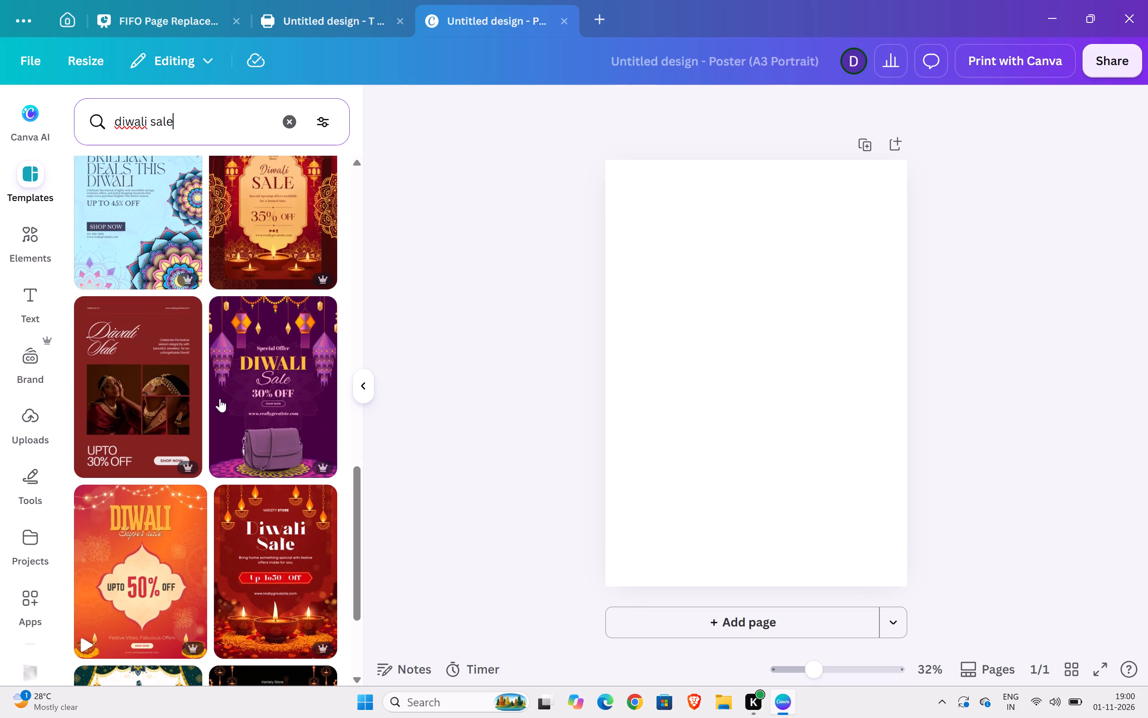
scroll(220, 398, right, 1)
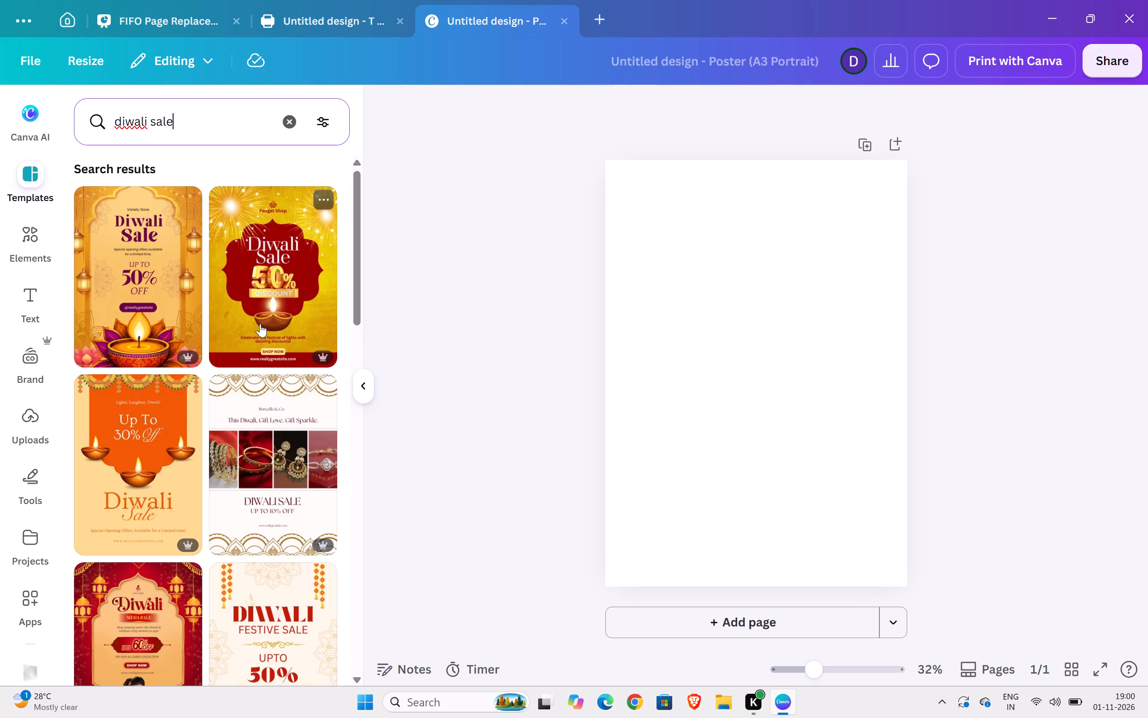
click(276, 315)
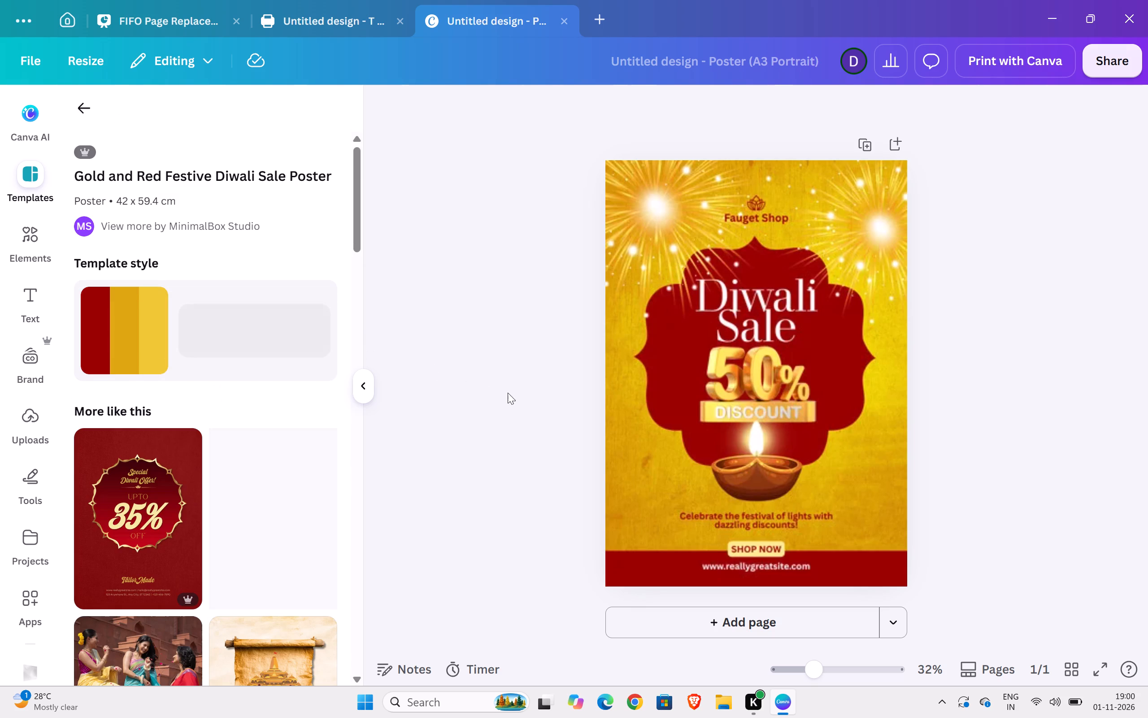
Inspect the 50% discount graphic and the Diwali Sale heading on the poster as separate elements.
click(768, 388)
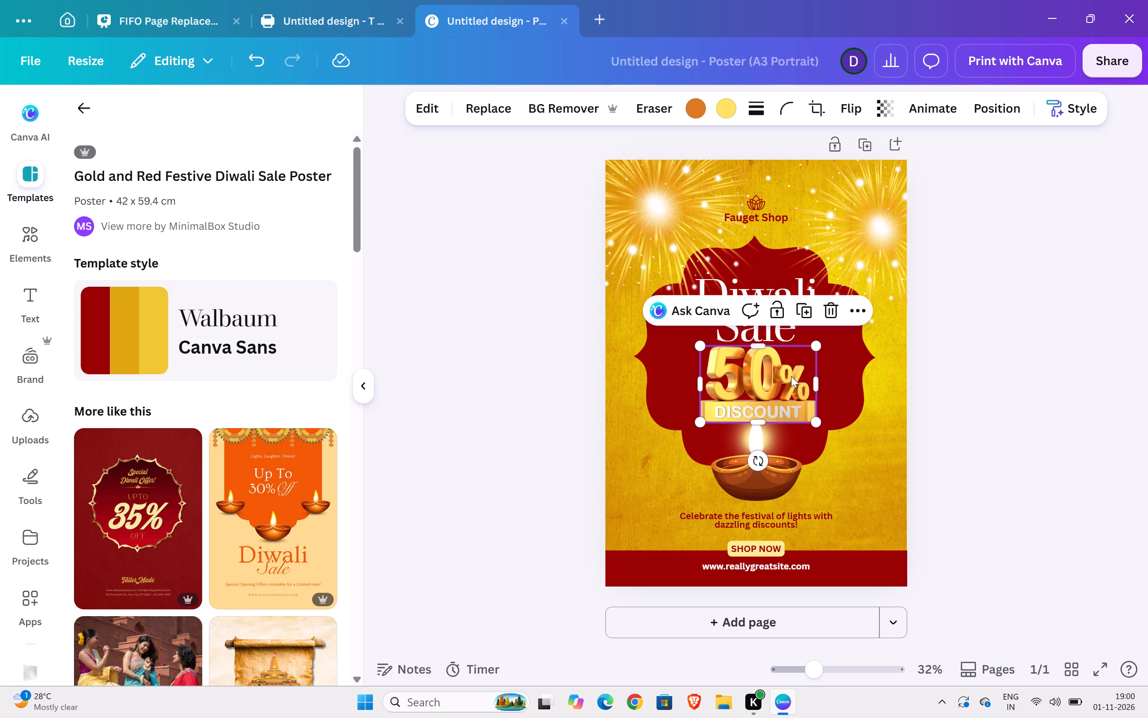
click(798, 384)
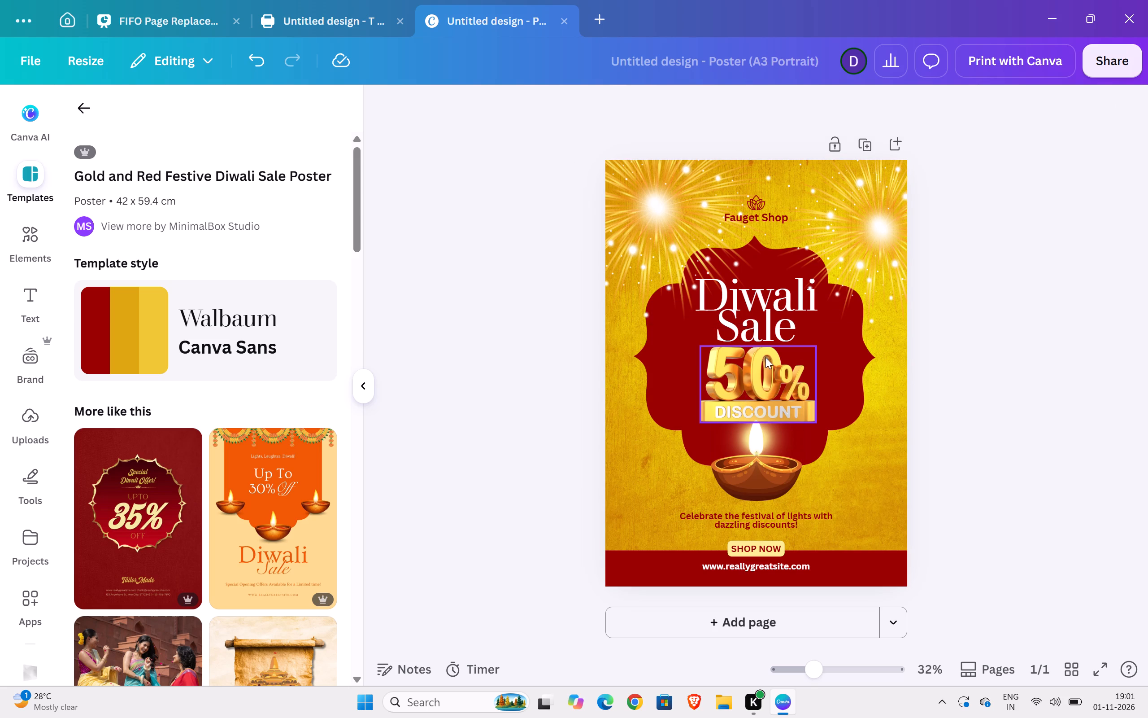
click(744, 388)
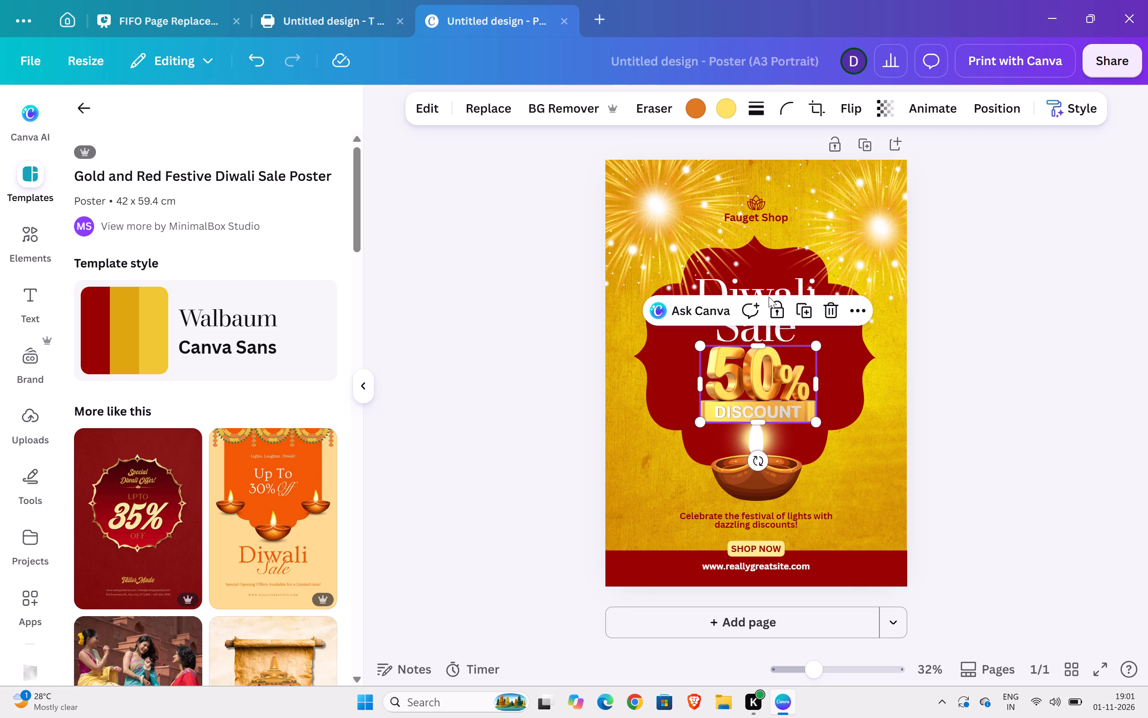
click(770, 291)
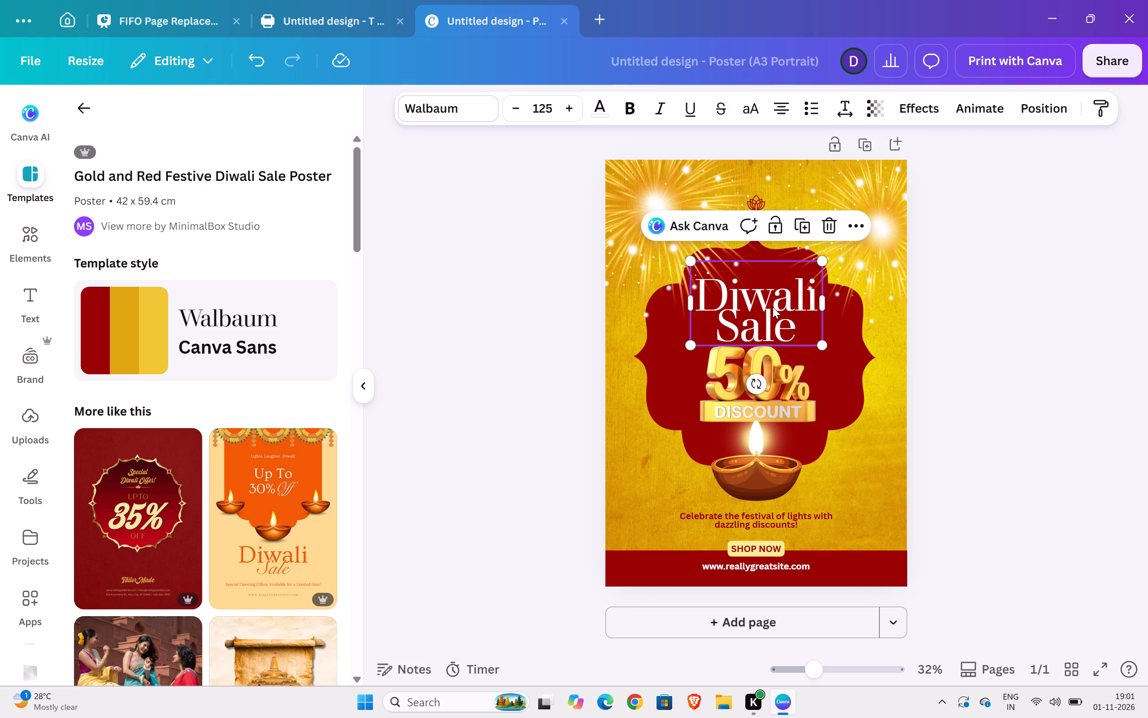
click(796, 327)
click(796, 327)
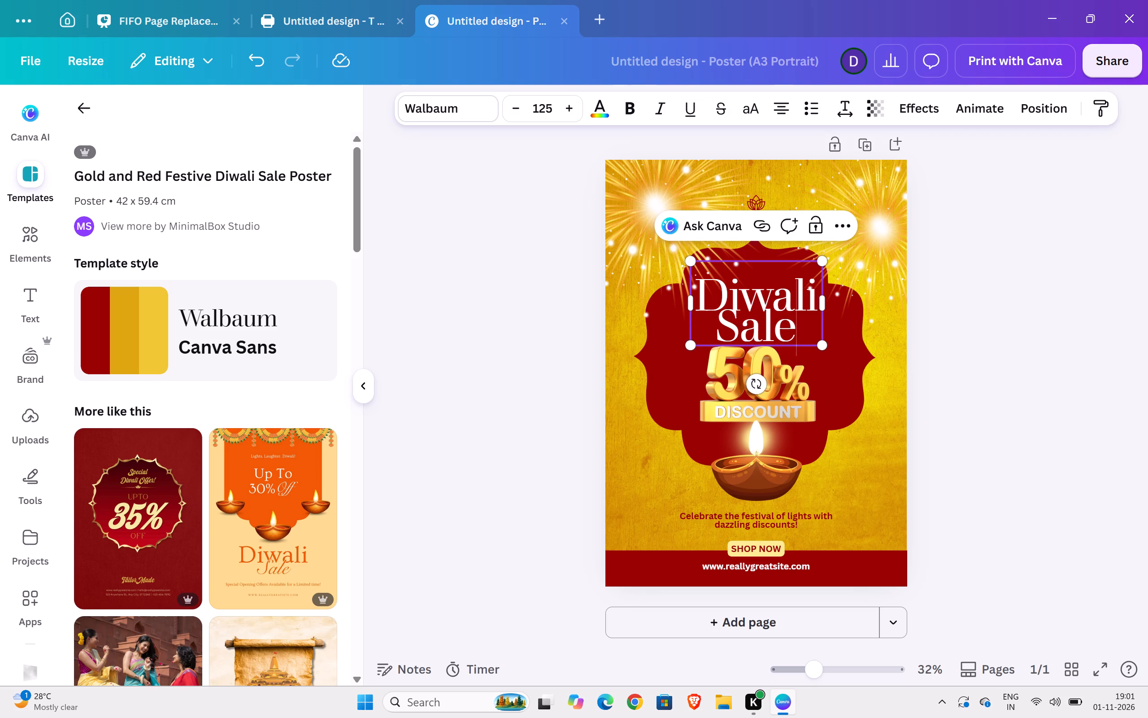
click(783, 372)
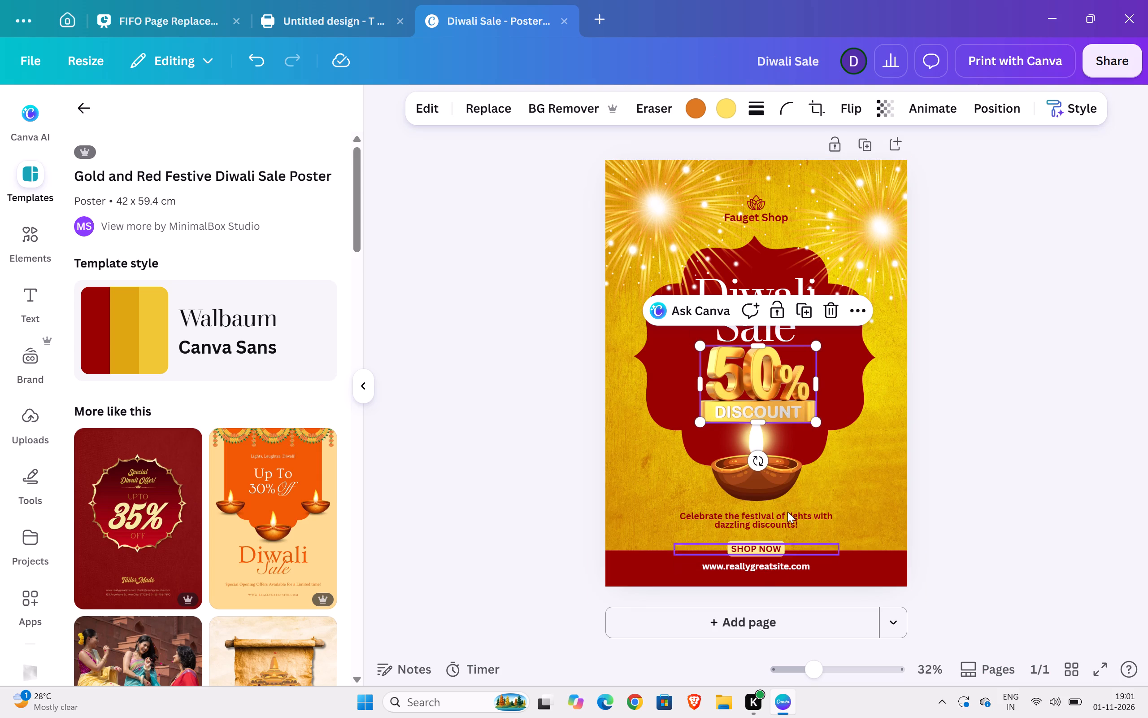
Look through the templates similar to the Gold and Red Festive Diwali Sale Poster and return to the search results.
scroll(19, 685, down, 1)
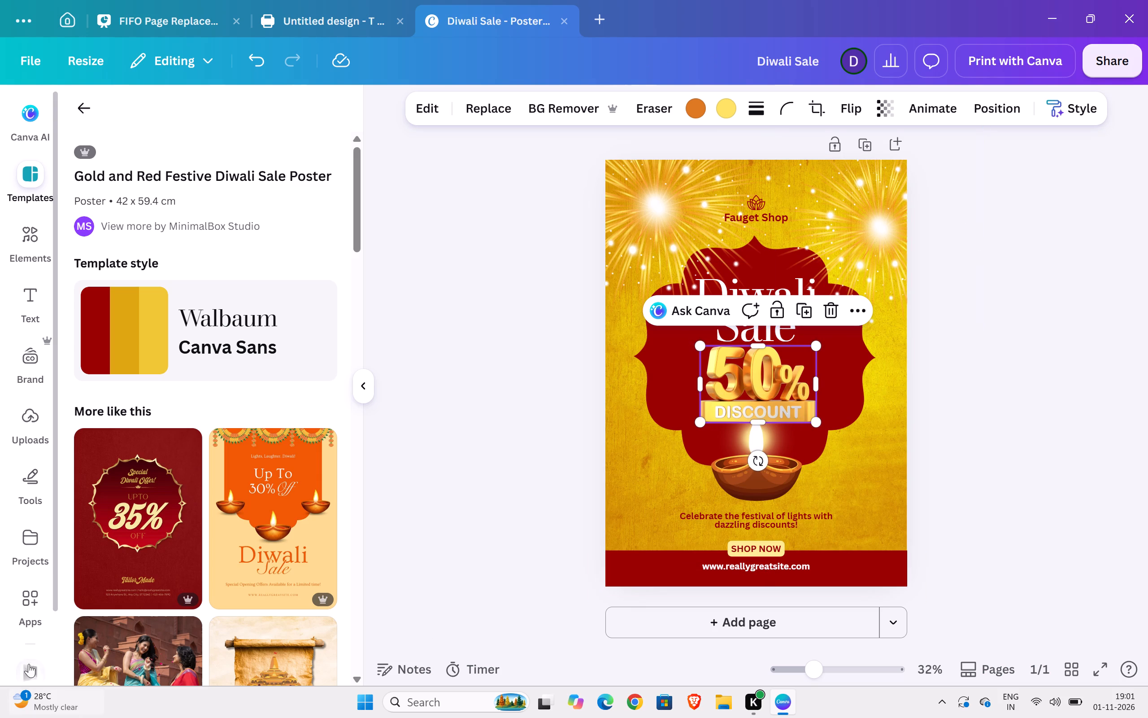
scroll(29, 664, down, 1)
scroll(161, 562, down, 6)
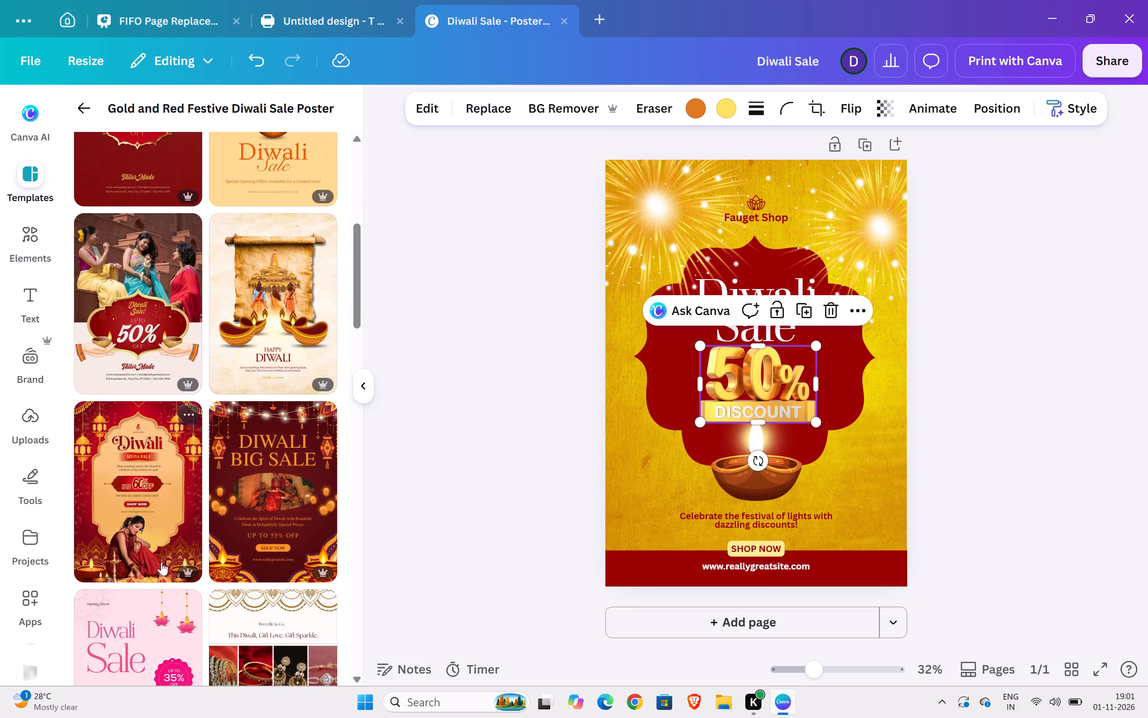
scroll(161, 562, down, 2)
scroll(161, 562, up, 4)
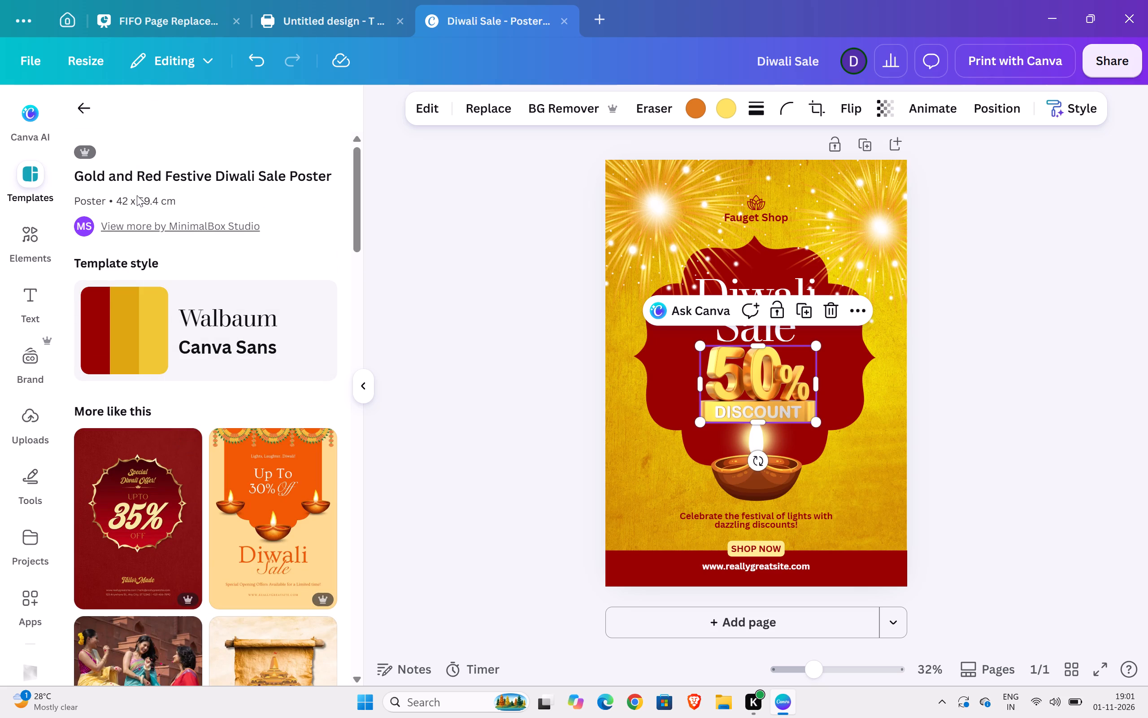
click(85, 110)
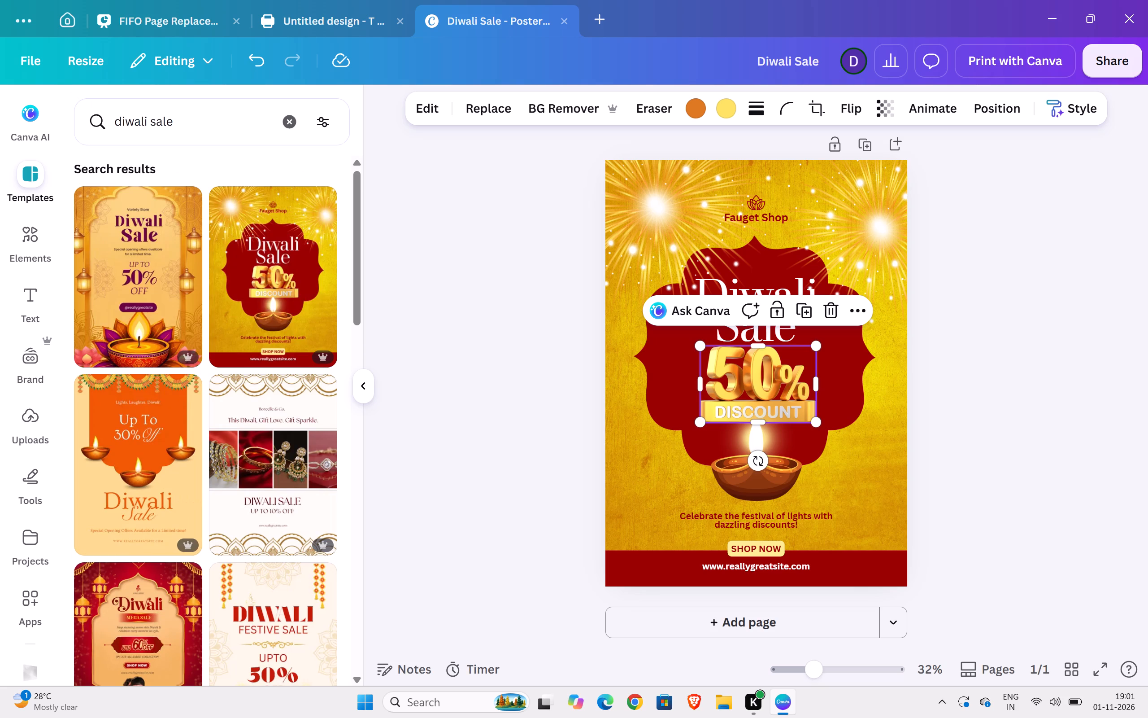
Search the poster templates for "diwali sale bikes" and look through the matching designs.
click(180, 133)
key(space)
text(bikes)
key(Return)
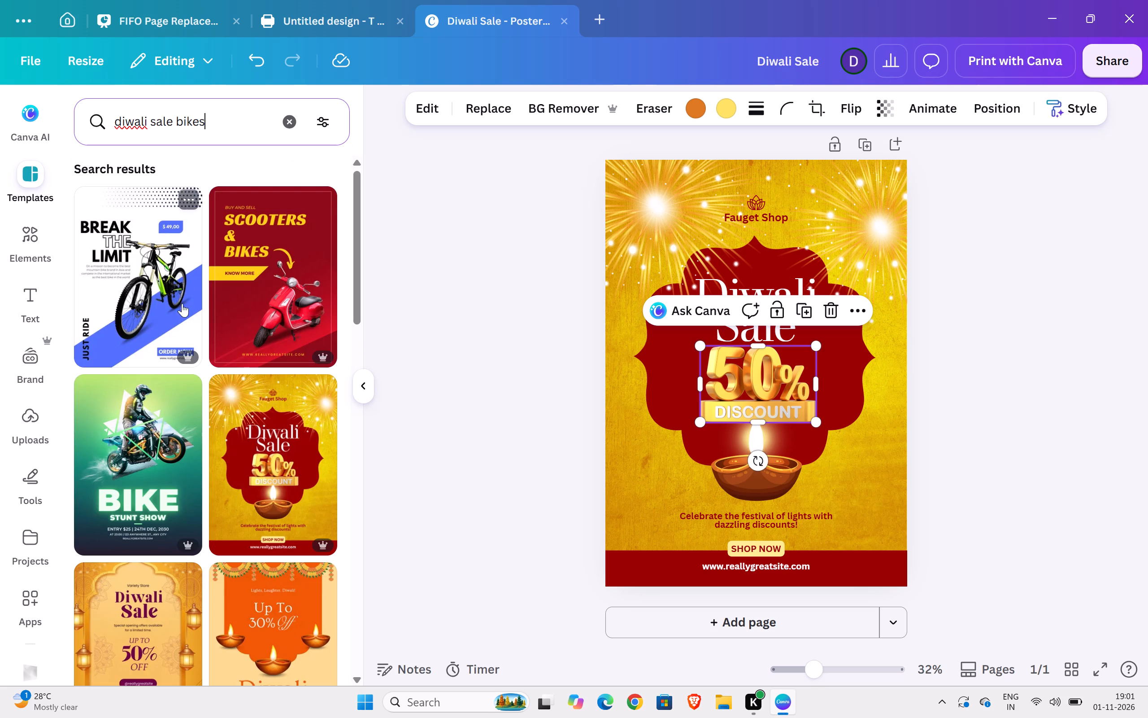
scroll(284, 309, down, 2)
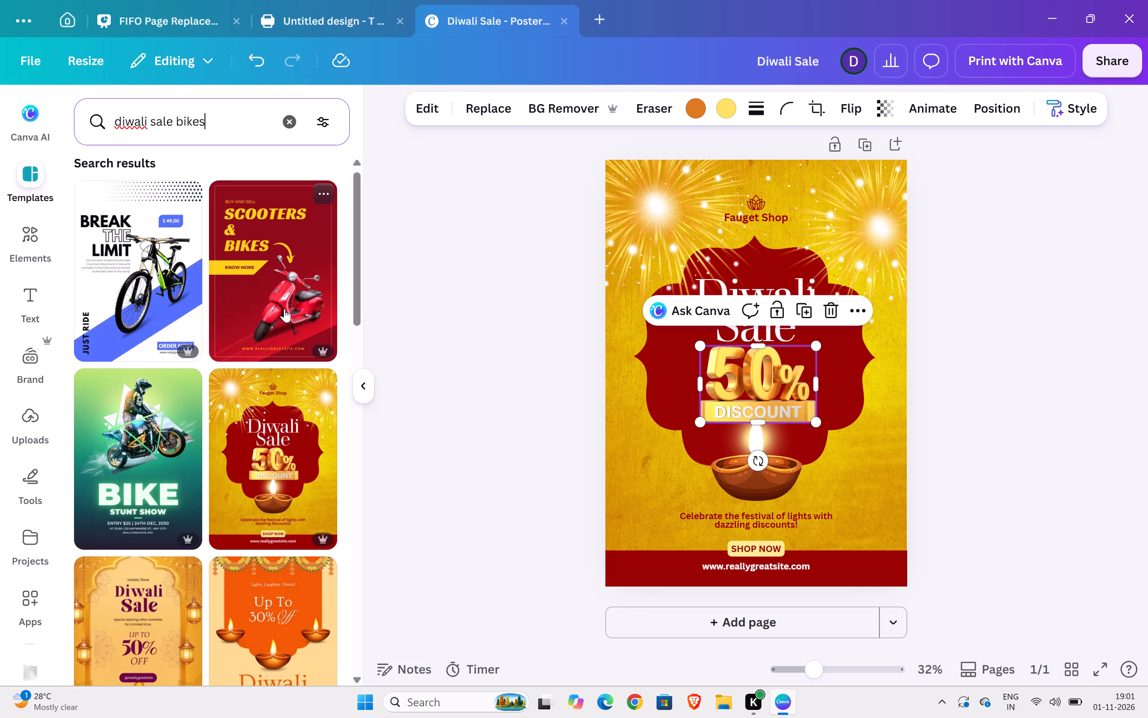
scroll(284, 309, down, 8)
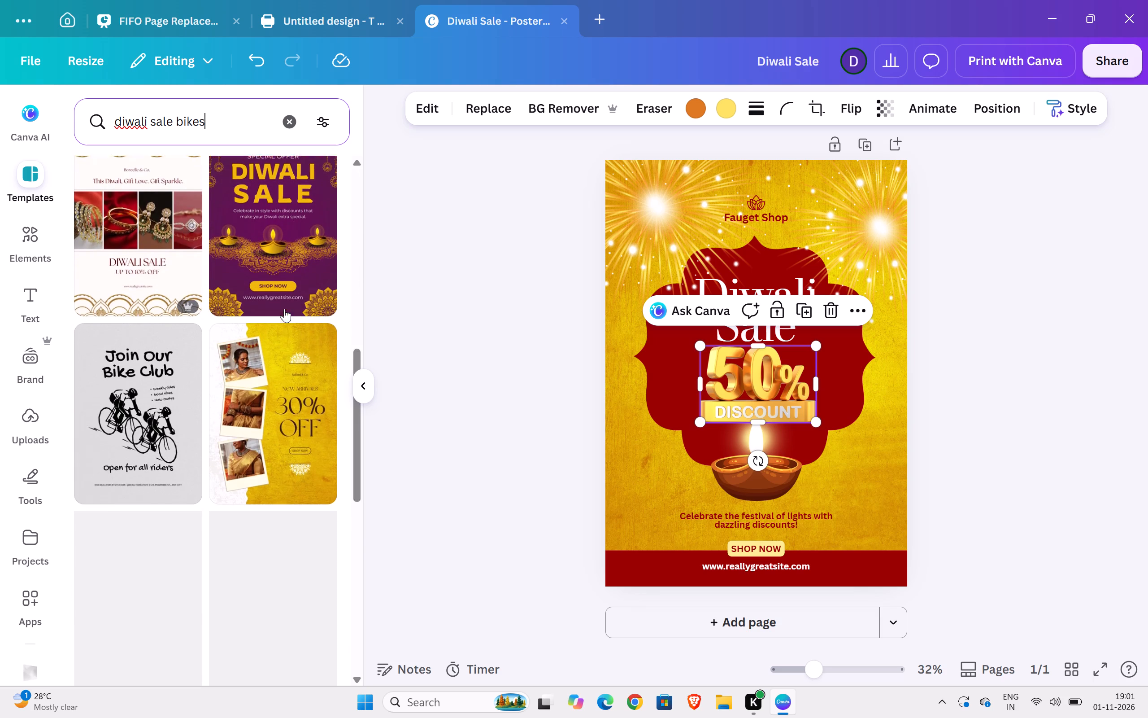
scroll(284, 309, down, 2)
scroll(284, 309, right, 2)
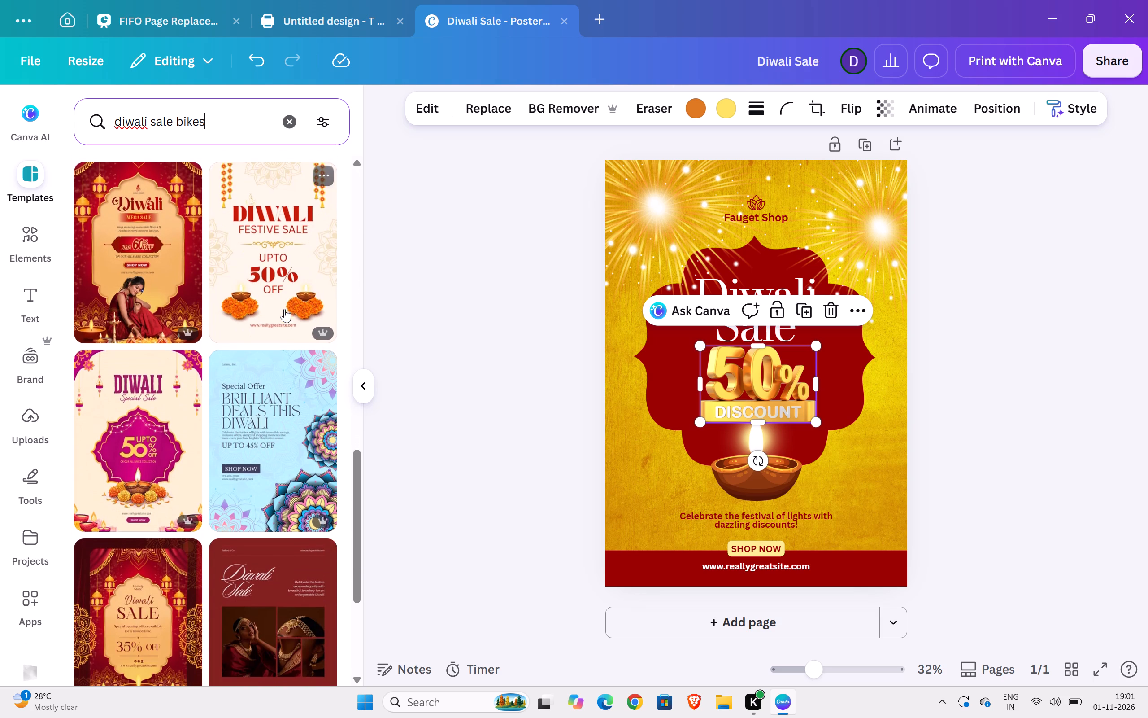
scroll(284, 309, right, 1)
scroll(221, 433, down, 10)
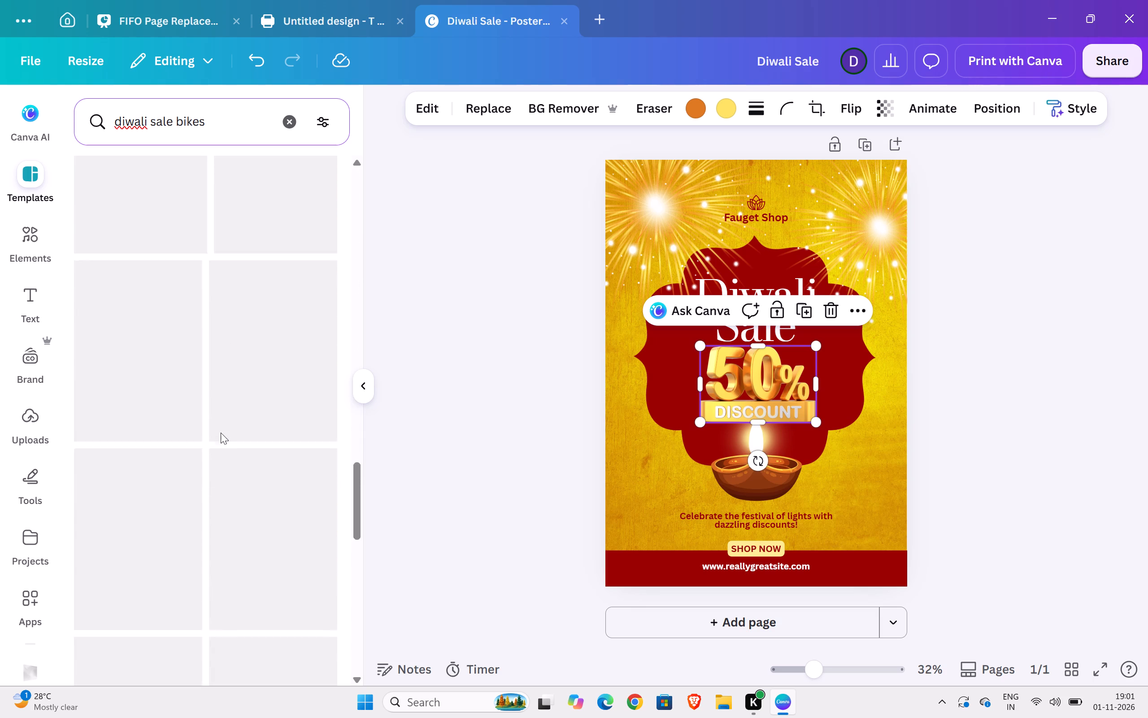
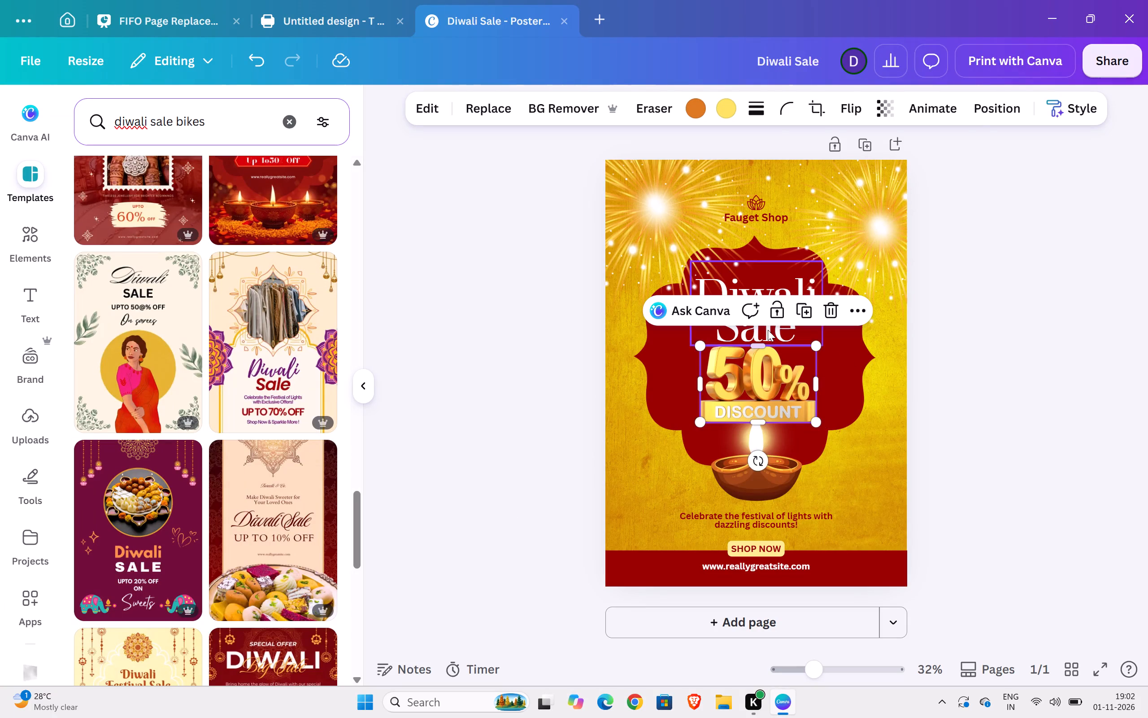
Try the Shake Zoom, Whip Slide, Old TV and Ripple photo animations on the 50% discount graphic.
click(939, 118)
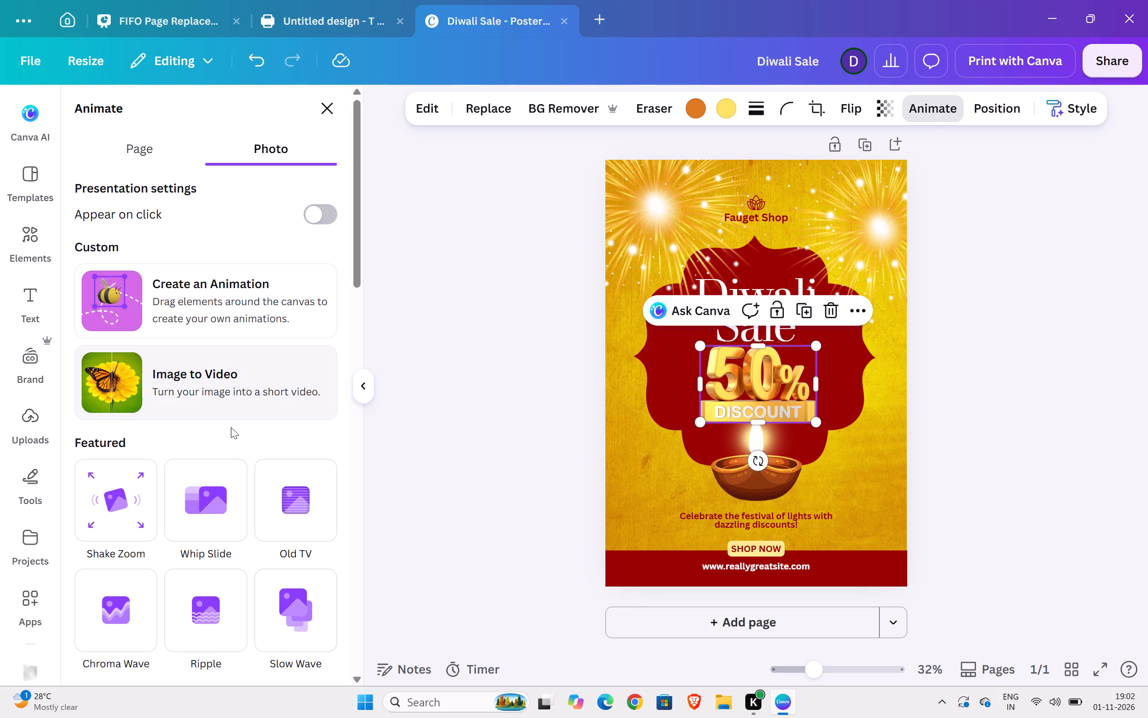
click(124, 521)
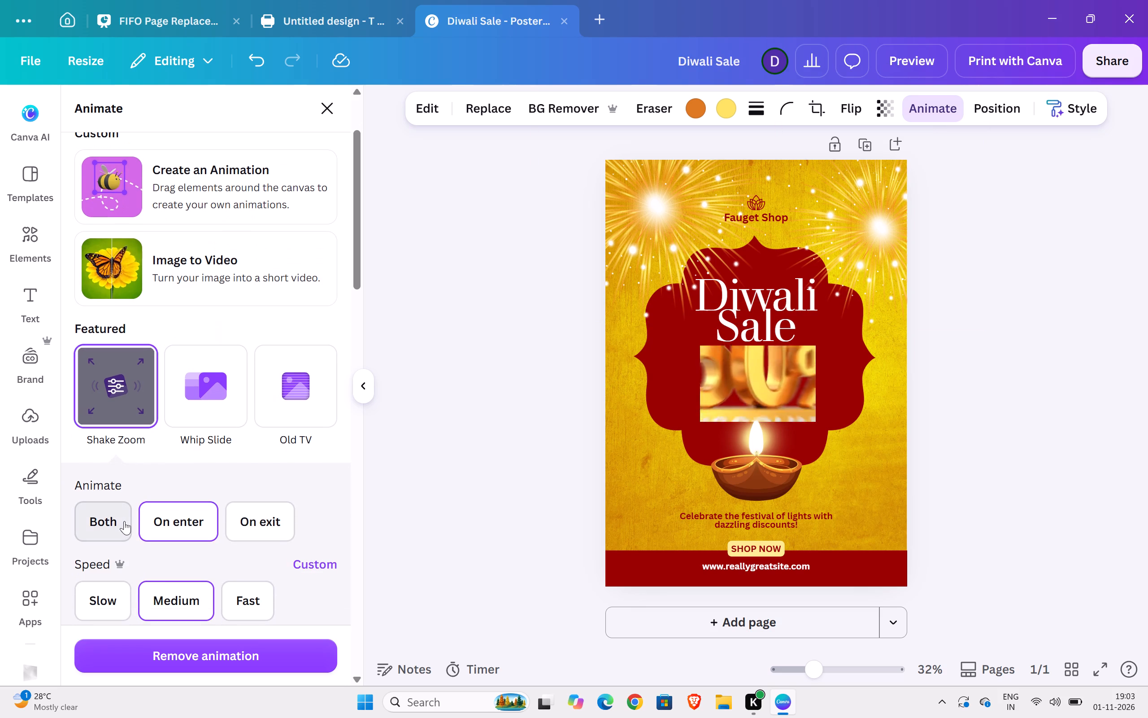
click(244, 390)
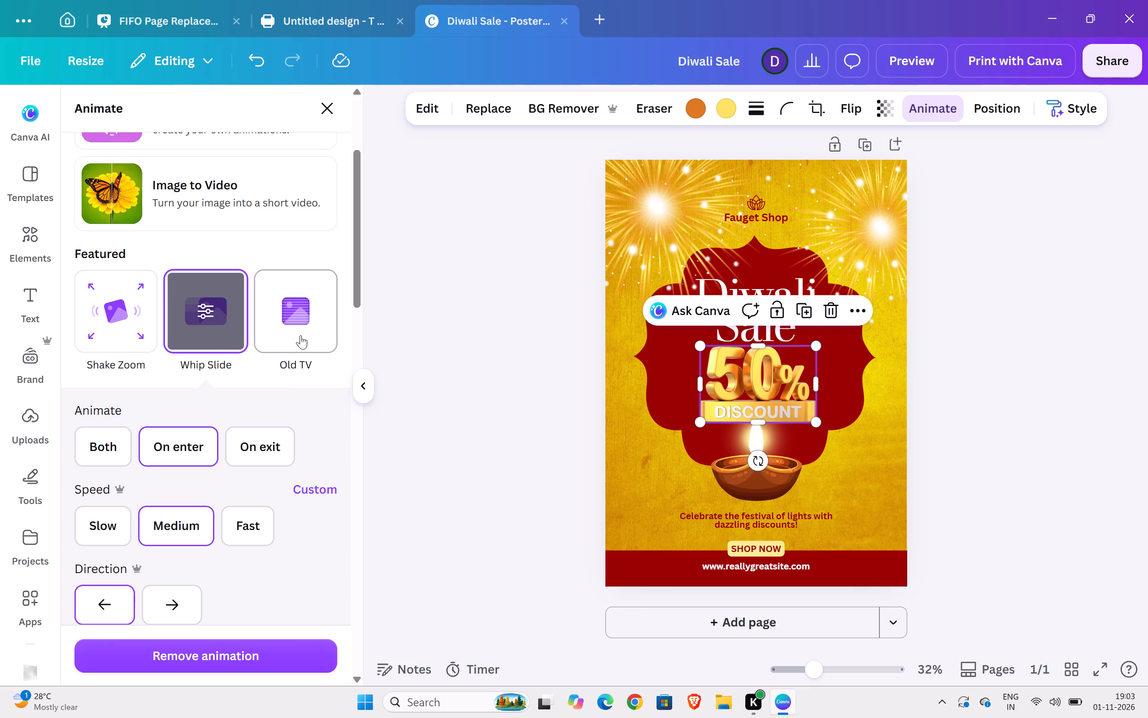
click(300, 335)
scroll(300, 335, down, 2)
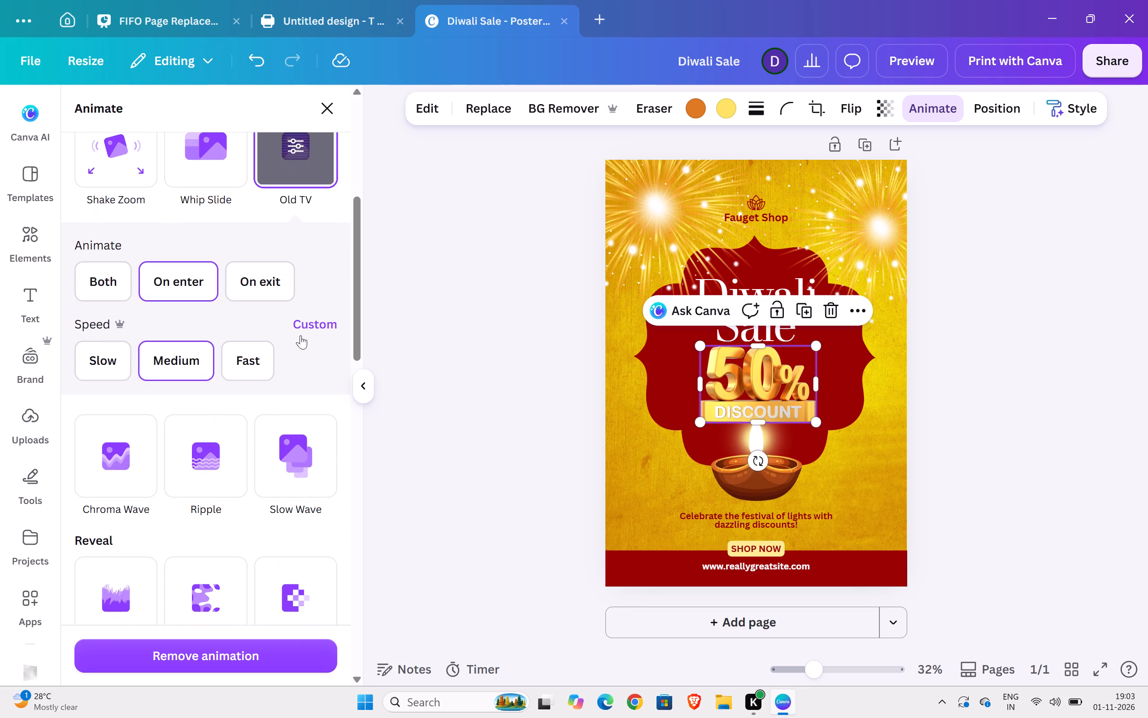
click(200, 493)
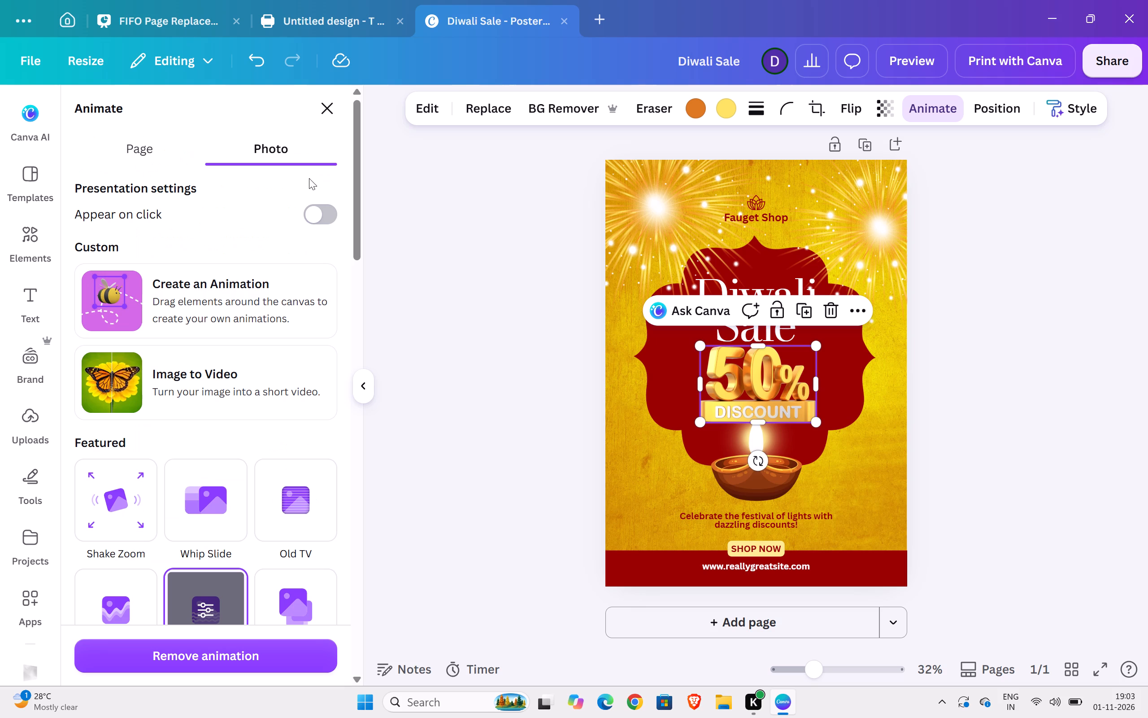
Try the Simple page animation on the Diwali poster and settle on the Sleek page animation.
click(176, 152)
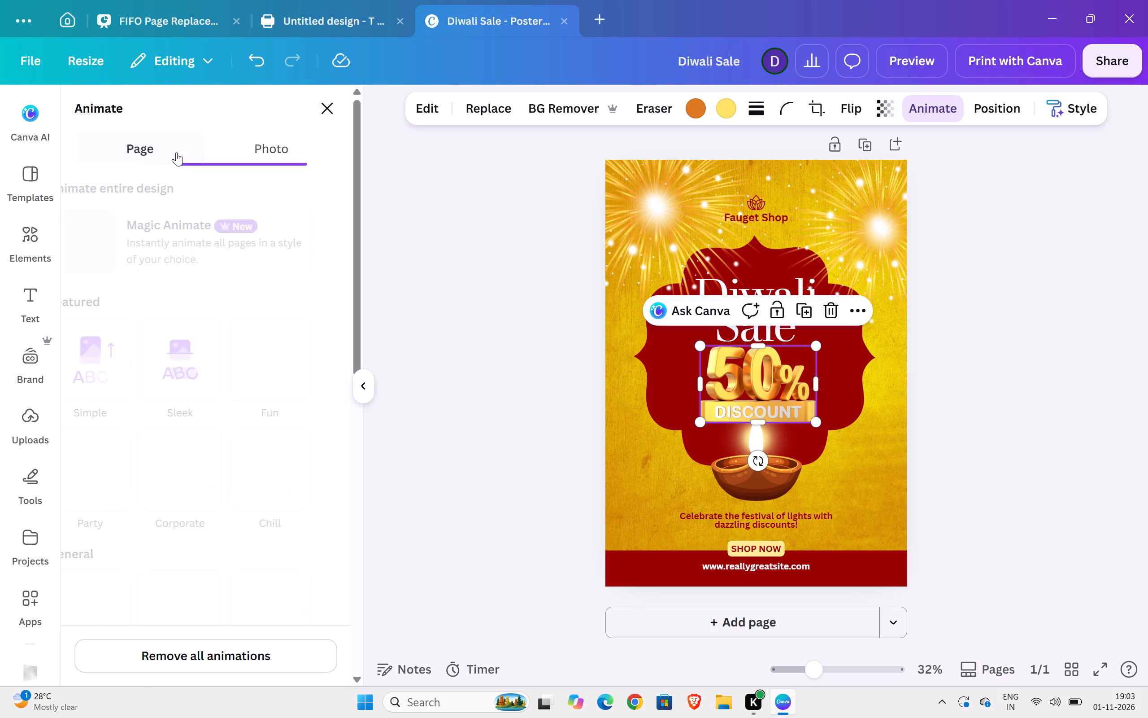
click(137, 346)
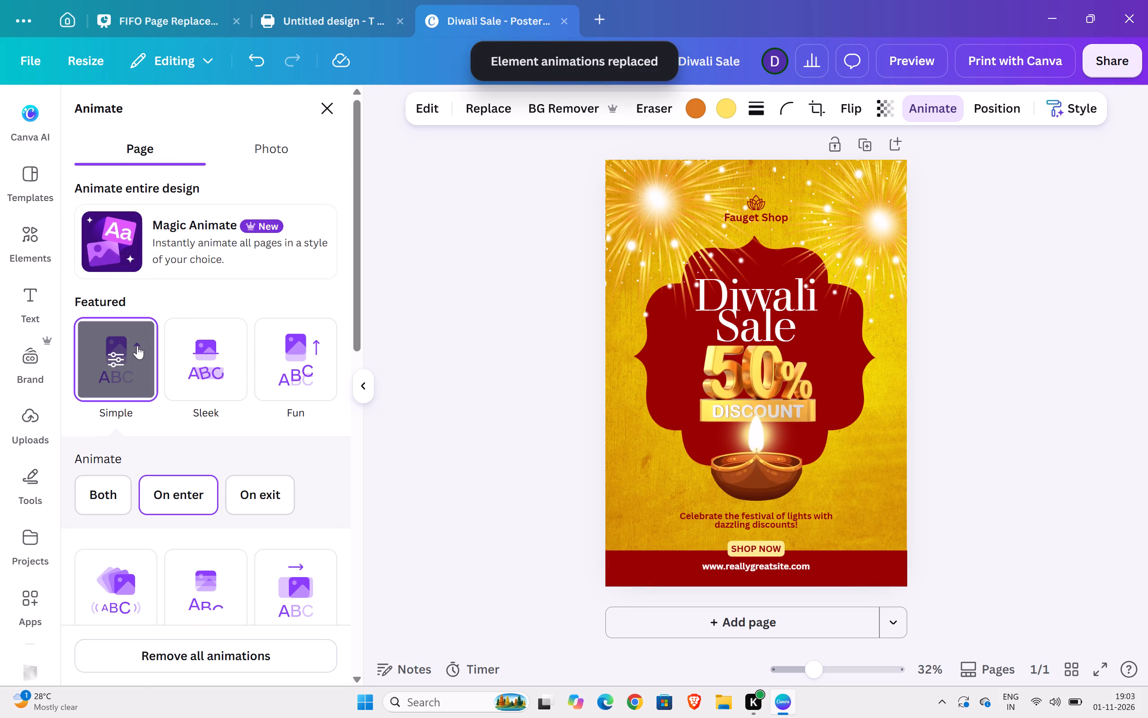
click(231, 375)
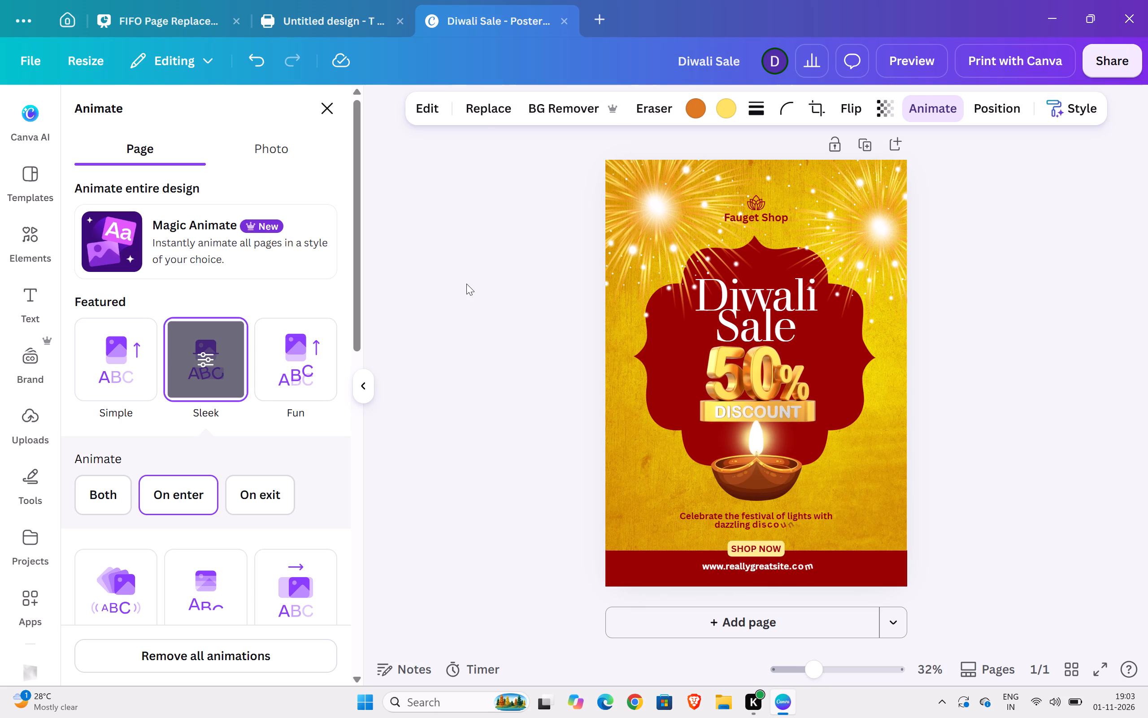
click(329, 110)
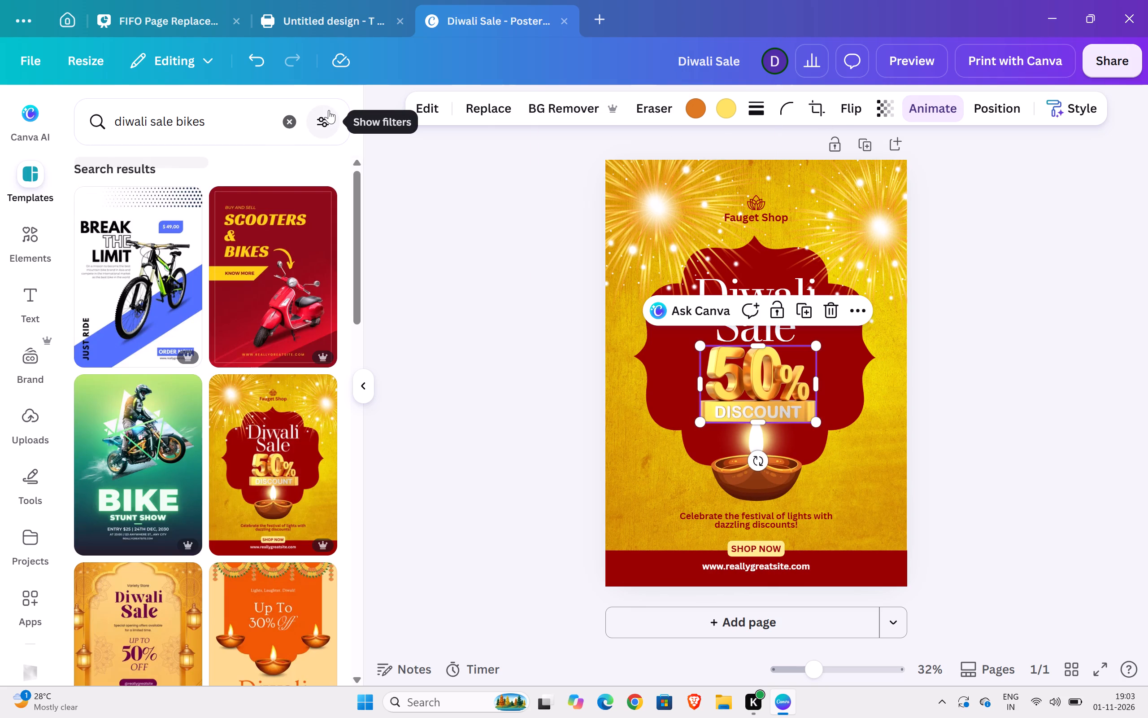
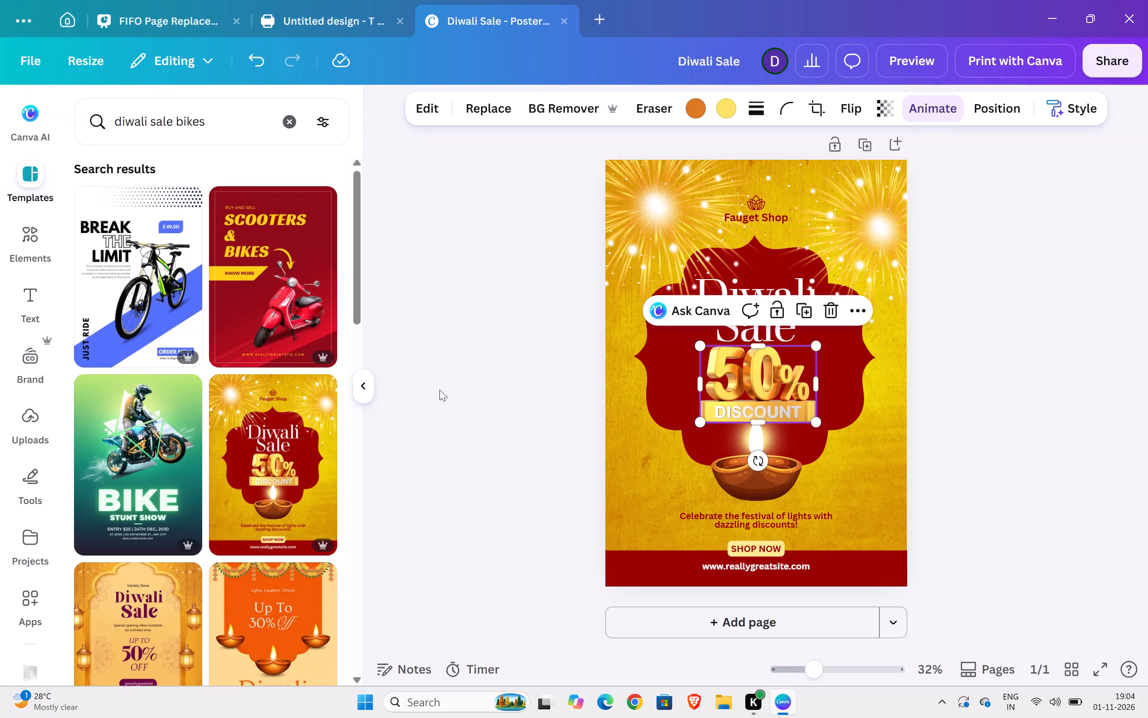
scroll(218, 406, down, 3)
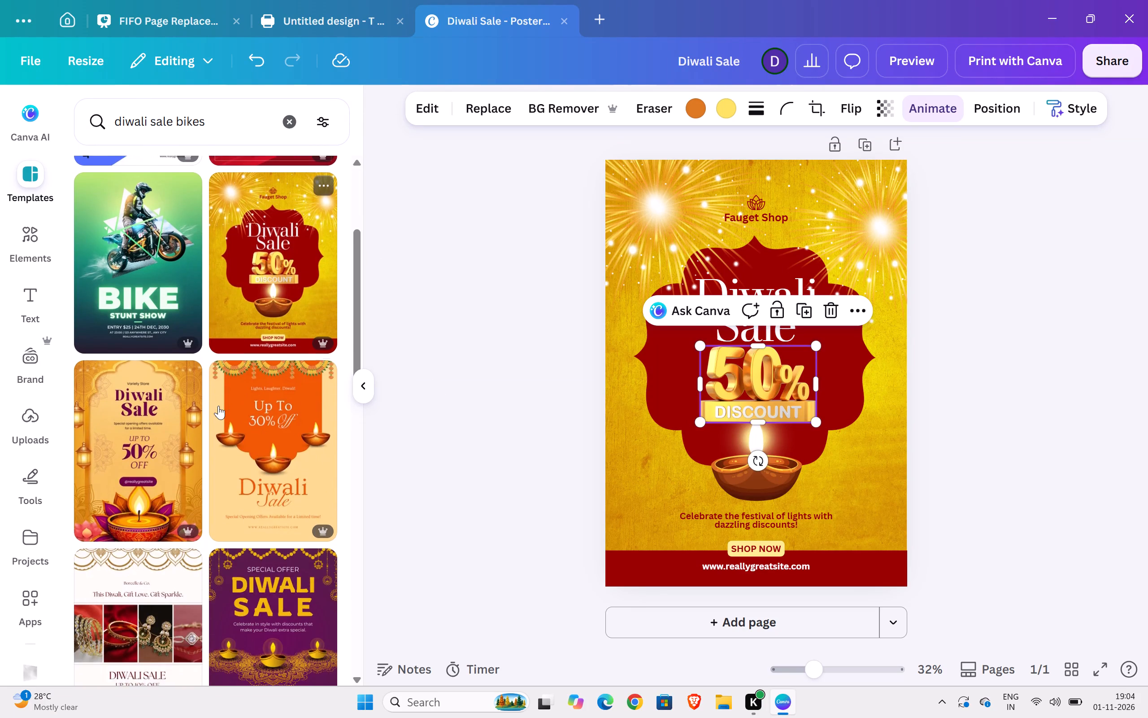
scroll(218, 406, up, 6)
click(23, 233)
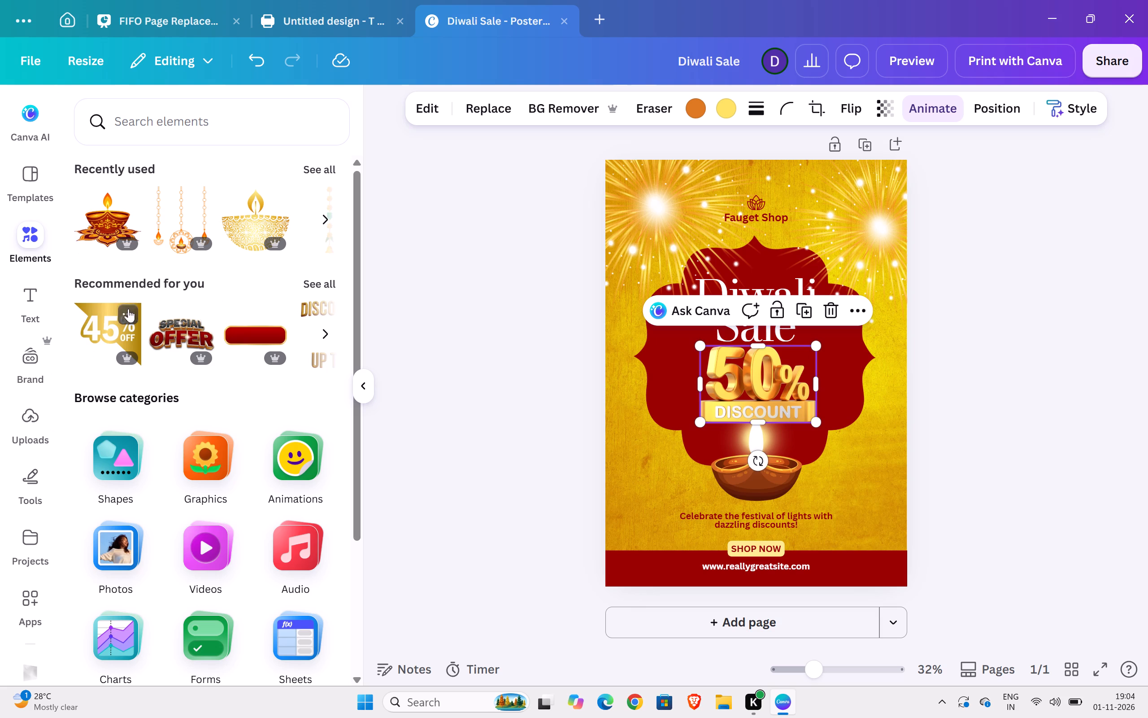
scroll(22, 365, down, 6)
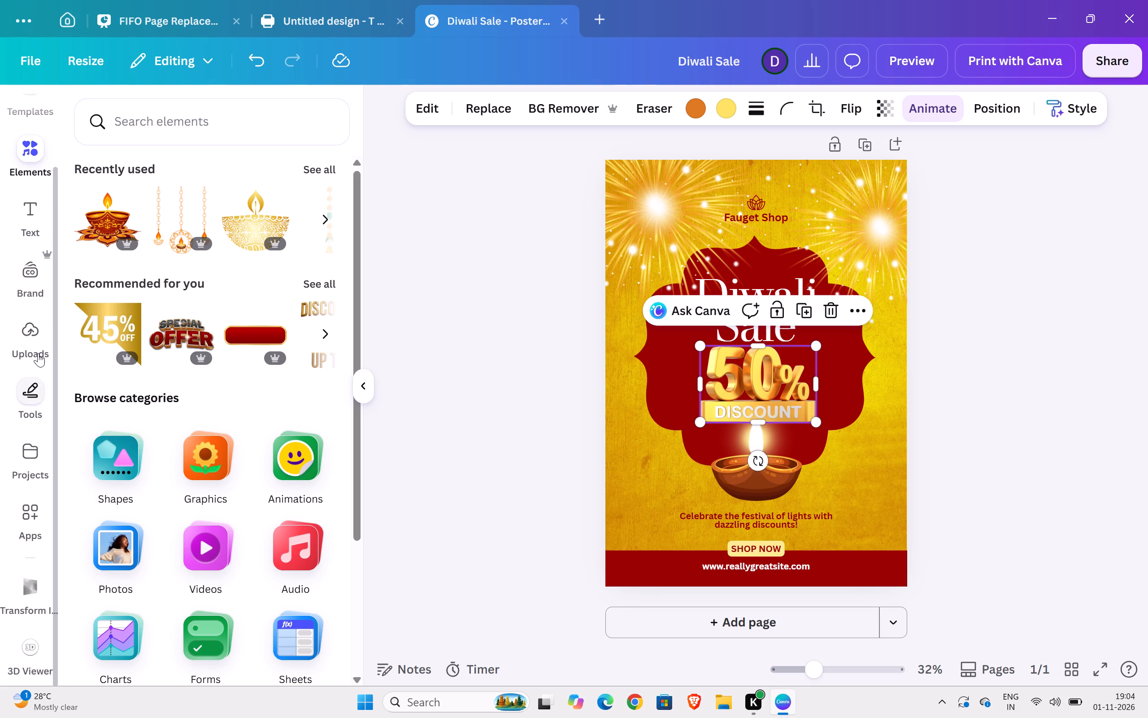
scroll(29, 327, up, 5)
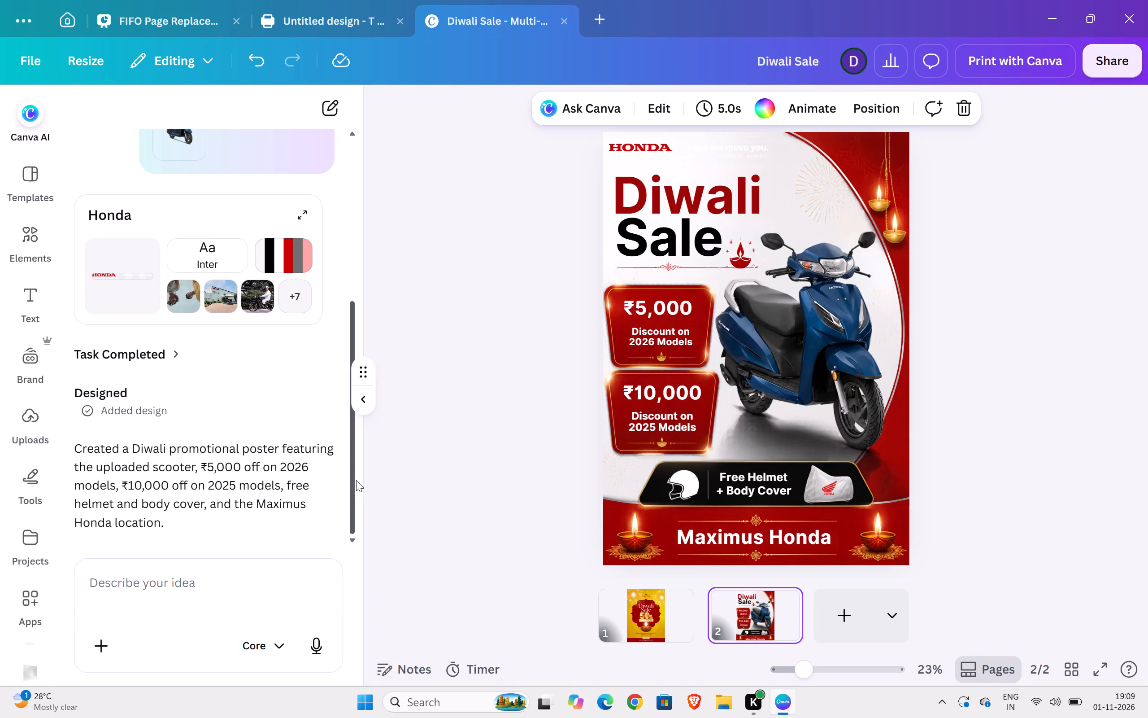
click(191, 604)
text(mak)
text(e it like premuim design)
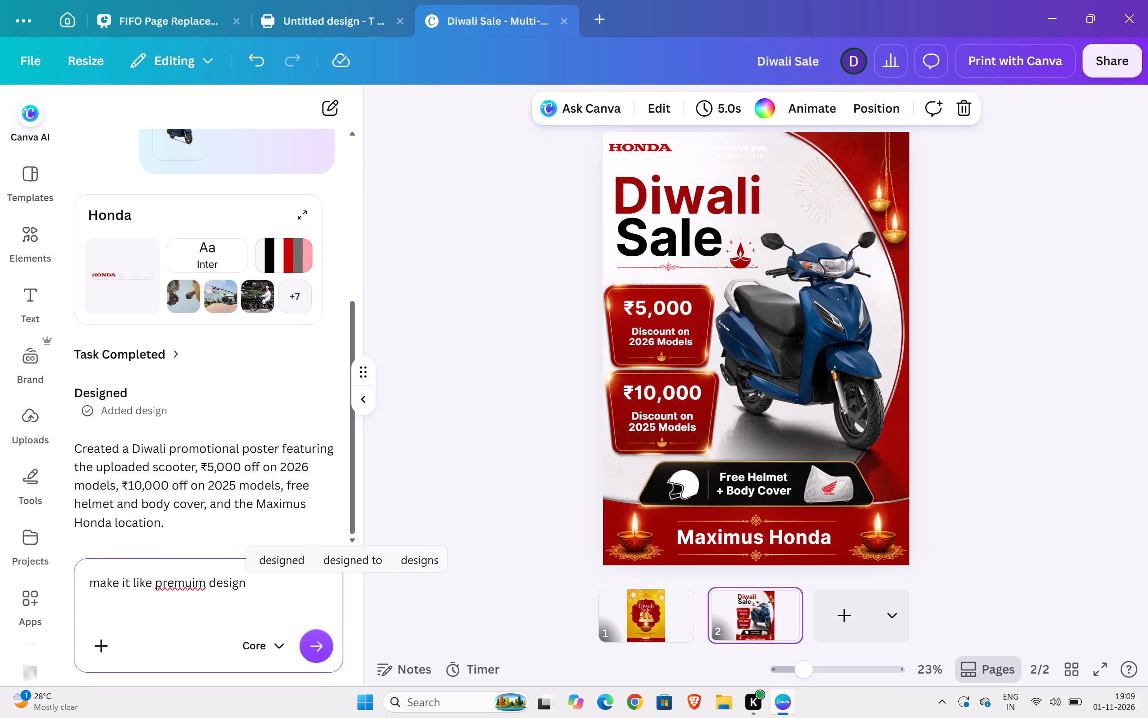
key(space)
text(use premuim leemnts and)
key(space)
text(font)
text(s)
key(space)
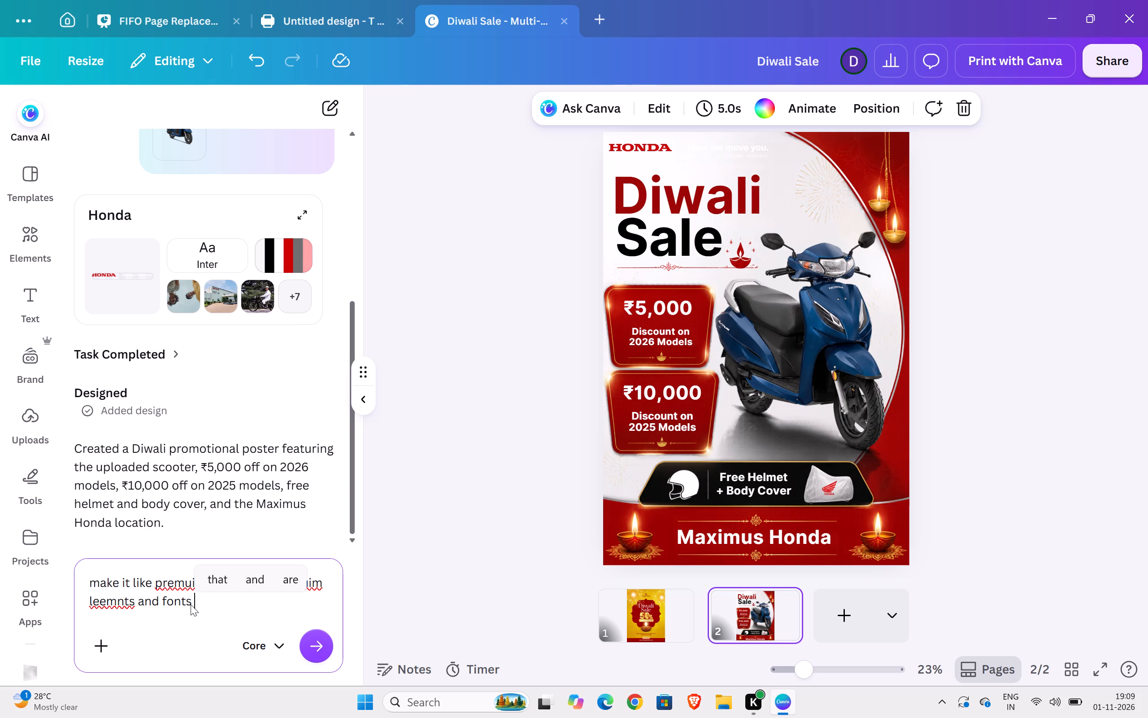
click(96, 601)
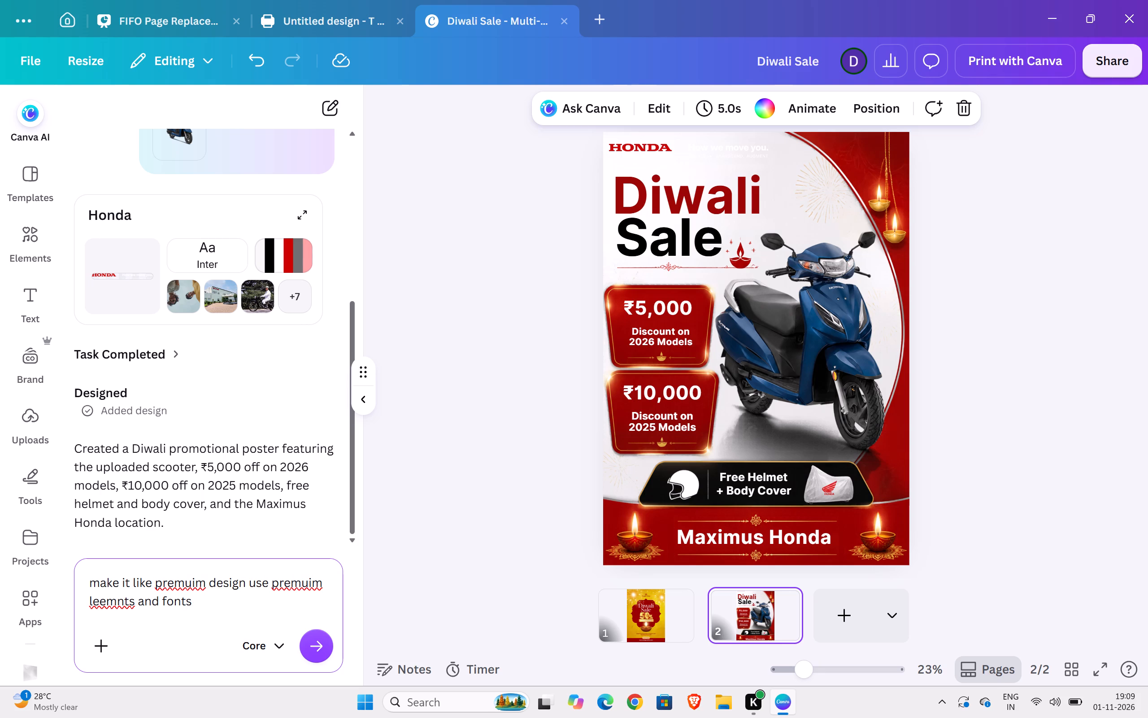
key(BackSpace)
key(BackSpace)
text(el)
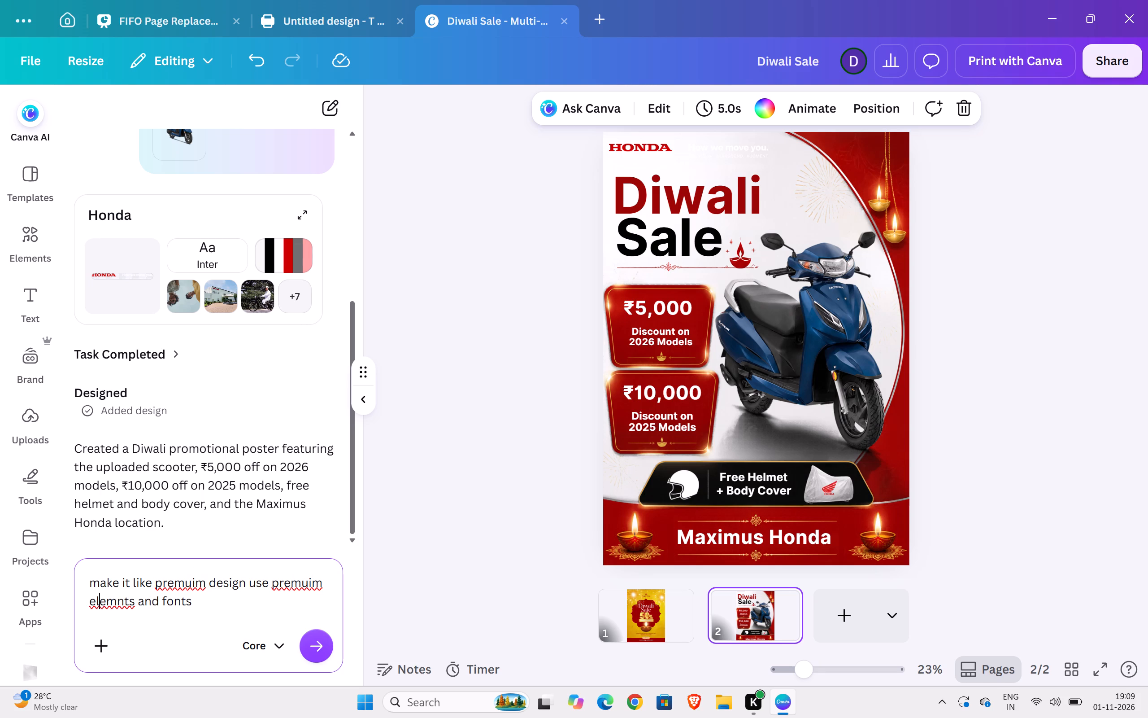
click(113, 603)
key(e)
click(319, 647)
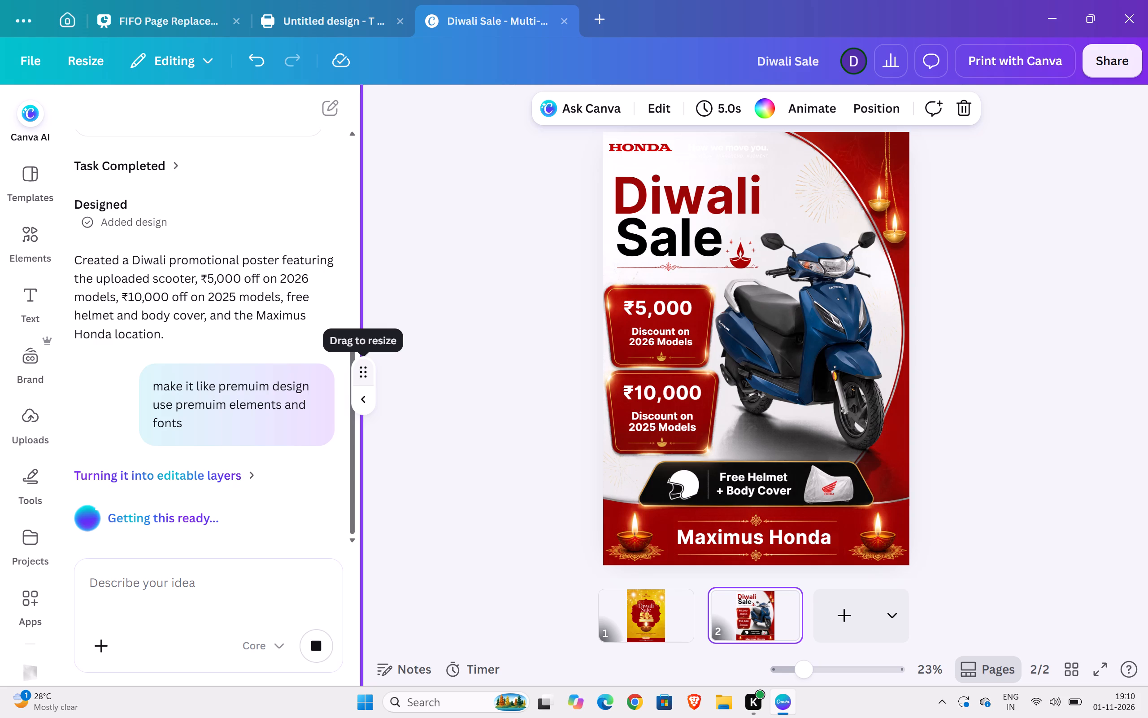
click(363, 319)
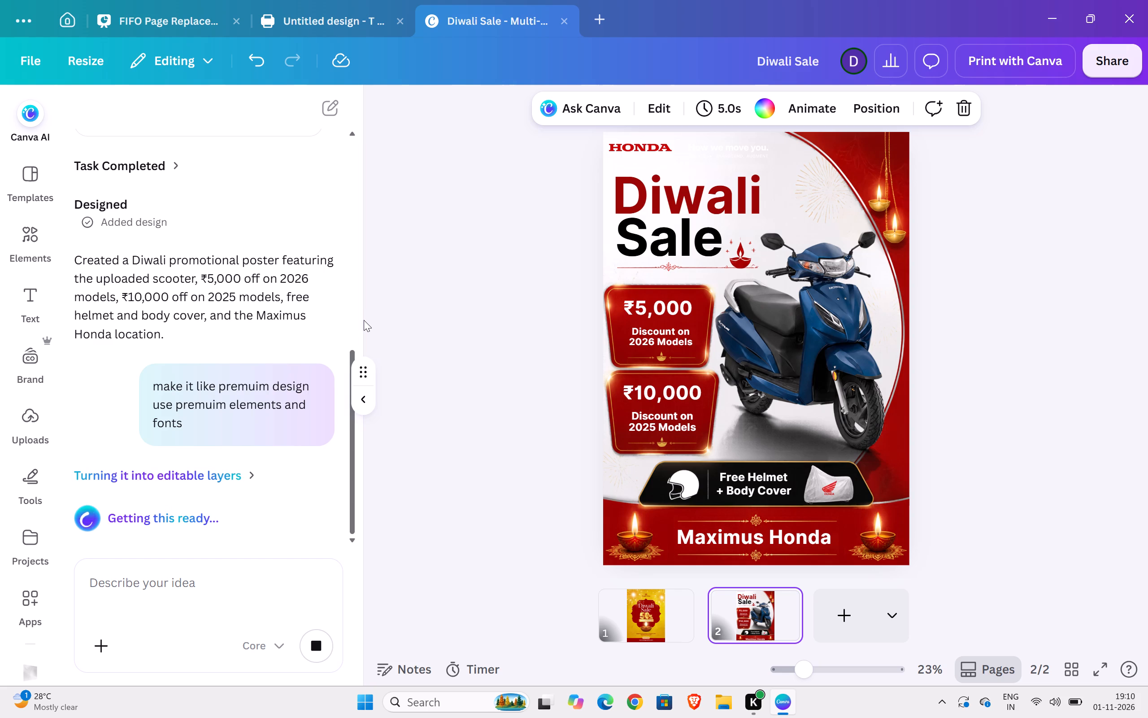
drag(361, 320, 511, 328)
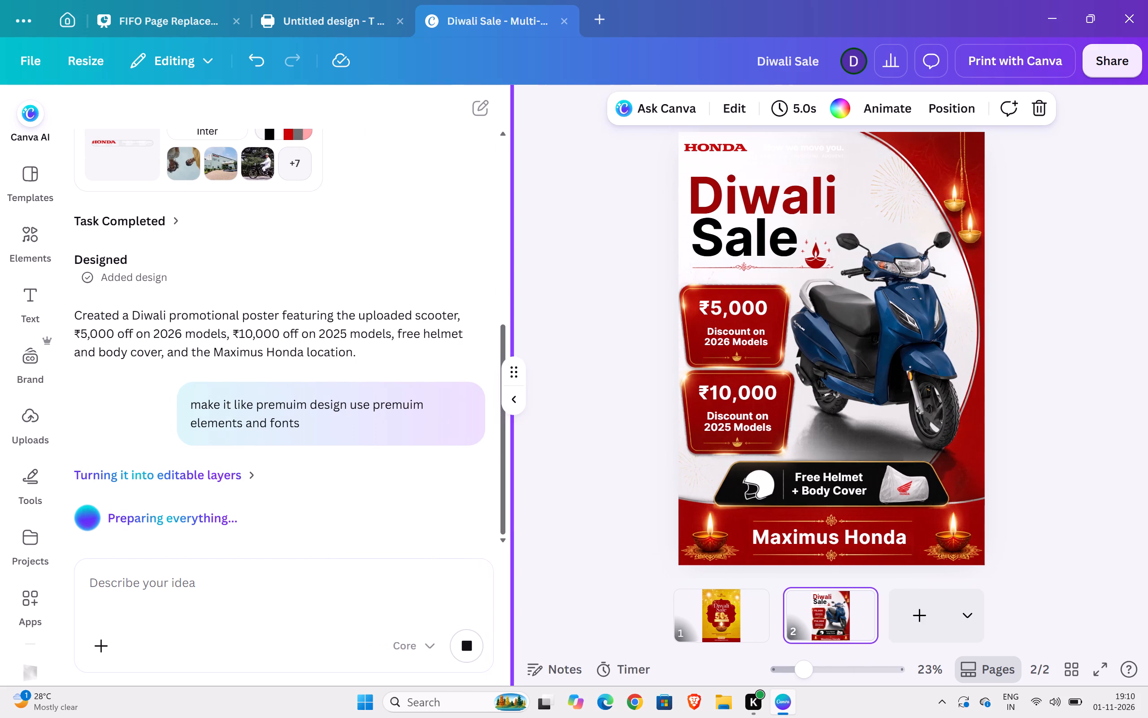